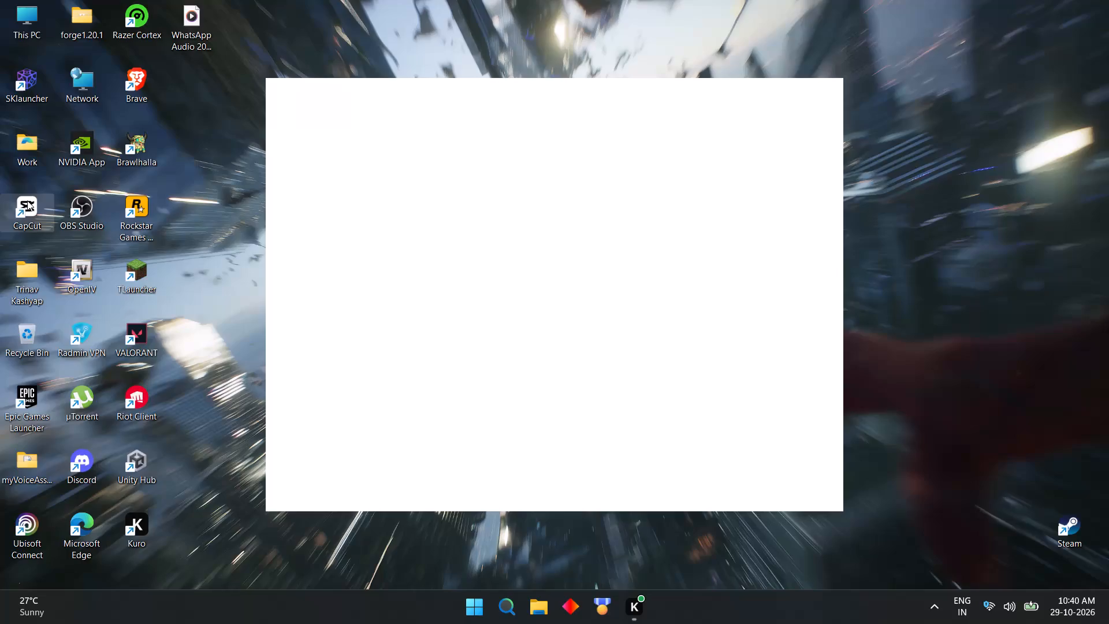
Launch CapCut from the desktop and dismiss the version update window to reach the home screen.
double_click(31, 203)
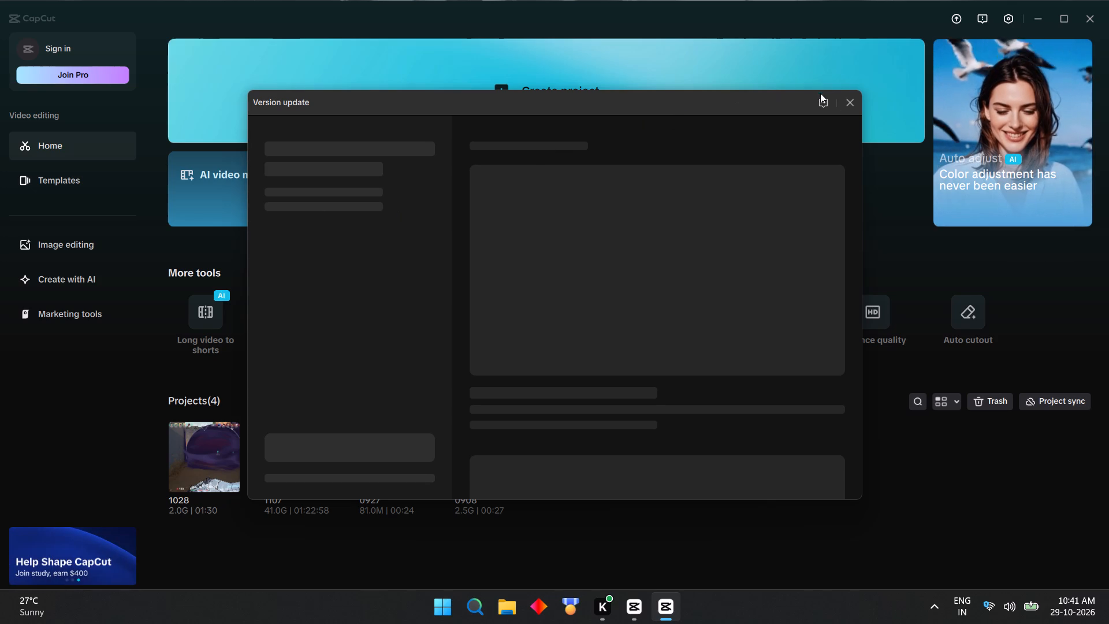
click(846, 102)
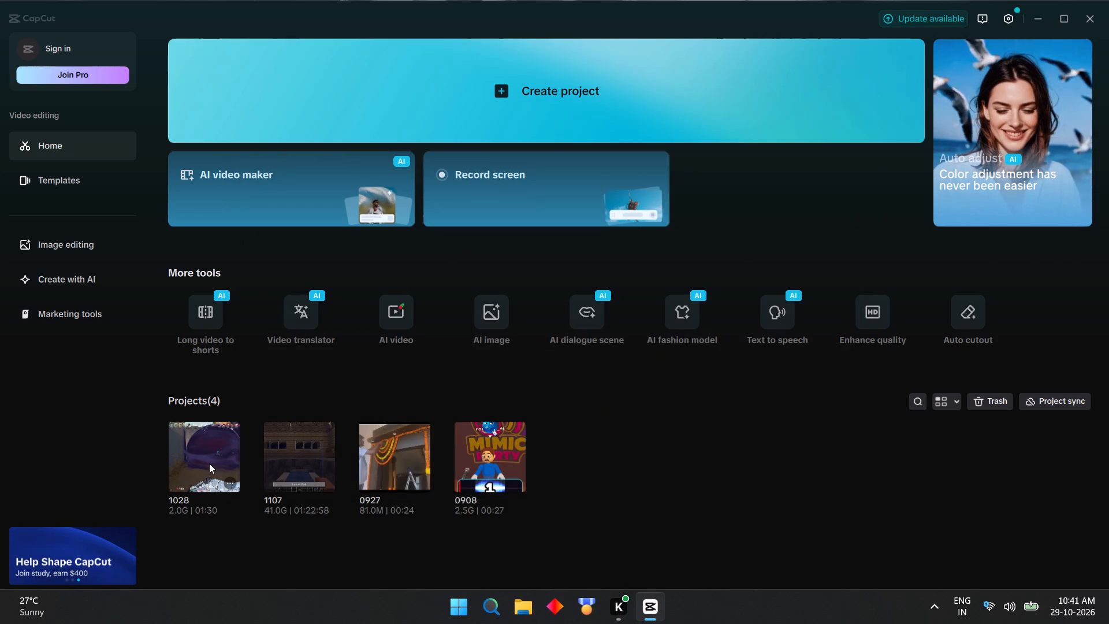
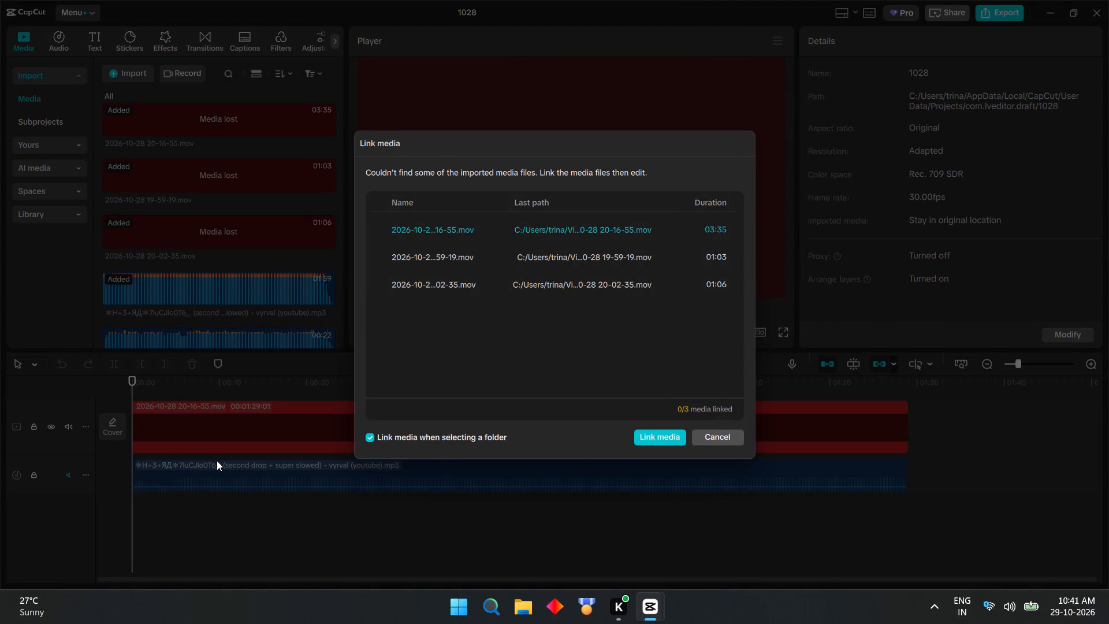
Dismiss the missing-media linking prompt in project 1028 without linking any files.
click(710, 443)
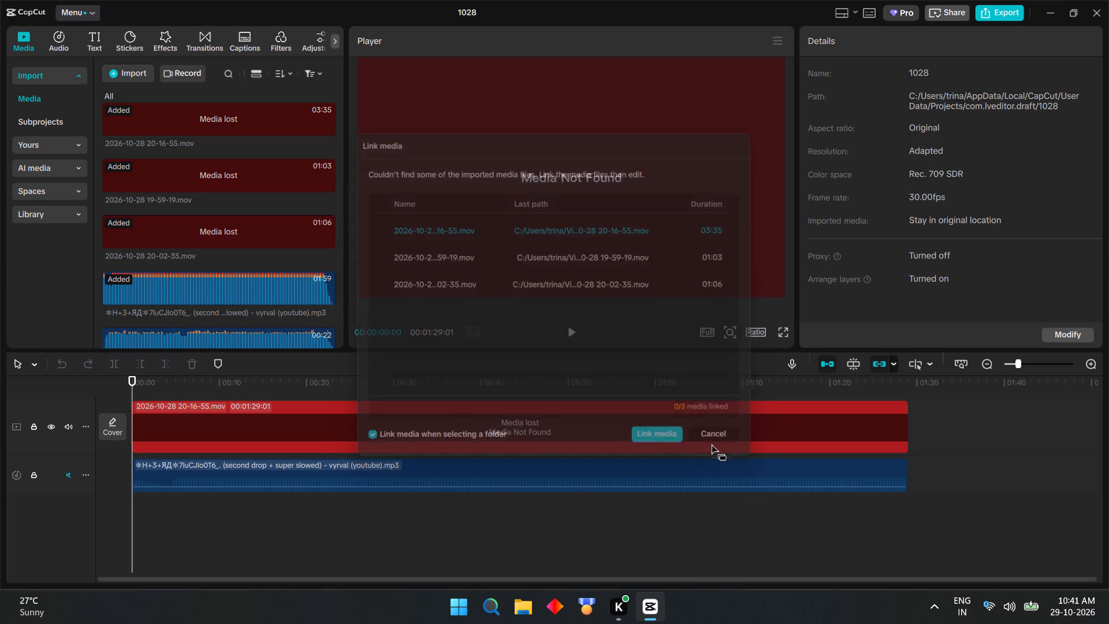
scroll(353, 516, up, 1)
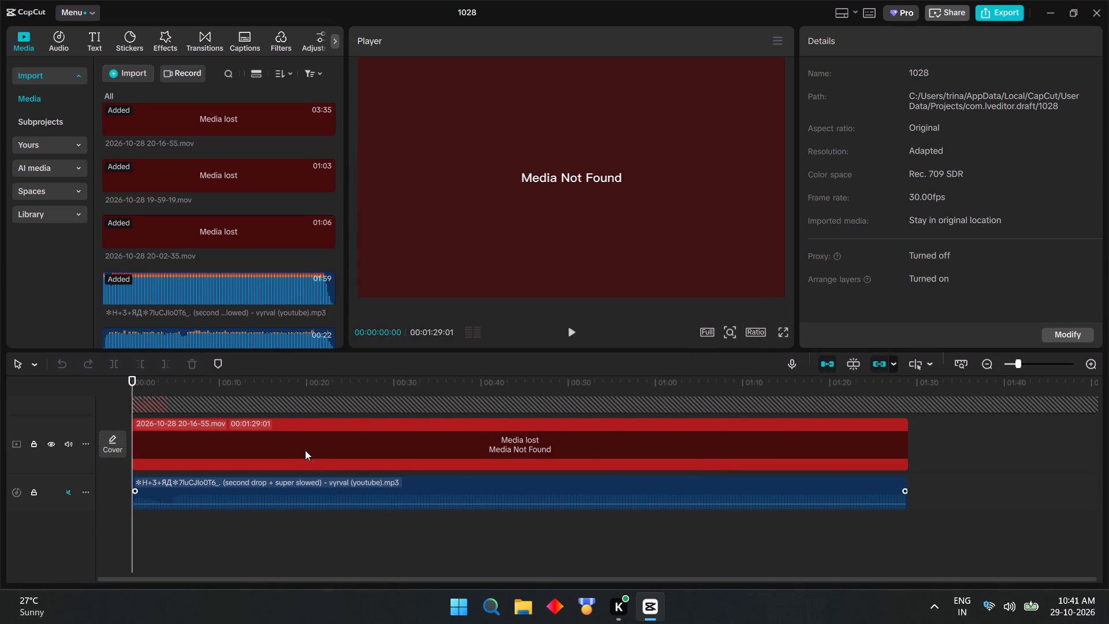
drag(325, 92, 324, 92)
drag(324, 92, 285, 209)
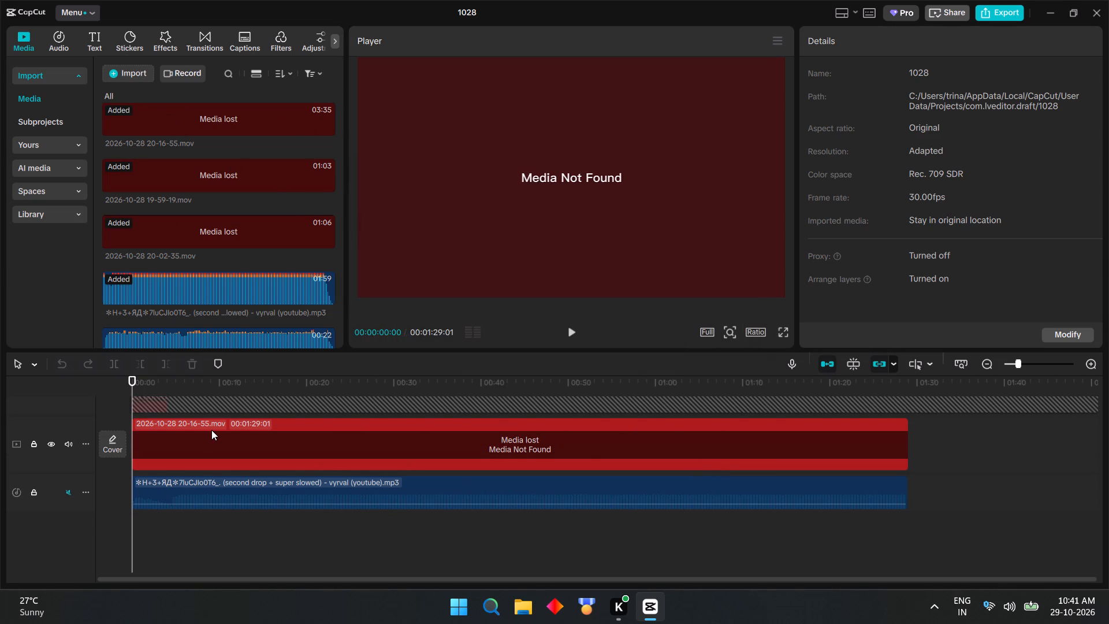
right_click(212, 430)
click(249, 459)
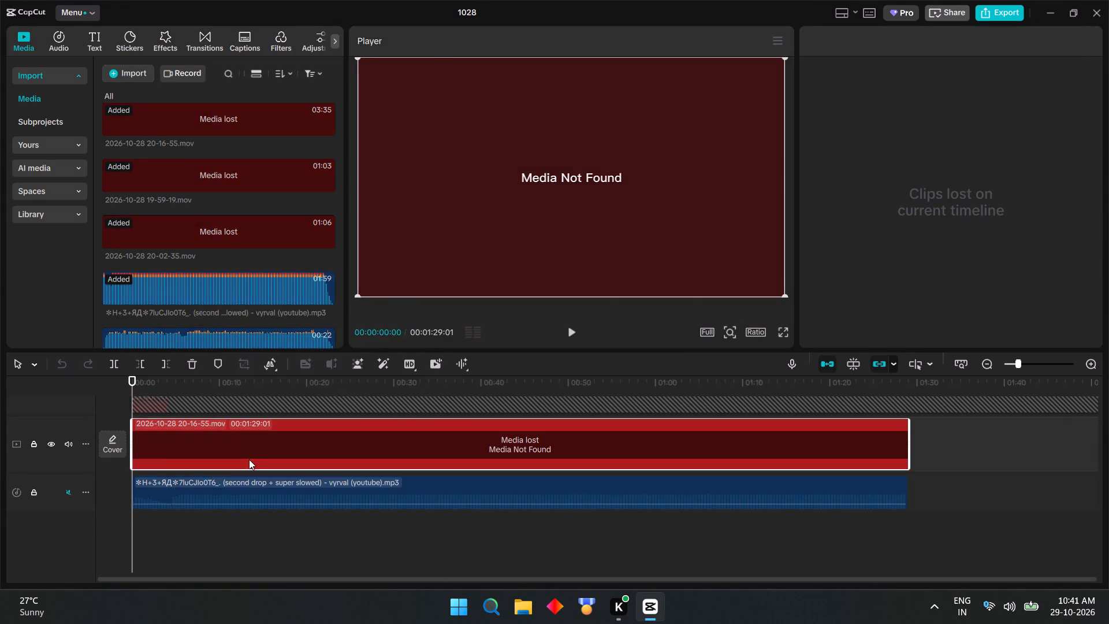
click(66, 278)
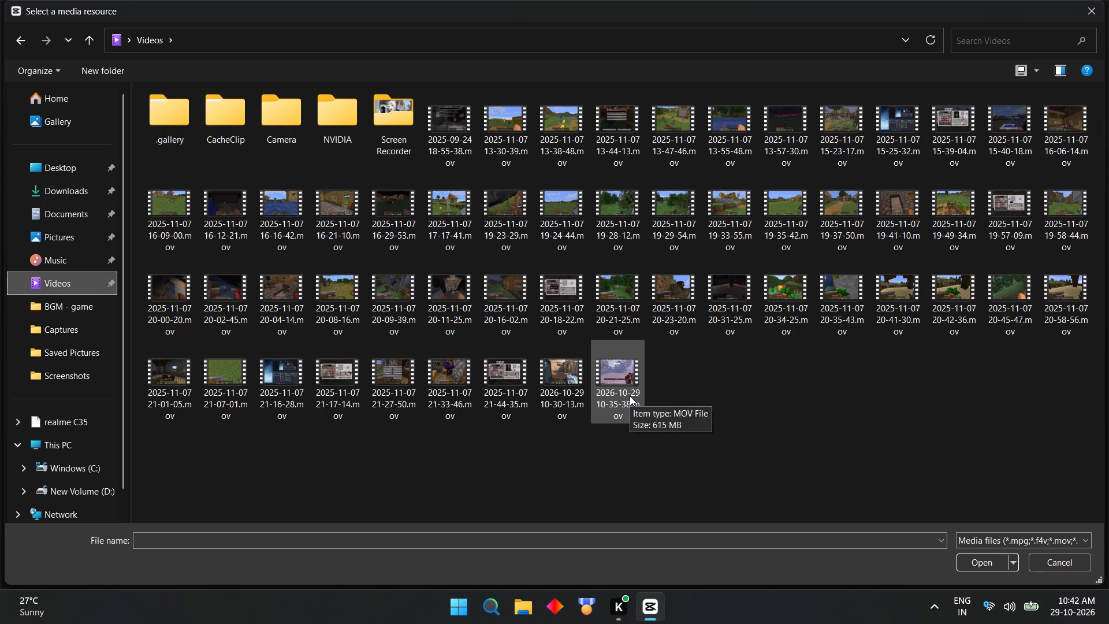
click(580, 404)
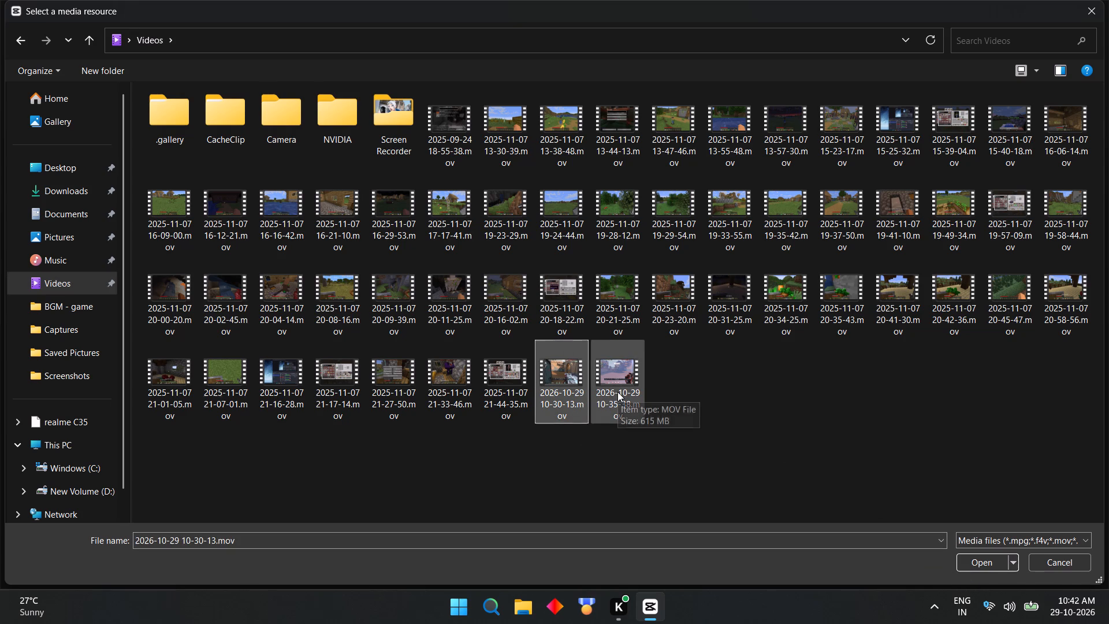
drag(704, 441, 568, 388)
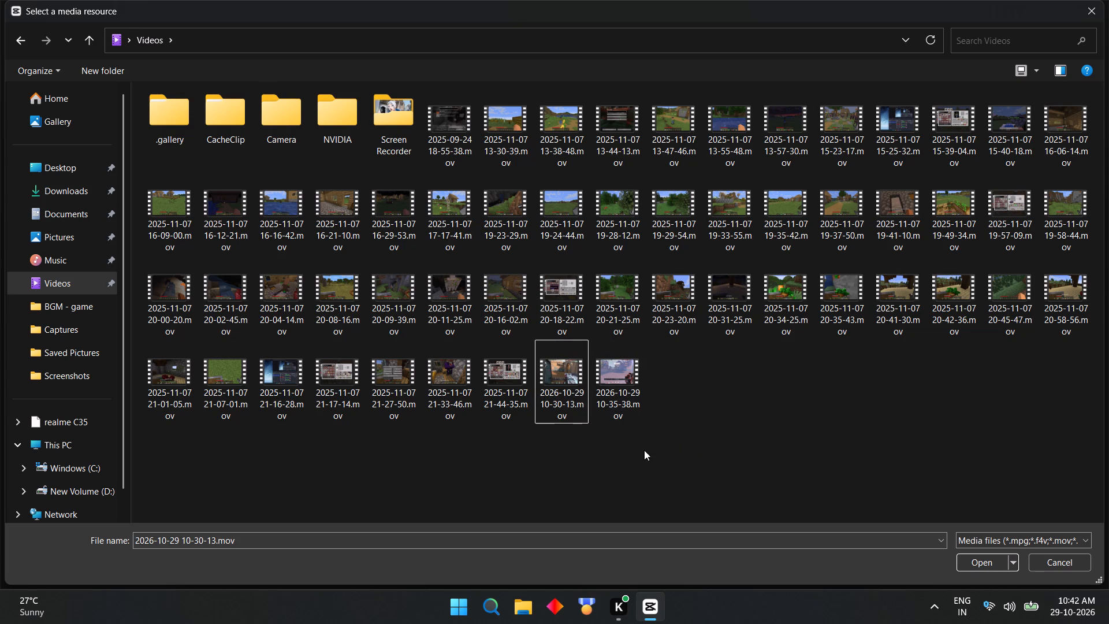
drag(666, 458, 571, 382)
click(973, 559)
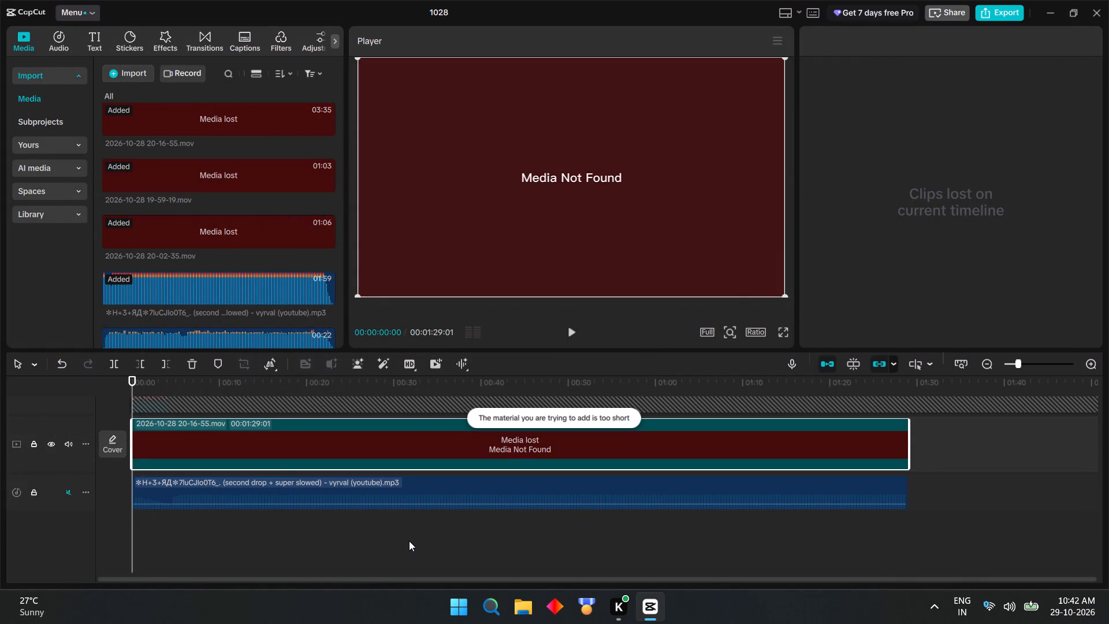
Play the timeline from about 5 seconds and again from the start to check the lost clip.
click(409, 540)
click(265, 444)
click(181, 515)
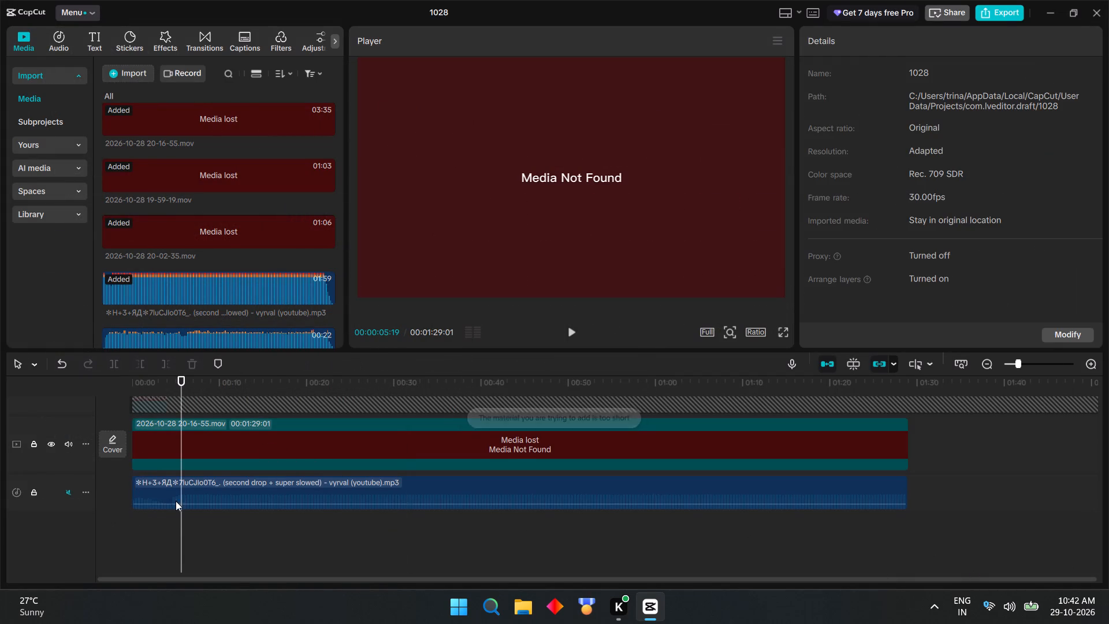
click(148, 449)
click(565, 329)
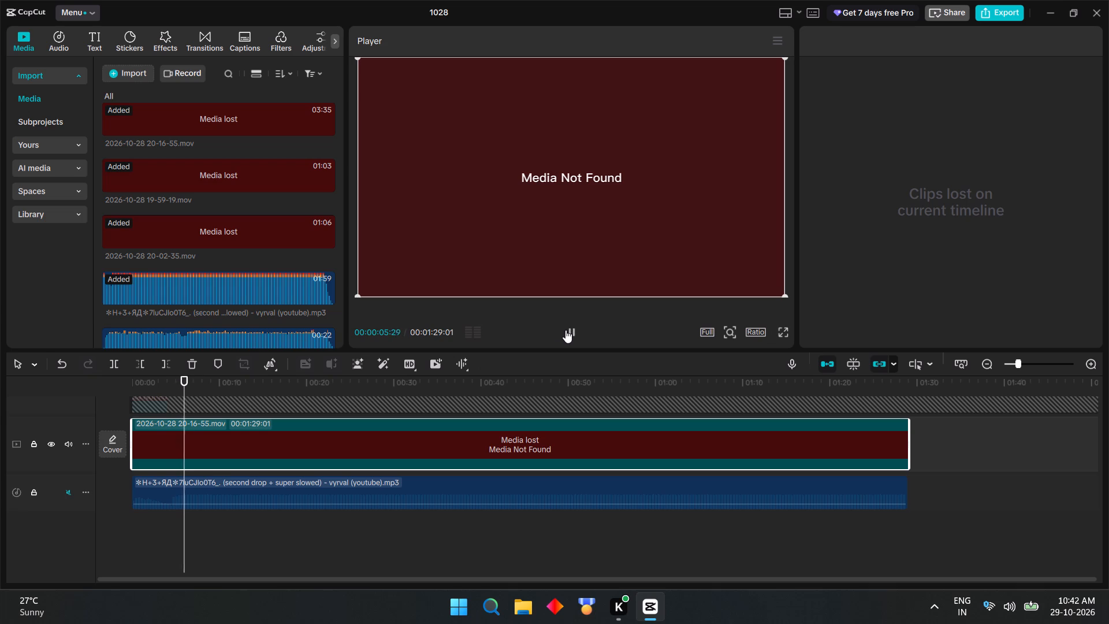
click(565, 330)
drag(194, 525, 75, 523)
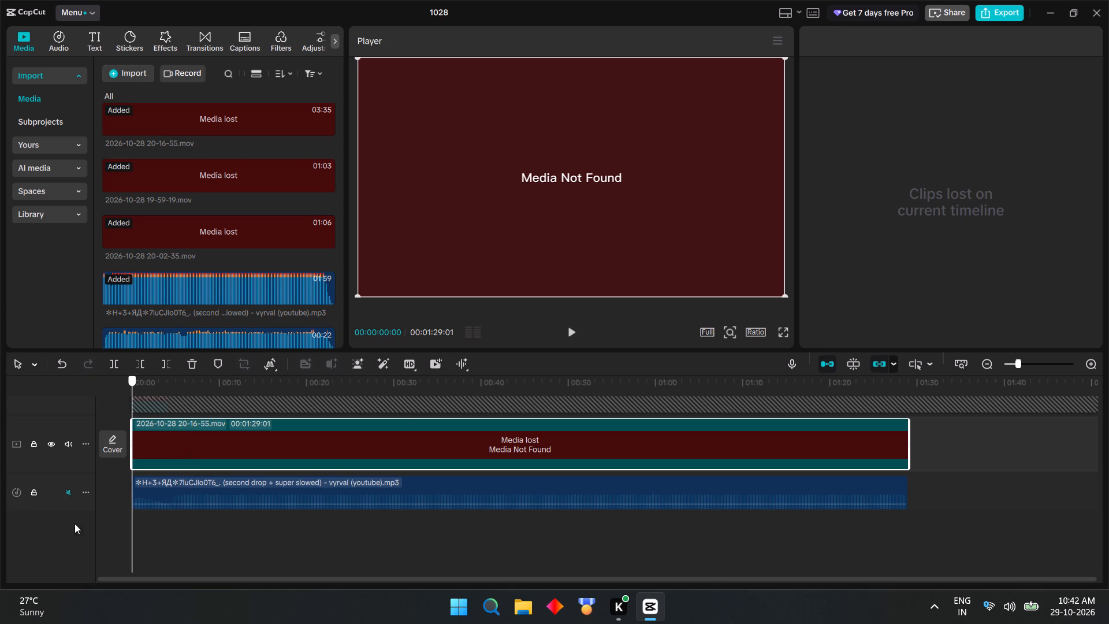
drag(75, 523, 63, 522)
click(569, 337)
click(569, 336)
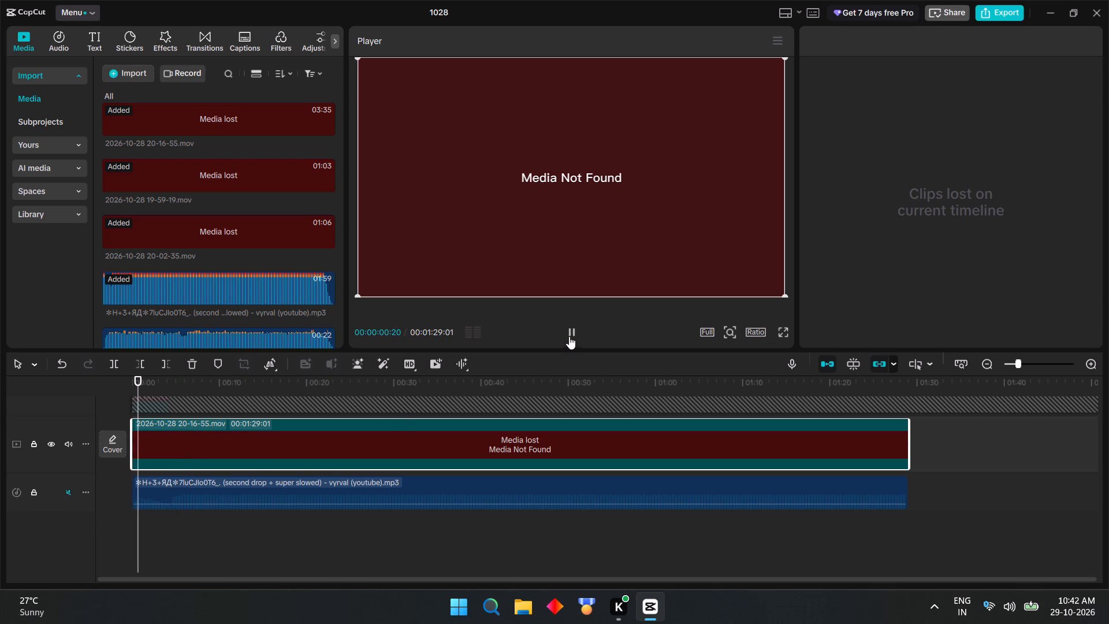
click(297, 227)
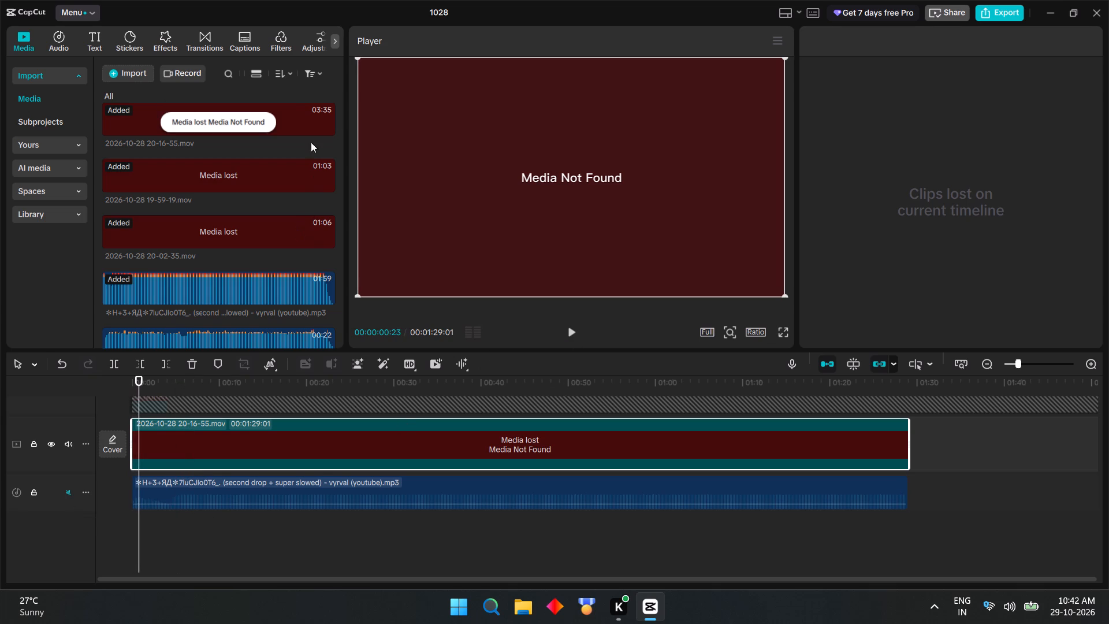
click(307, 109)
right_click(309, 113)
click(329, 128)
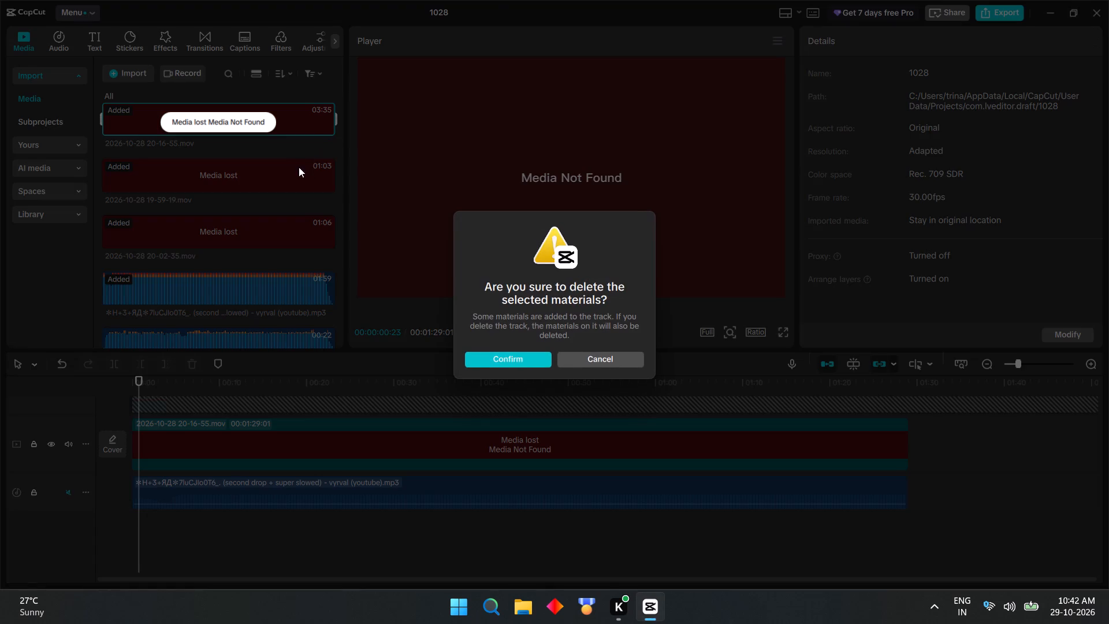
click(481, 359)
right_click(262, 176)
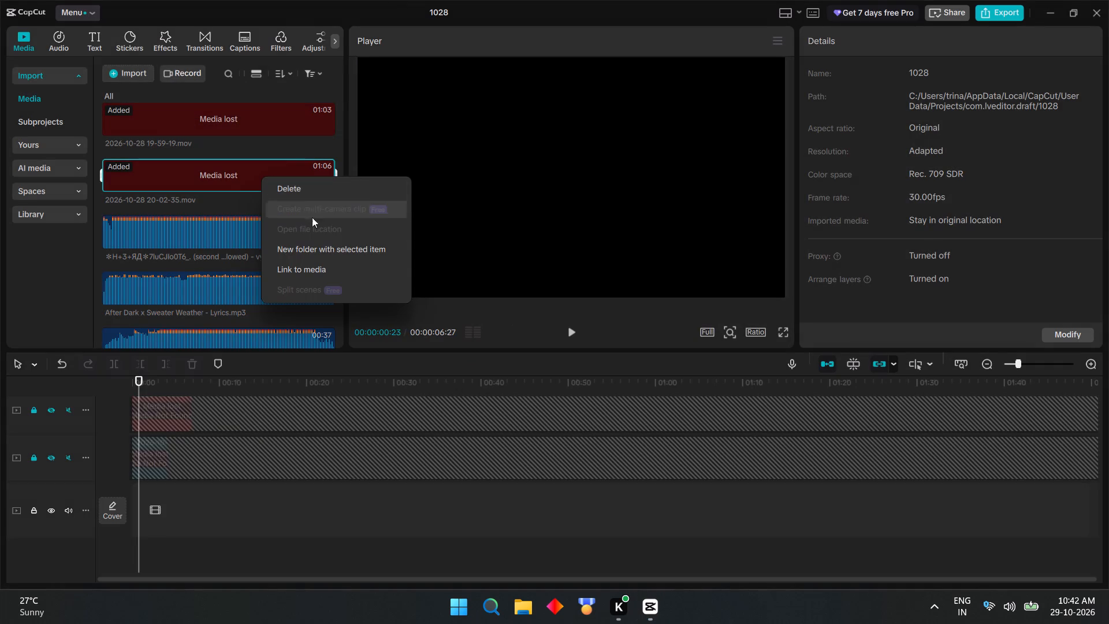
click(293, 195)
click(483, 356)
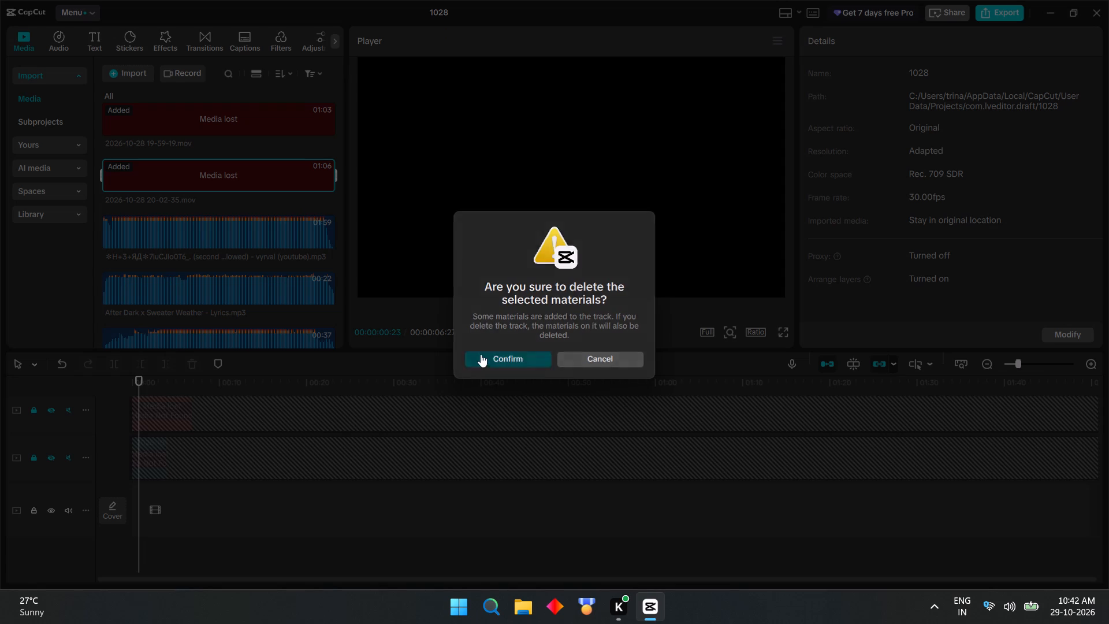
right_click(236, 121)
click(265, 151)
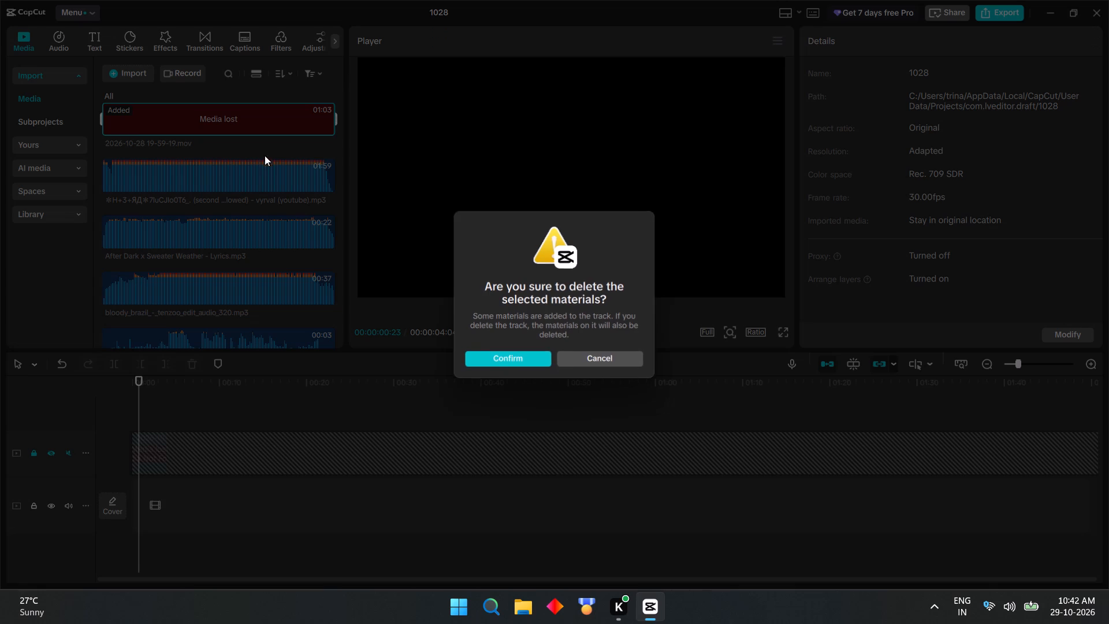
click(495, 361)
scroll(218, 269, up, 4)
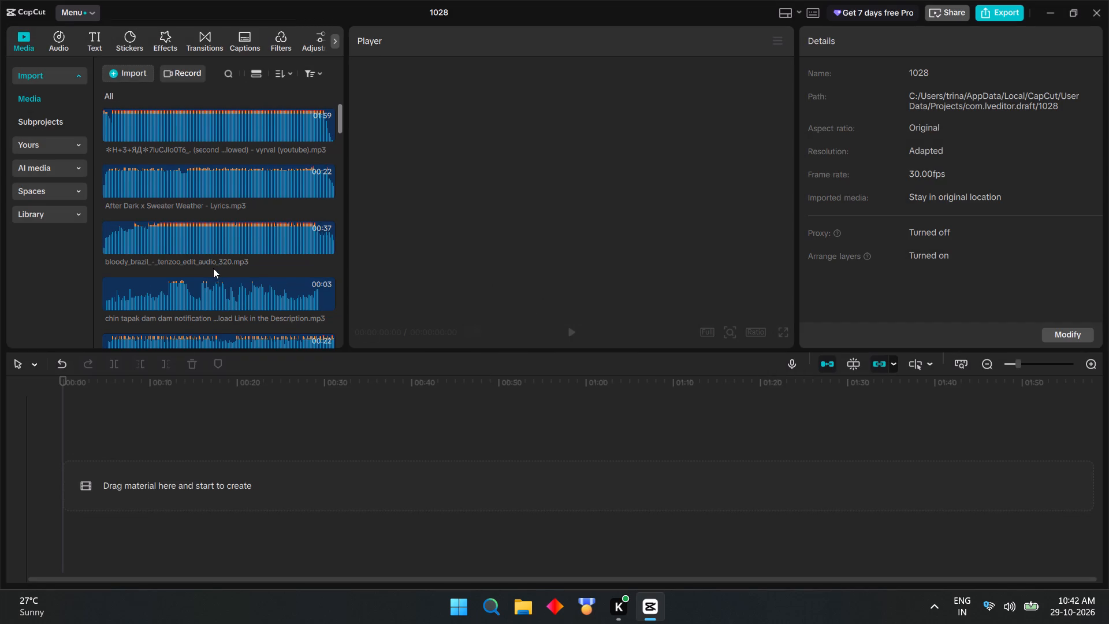
click(120, 68)
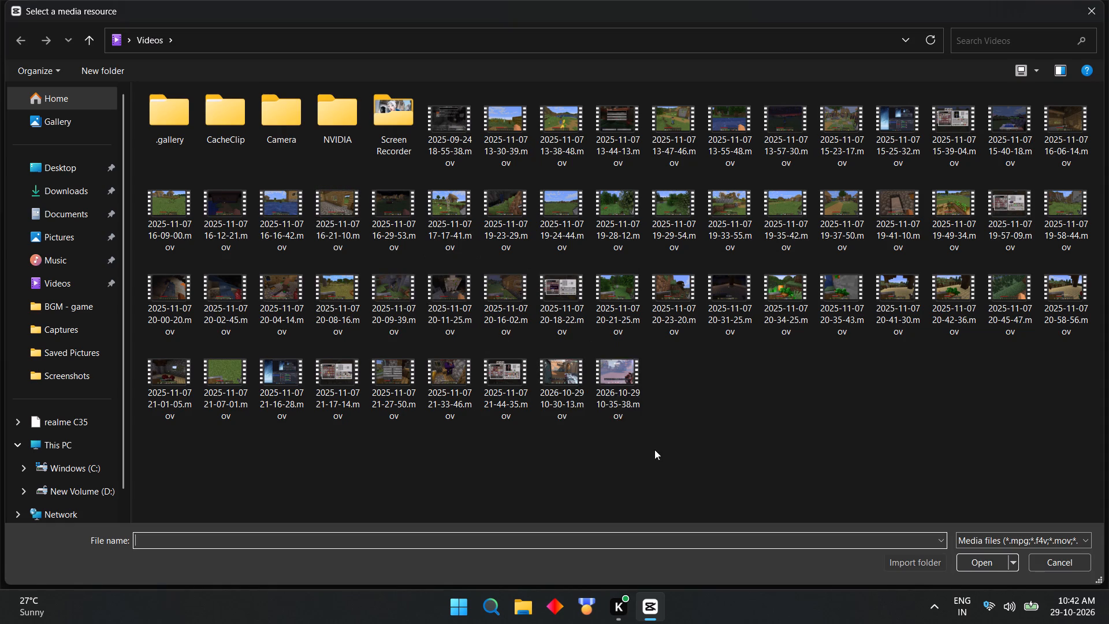
drag(654, 450, 564, 392)
click(976, 564)
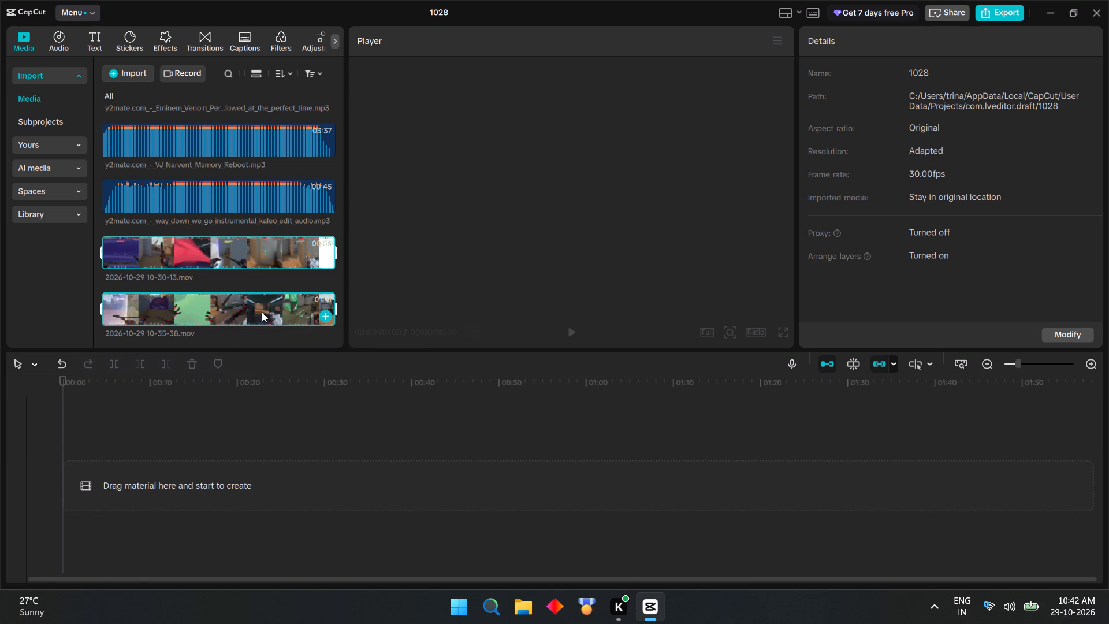
Place both imported videos on the main track, 10-30-13.mov followed by 10-35-38.mov, and acknowledge the multiple-audio-tracks notice.
drag(262, 311, 170, 467)
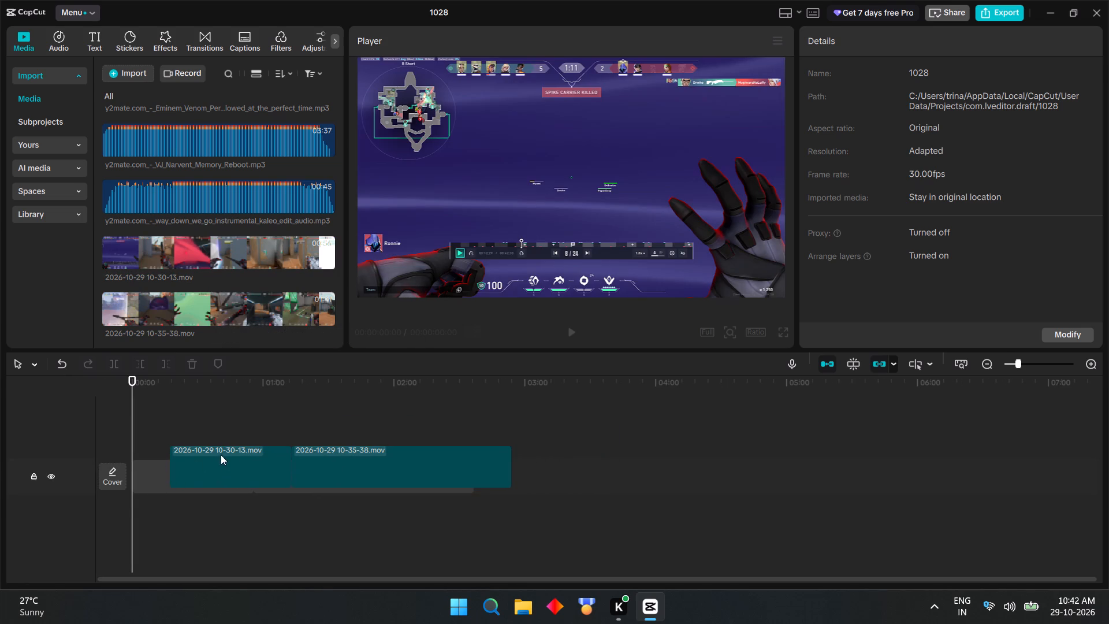
click(217, 425)
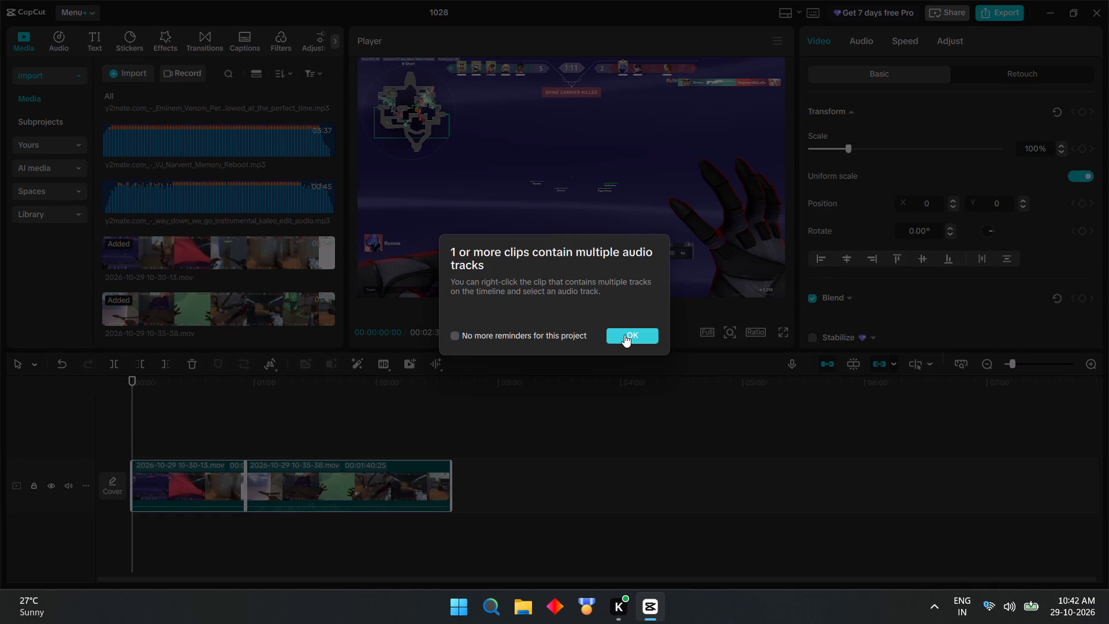
click(624, 333)
Preview sections of both gameplay clips at several points along the timeline.
click(202, 430)
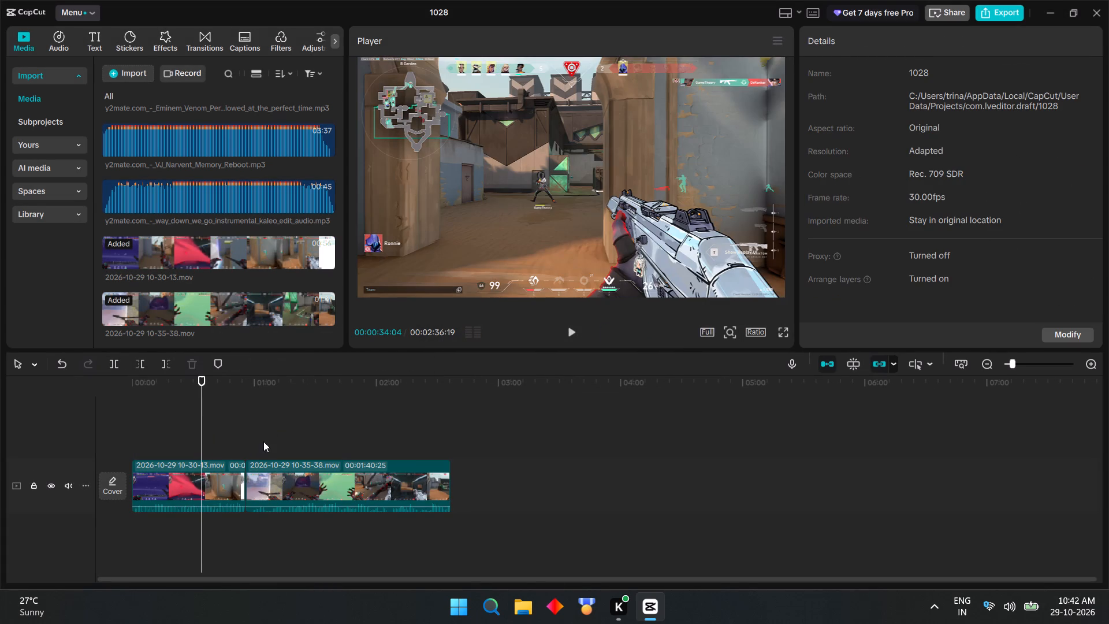
click(263, 441)
click(565, 335)
click(318, 457)
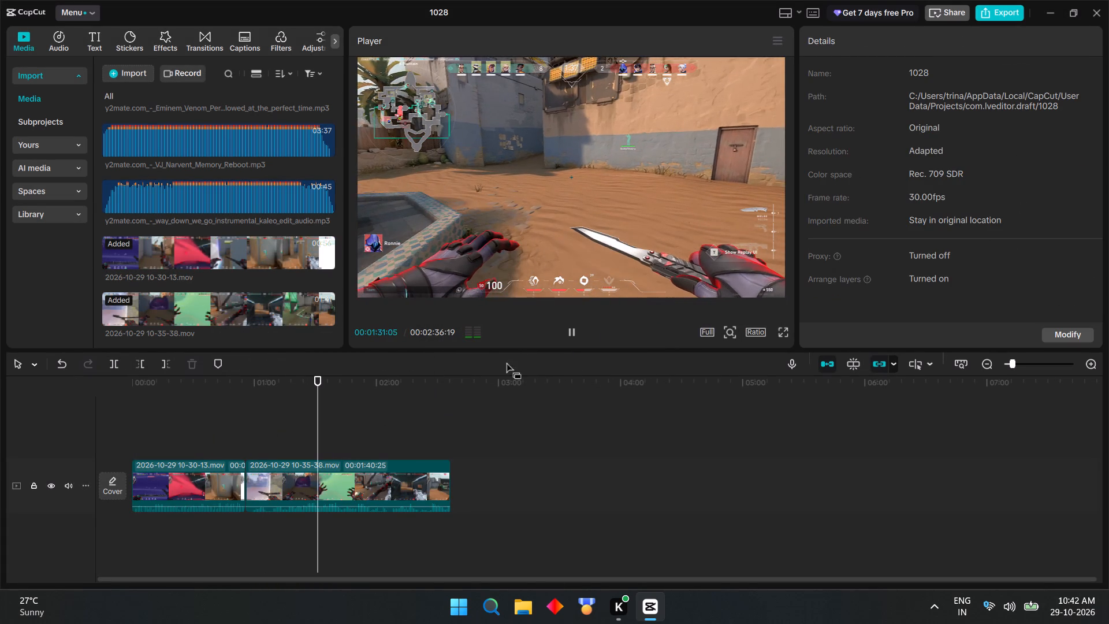
click(572, 329)
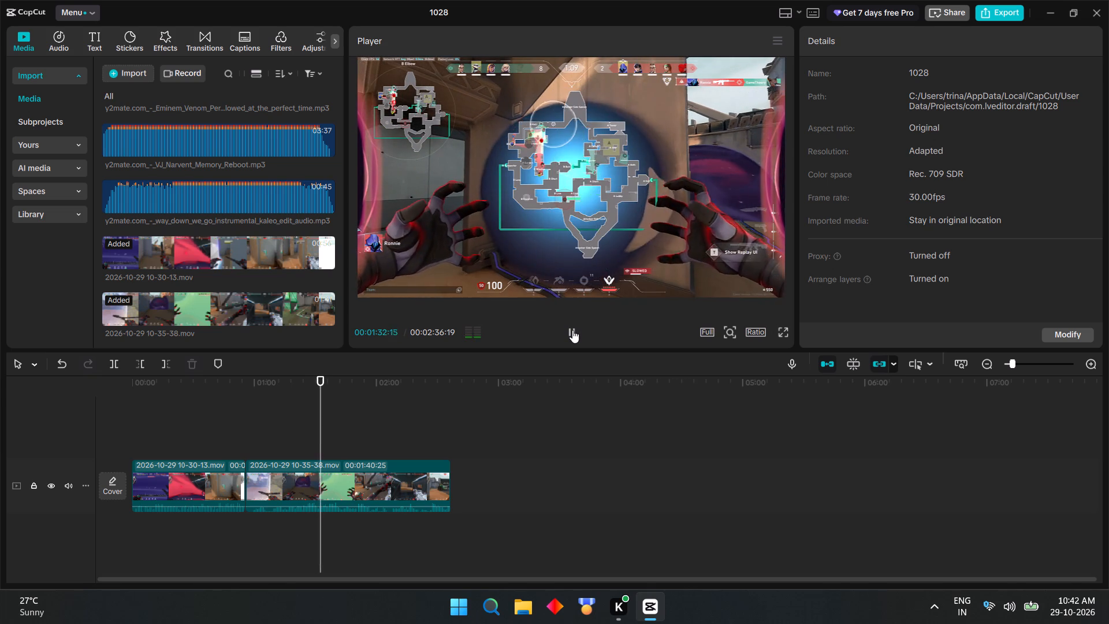
click(572, 329)
click(204, 476)
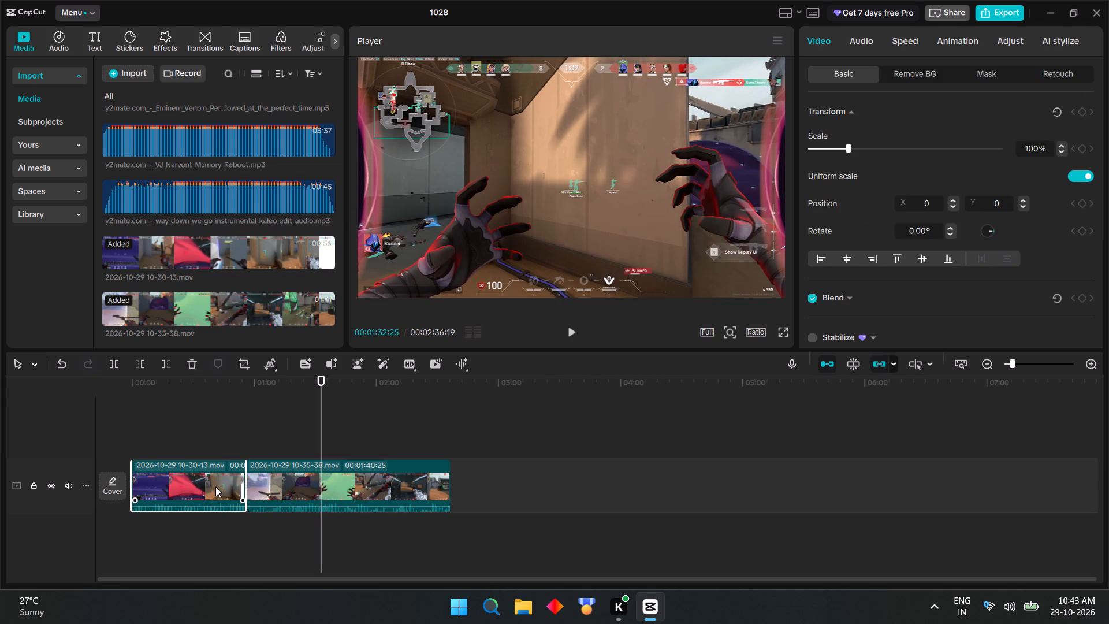
drag(200, 489, 213, 362)
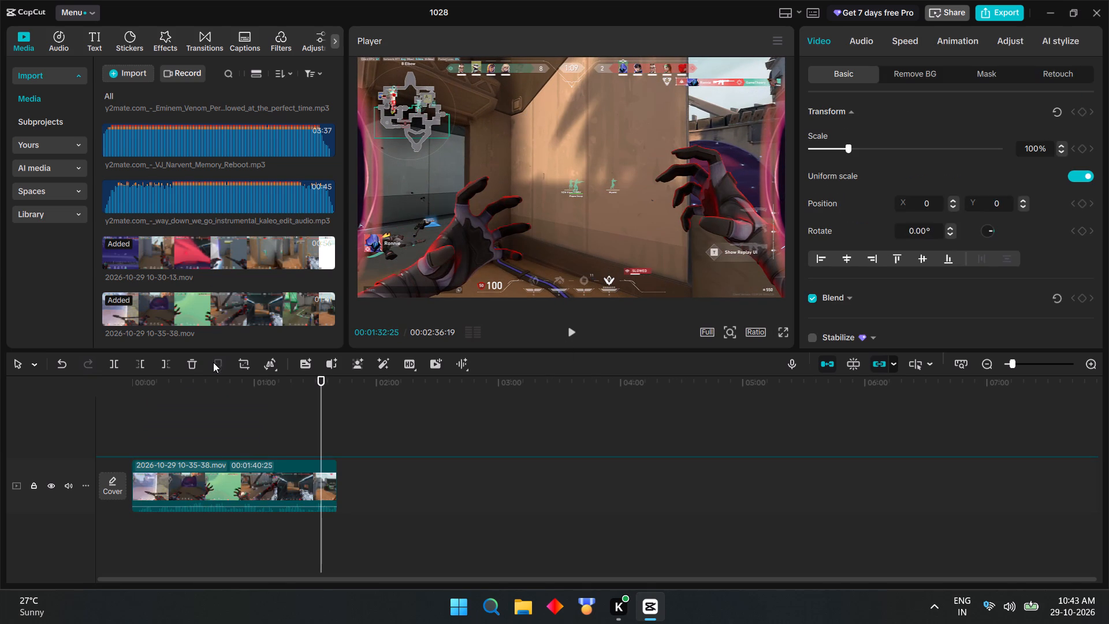
drag(213, 362, 214, 272)
drag(209, 444, 179, 444)
right_click(192, 445)
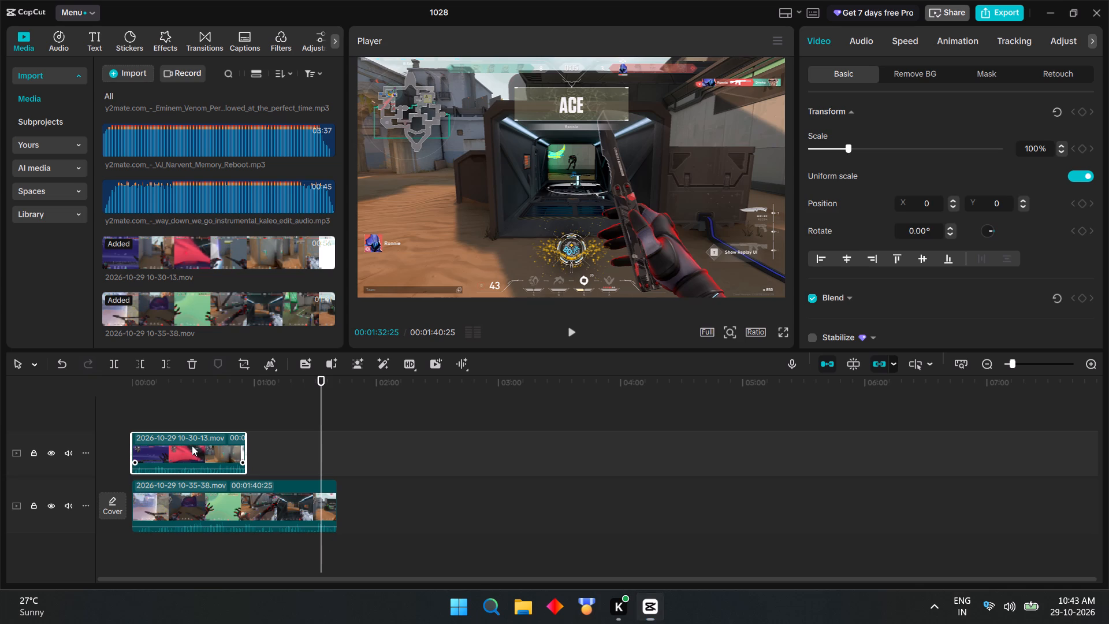
click(431, 415)
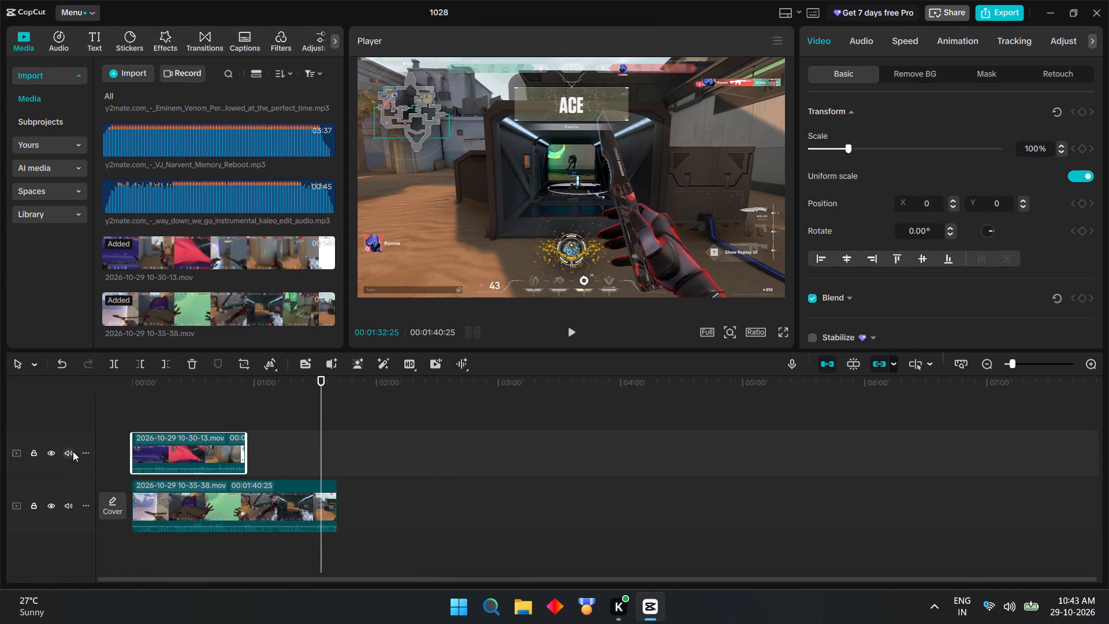
click(73, 451)
click(52, 456)
click(32, 456)
click(178, 414)
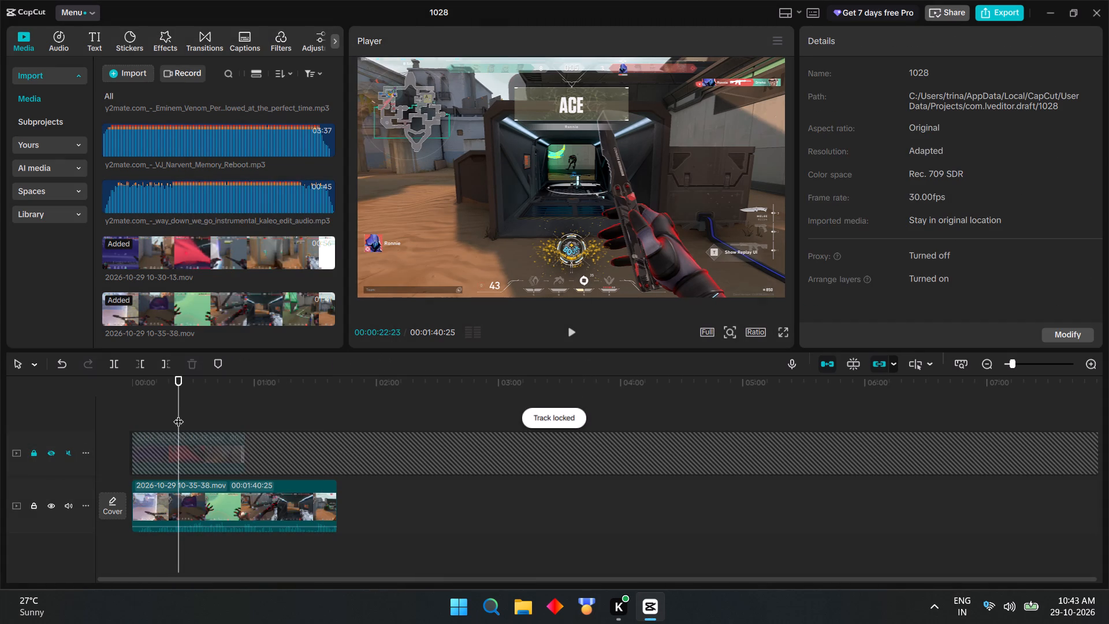
drag(178, 414, 14, 405)
Audition several imported music tracks, including Memory Reboot, Way Down We Go, After Dark x Sweater Weather and the vyrval second drop track.
click(180, 136)
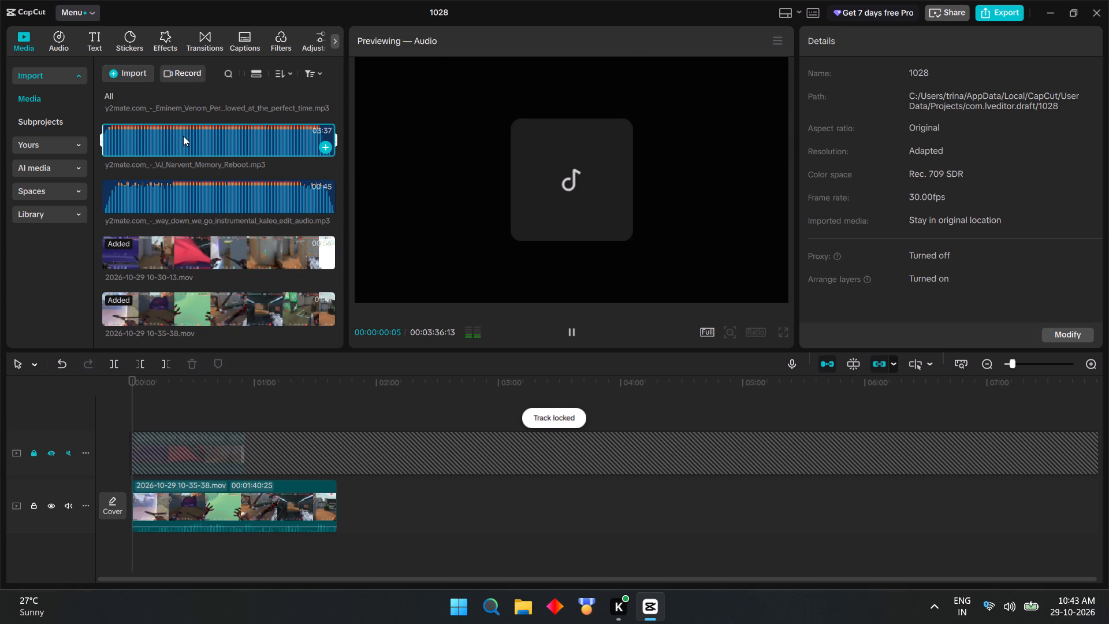
click(166, 194)
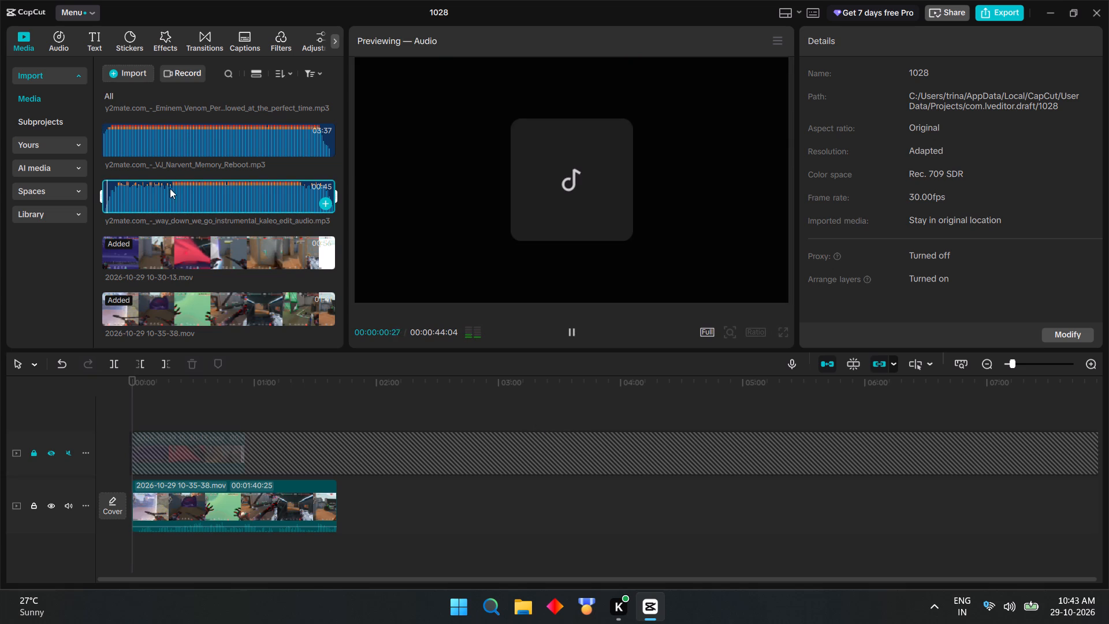
scroll(171, 188, down, 2)
scroll(161, 207, up, 10)
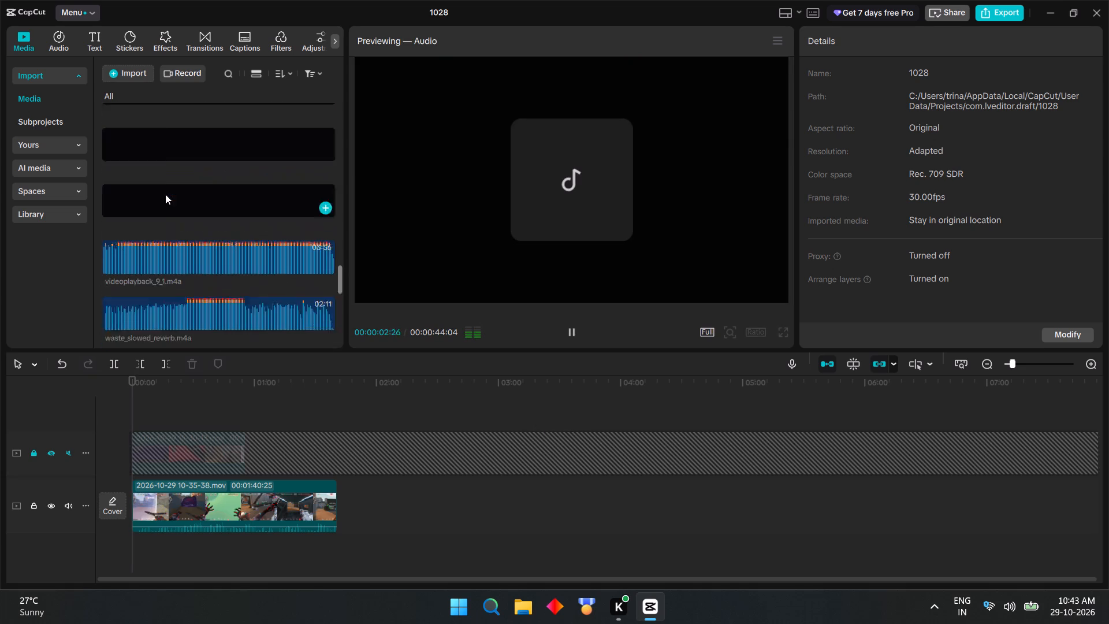
scroll(165, 194, up, 15)
scroll(302, 151, up, 15)
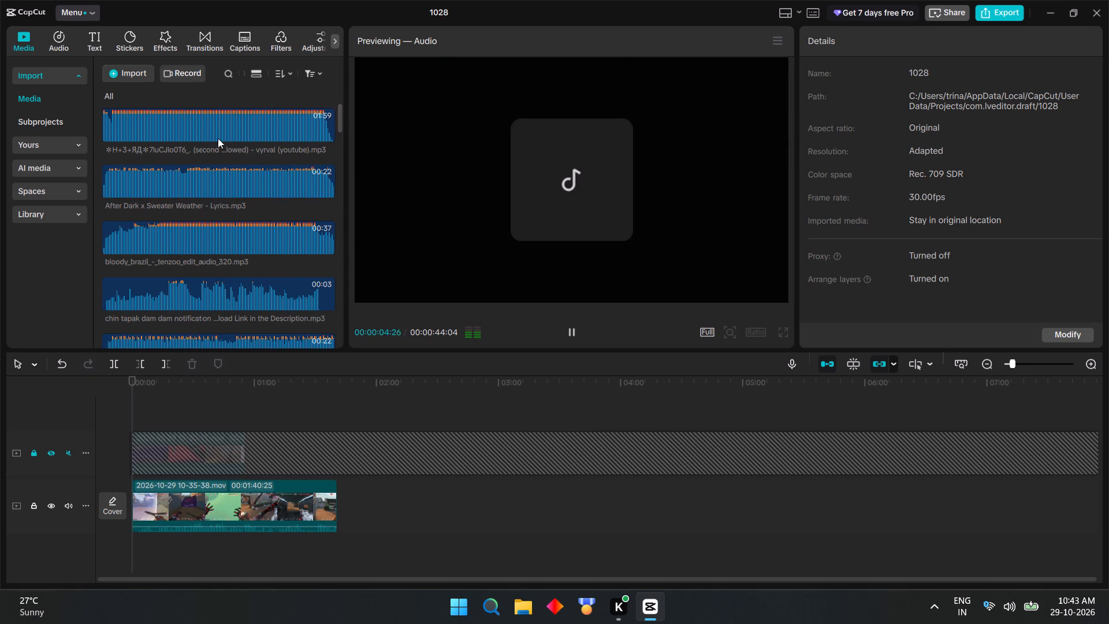
click(186, 126)
click(161, 189)
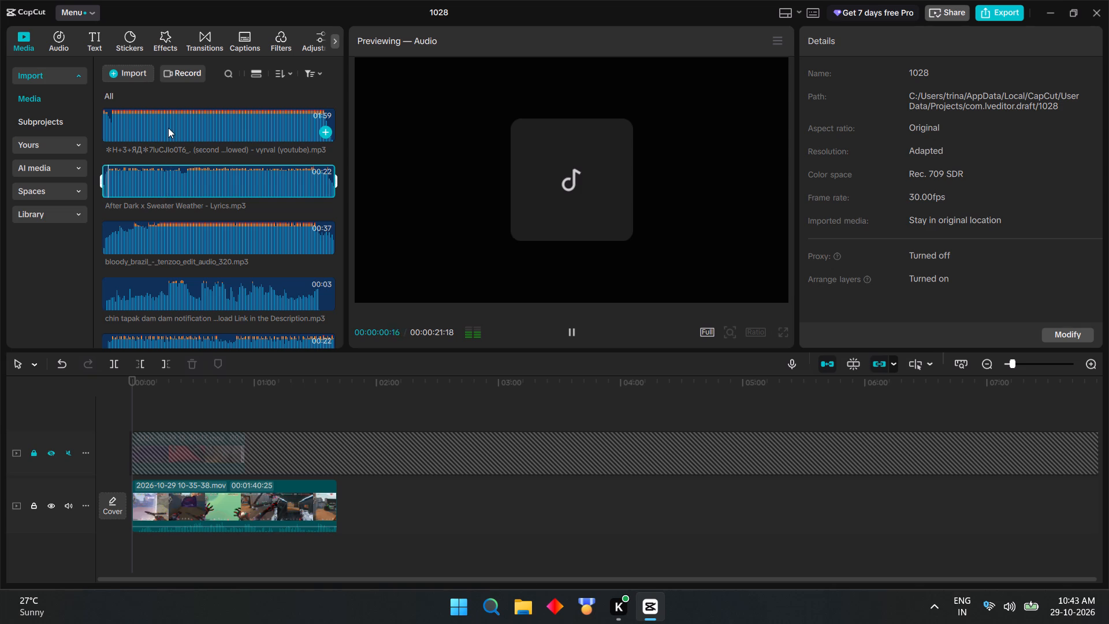
click(168, 127)
click(152, 184)
click(151, 184)
click(158, 134)
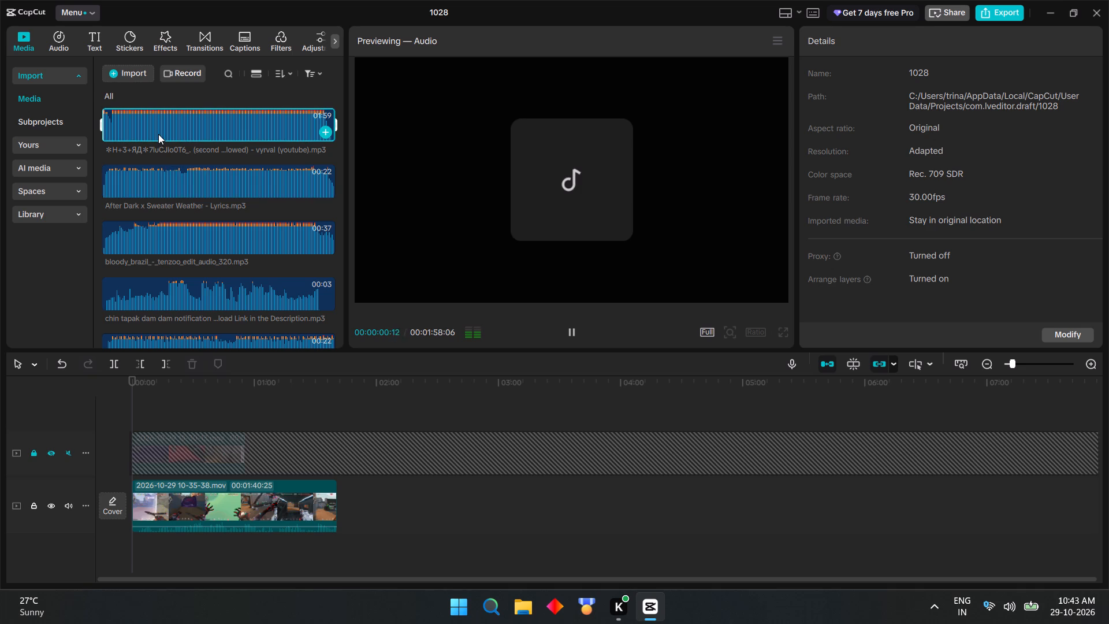
Place the vyrval "second drop + super slowed" track on an audio track below the gameplay clip, starting at 00:00, and return the playhead to the start.
drag(155, 124, 101, 554)
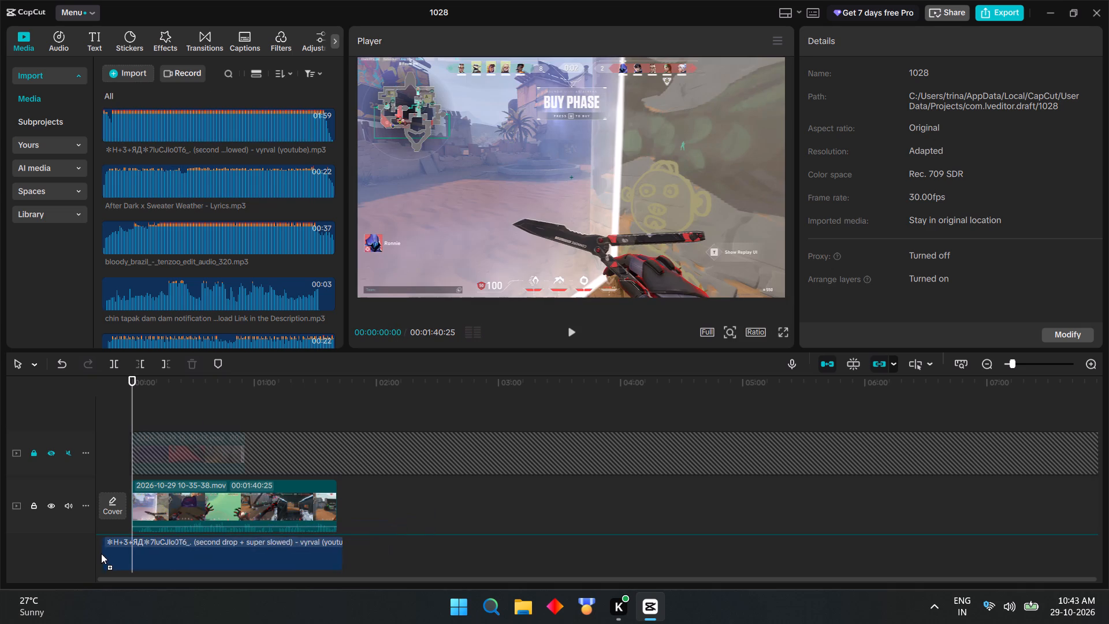
drag(101, 554, 94, 554)
click(175, 408)
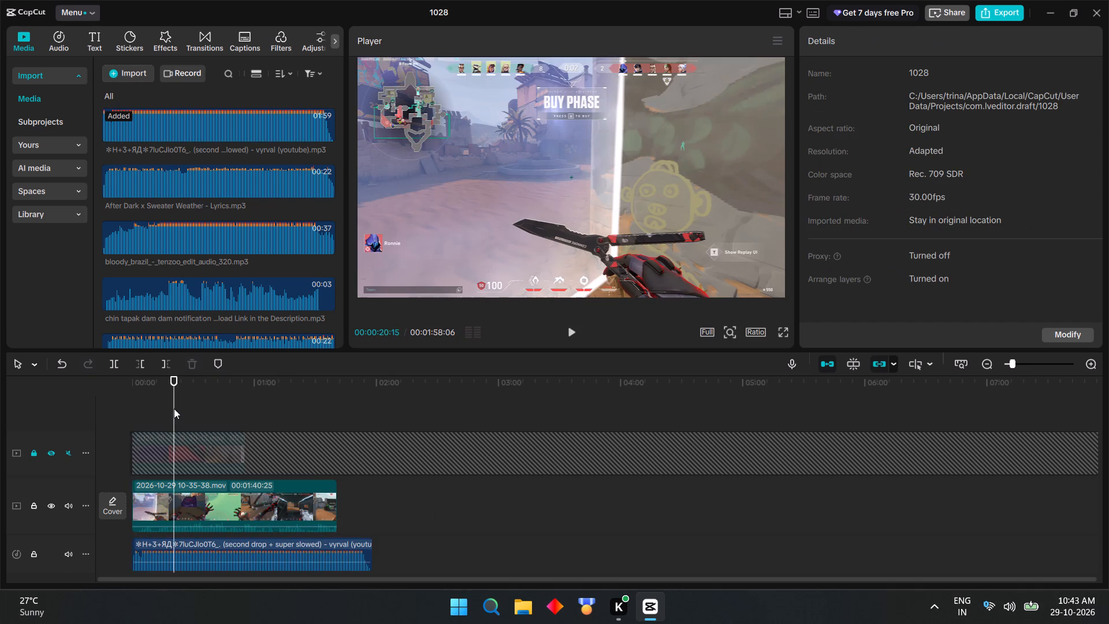
drag(174, 408, 55, 414)
scroll(274, 412, down, 2)
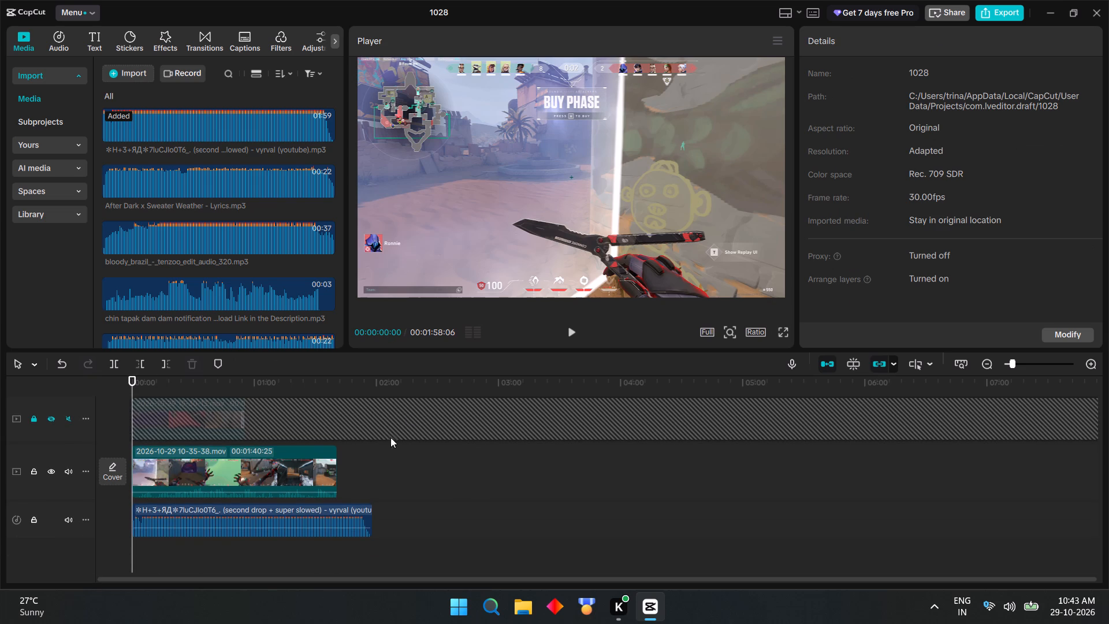
Lower the vyrval music clip's volume to -26.0 dB, checking the level against the gameplay during playback.
click(351, 508)
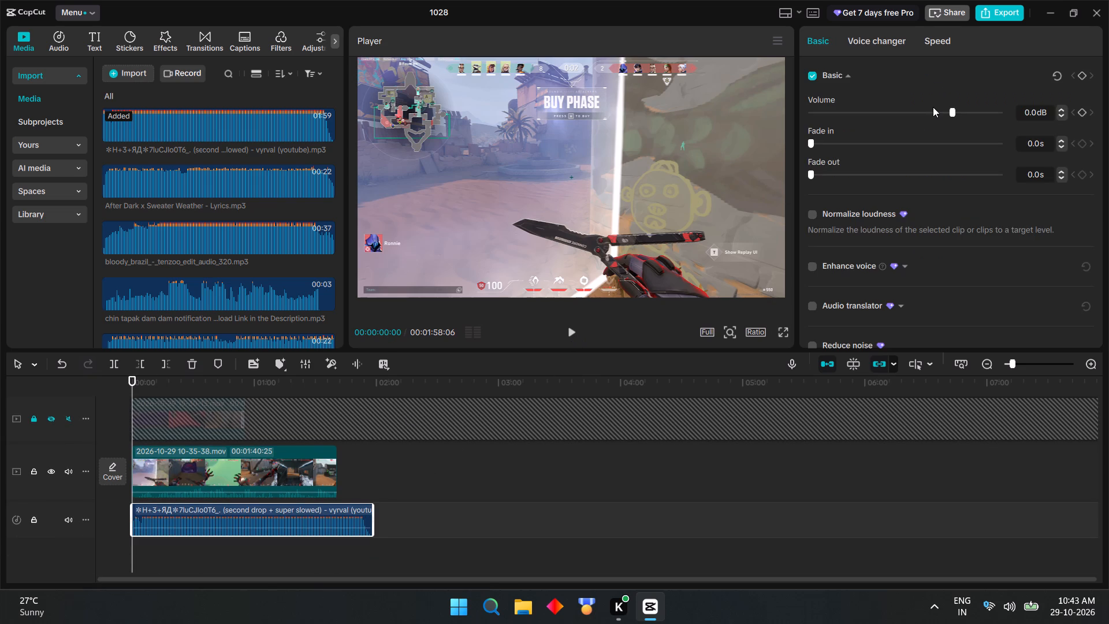
click(933, 108)
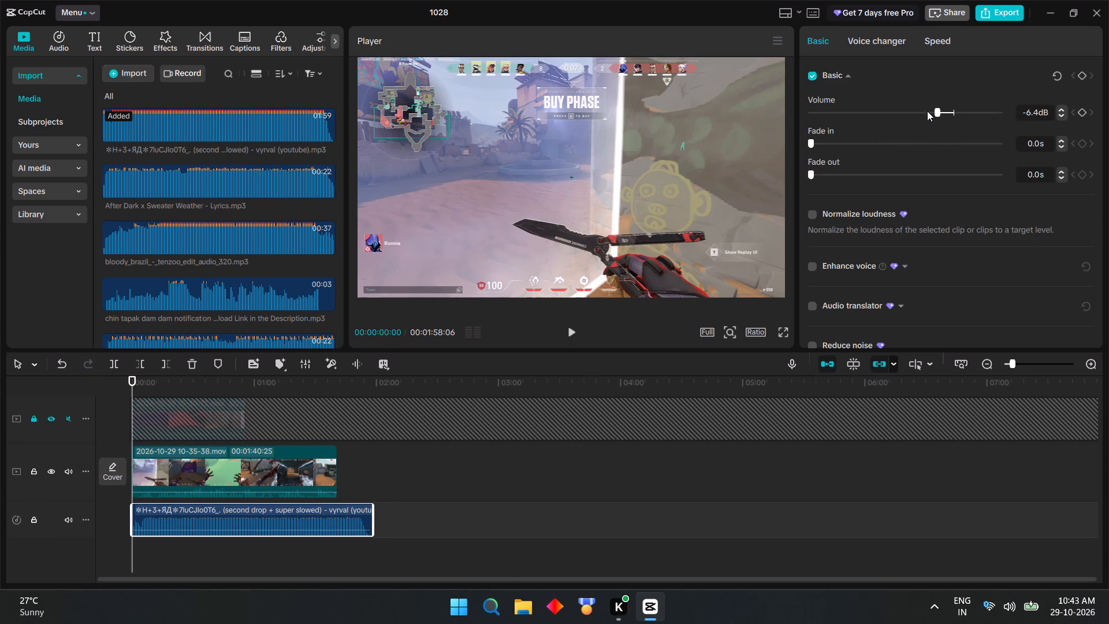
click(570, 337)
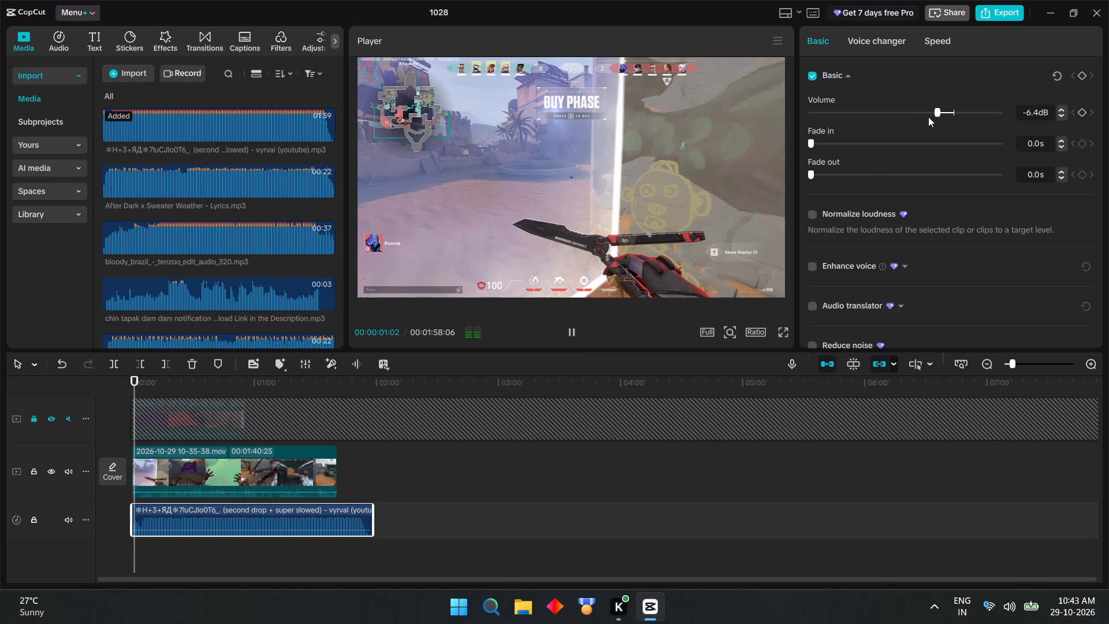
click(921, 113)
click(911, 115)
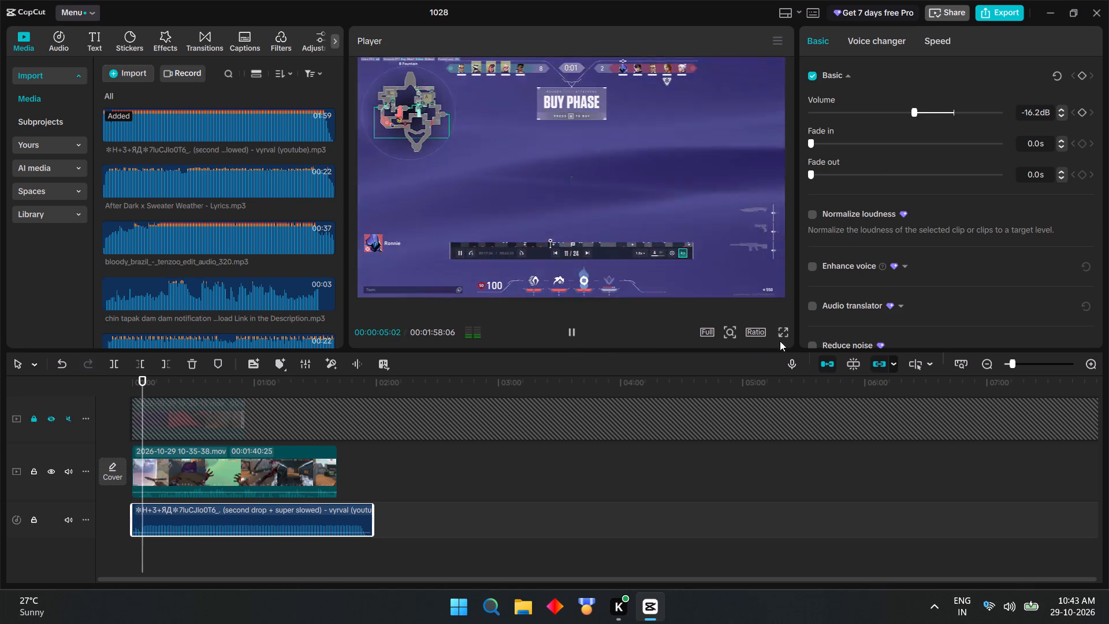
click(888, 115)
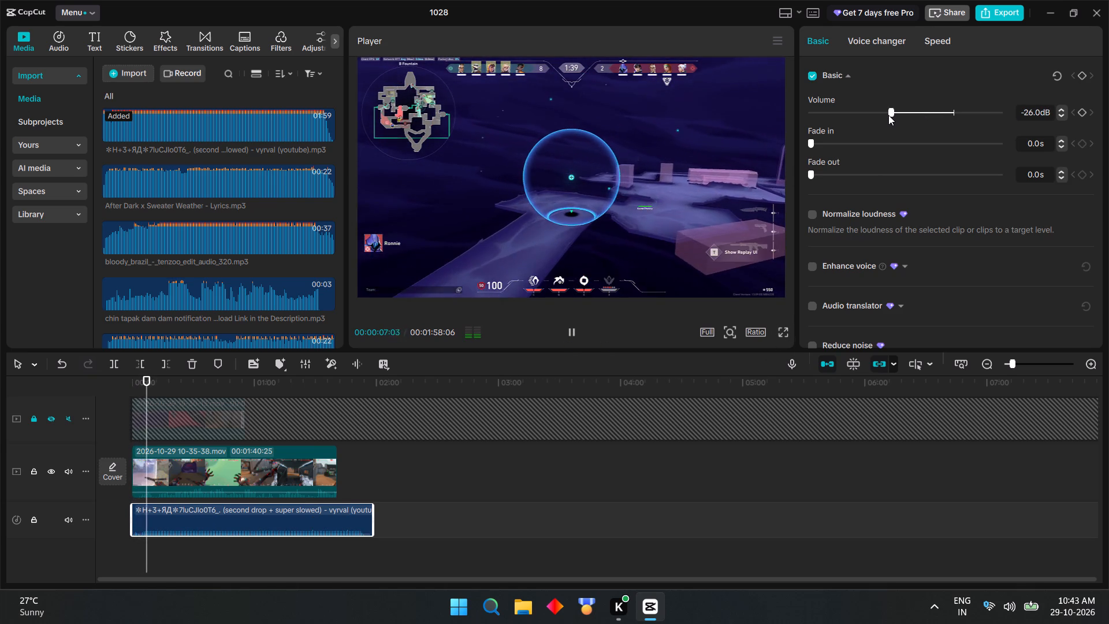
Review the gameplay with music in full screen, stop playback, and return the playhead to the timeline start.
click(784, 332)
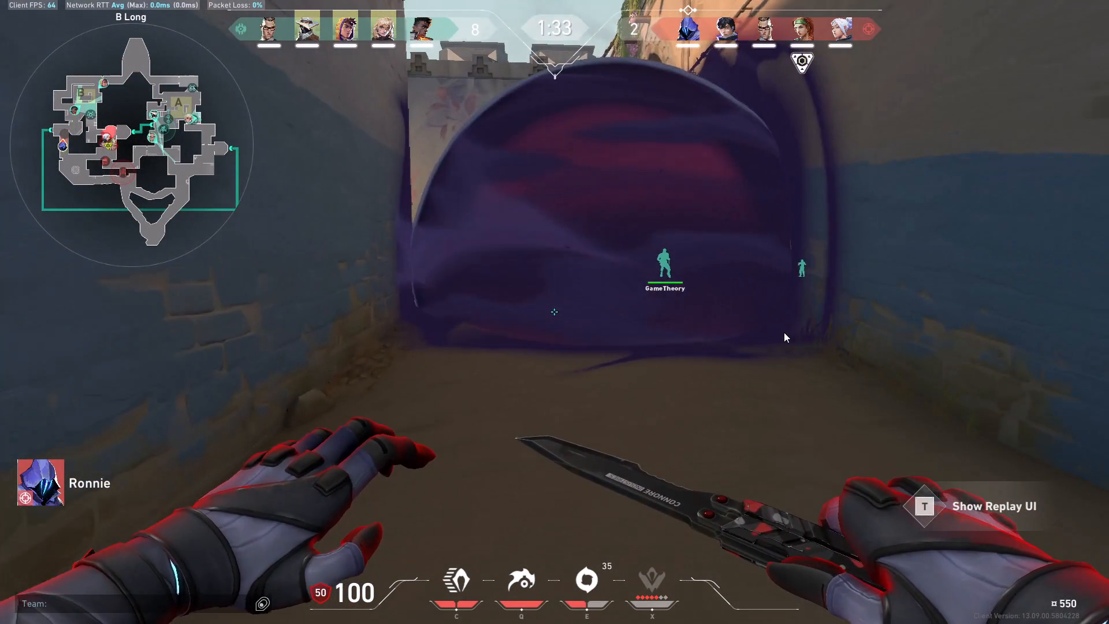
click(712, 318)
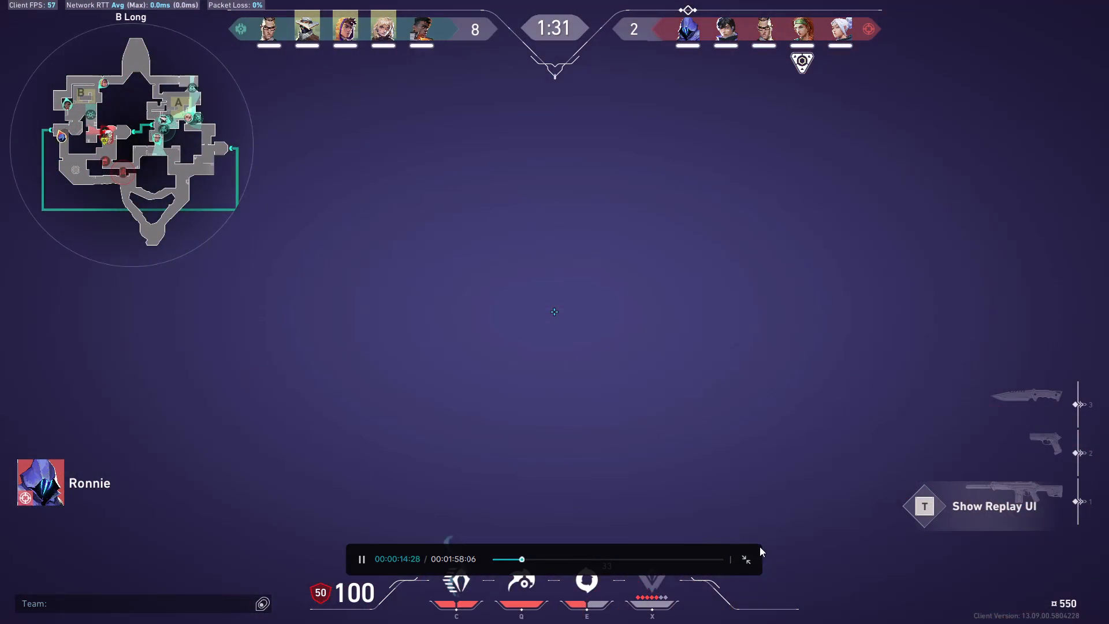
click(743, 557)
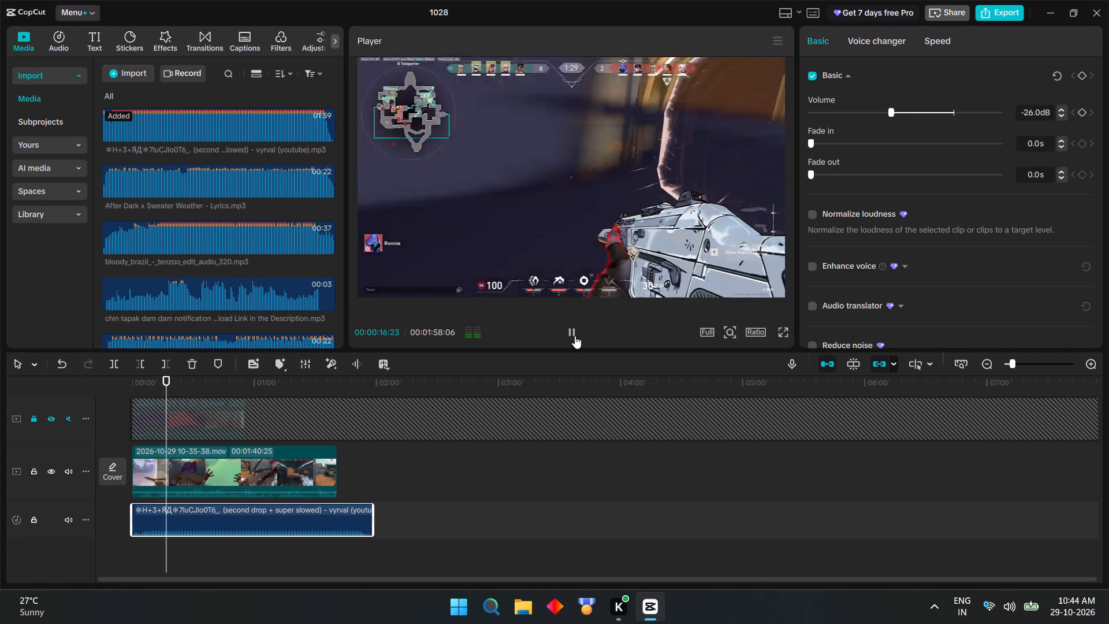
click(575, 335)
click(375, 469)
click(375, 469)
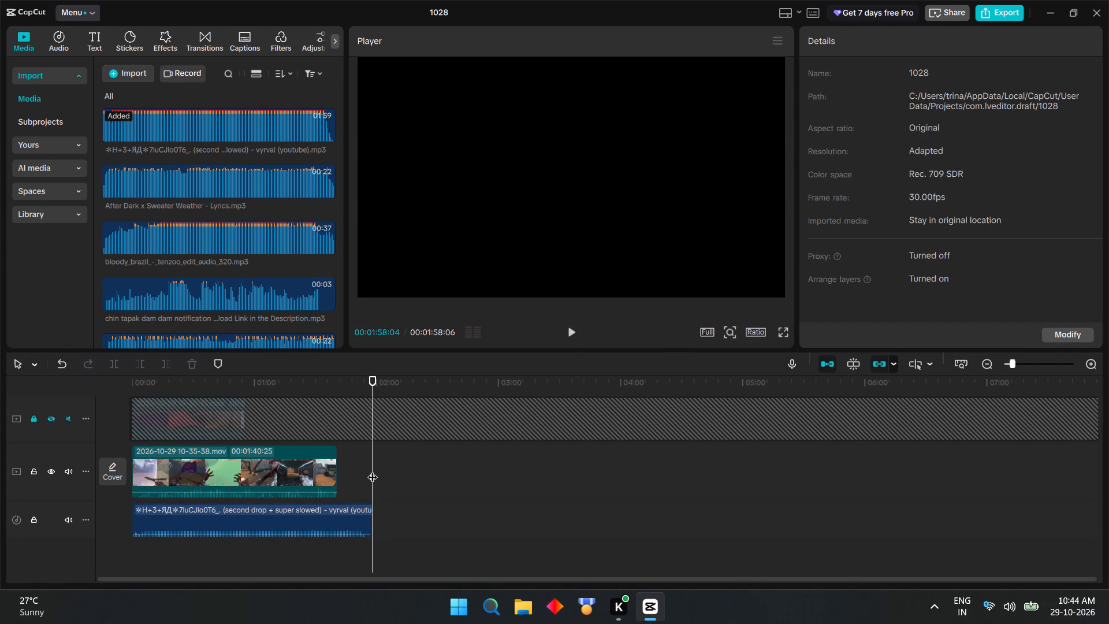
click(165, 542)
drag(162, 547, 80, 544)
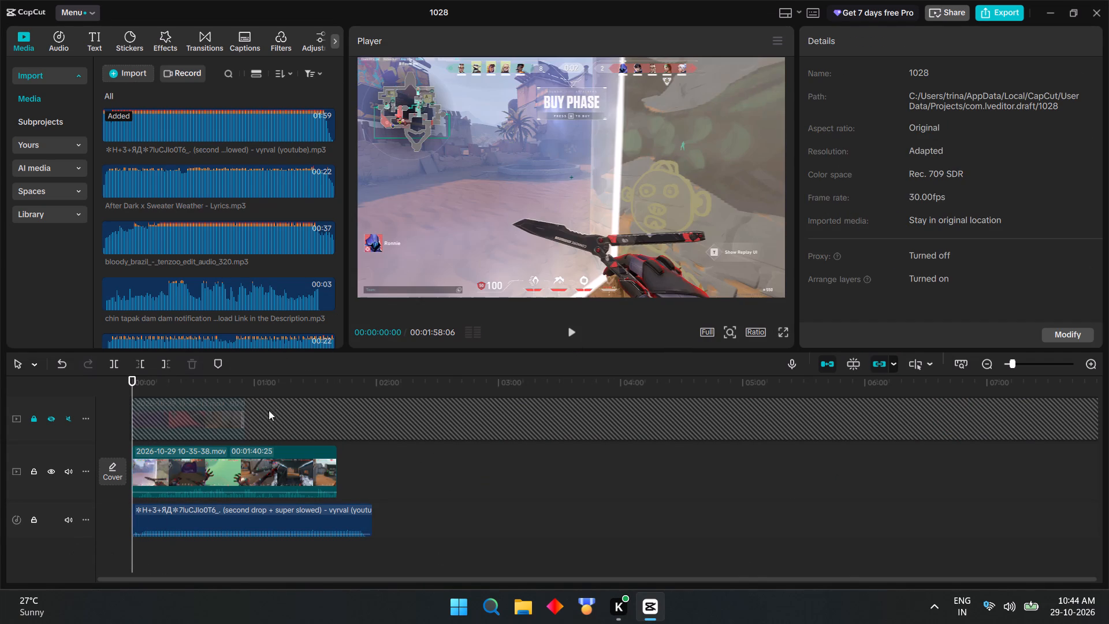
ctrl+scroll(407, 462, up, 3)
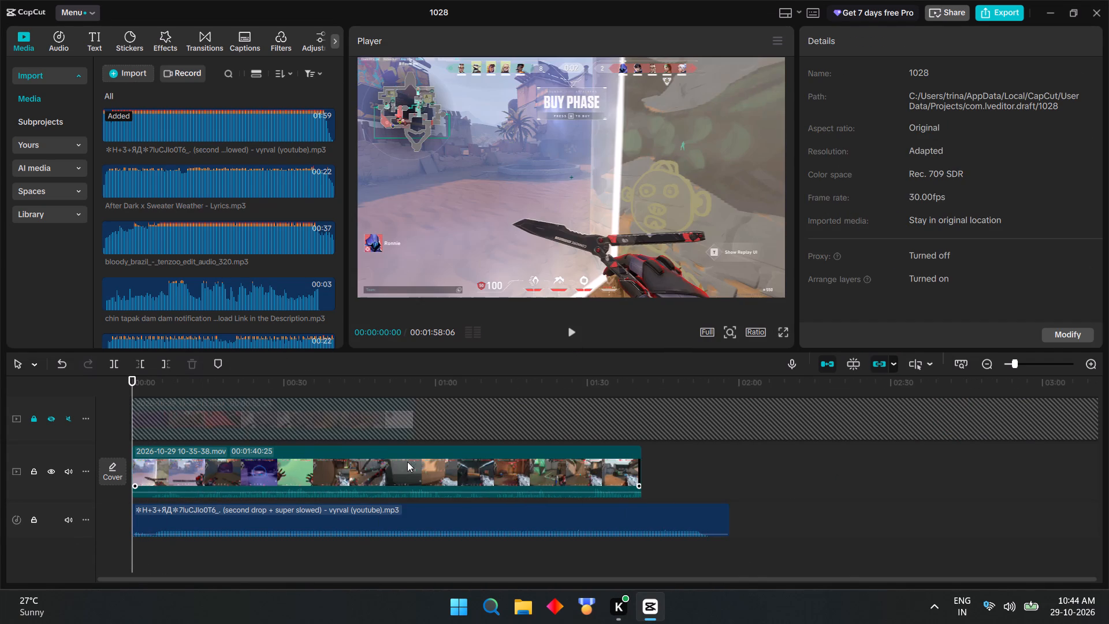
click(152, 477)
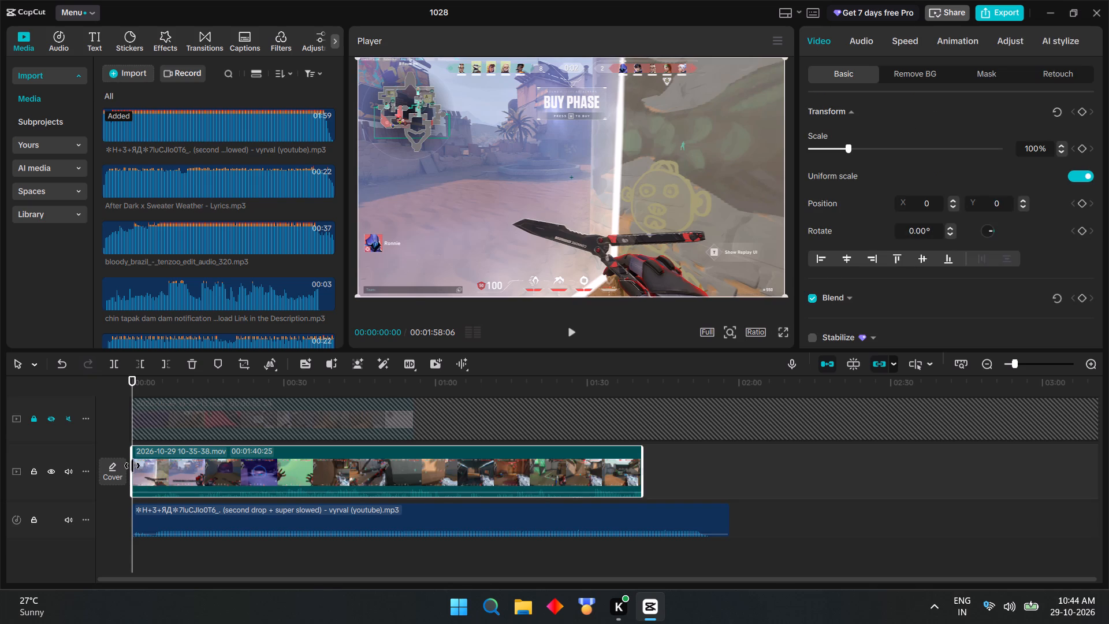
drag(132, 465, 137, 464)
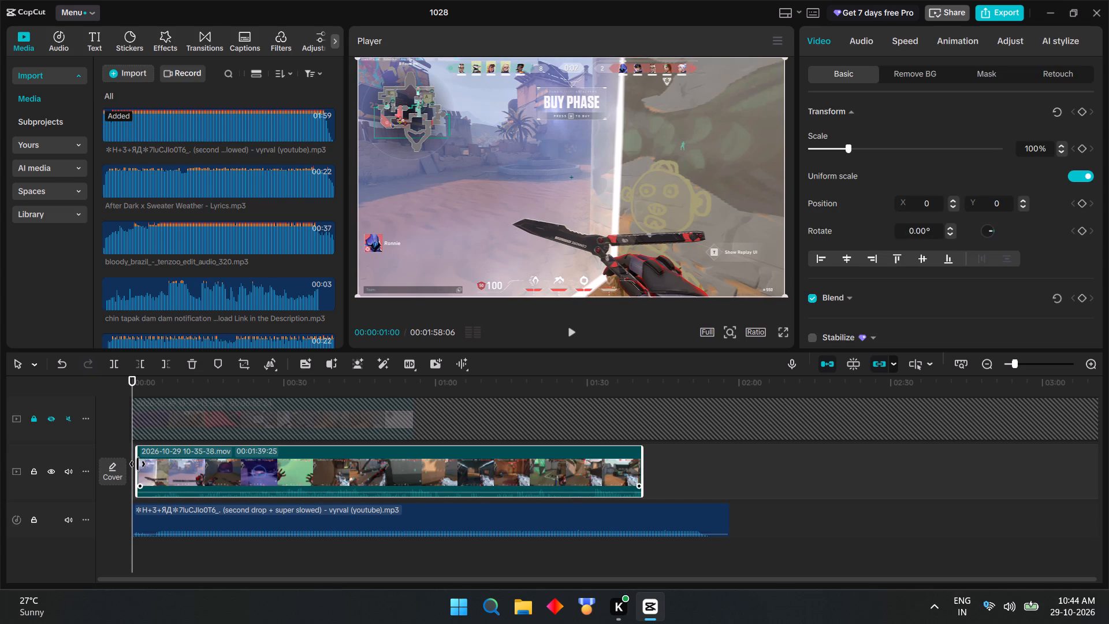
drag(137, 464, 137, 463)
drag(137, 463, 145, 461)
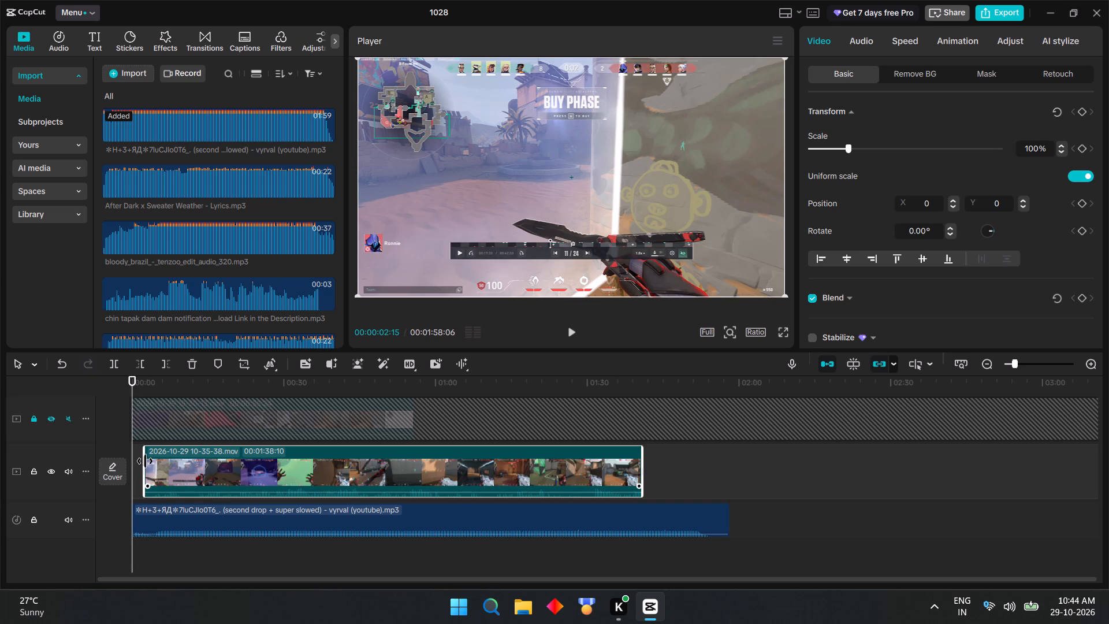
drag(145, 461, 149, 459)
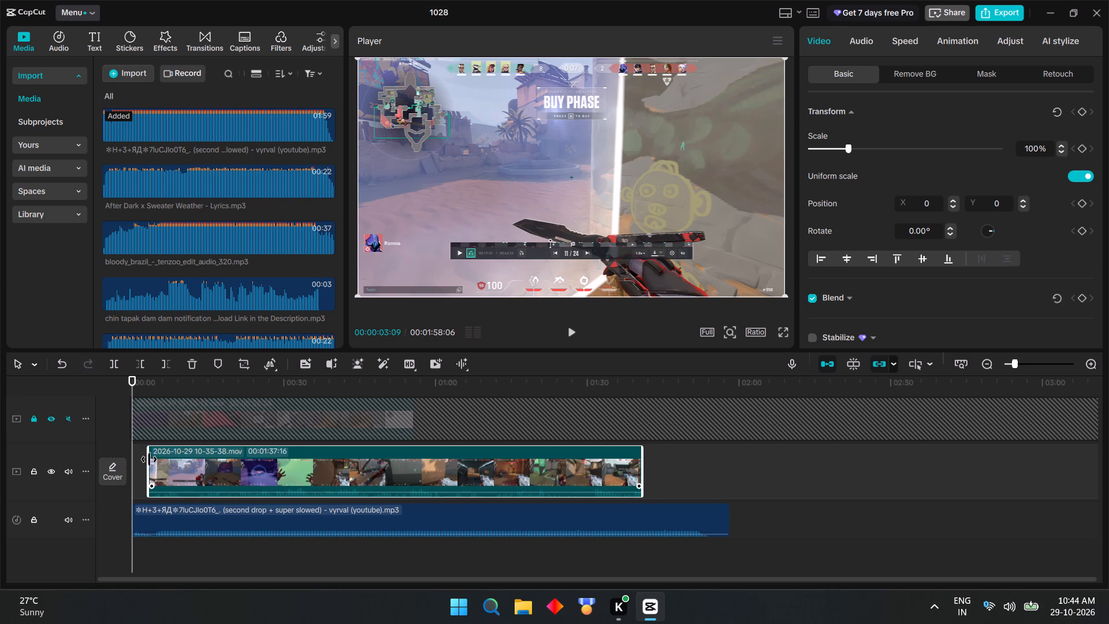
drag(149, 459, 150, 458)
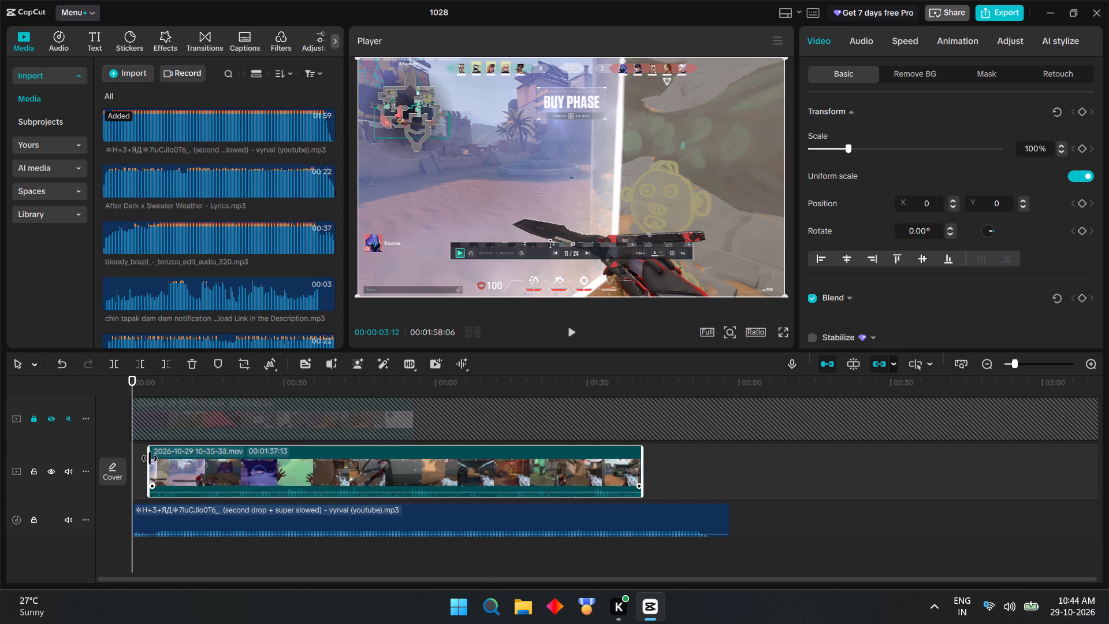
drag(150, 458, 167, 452)
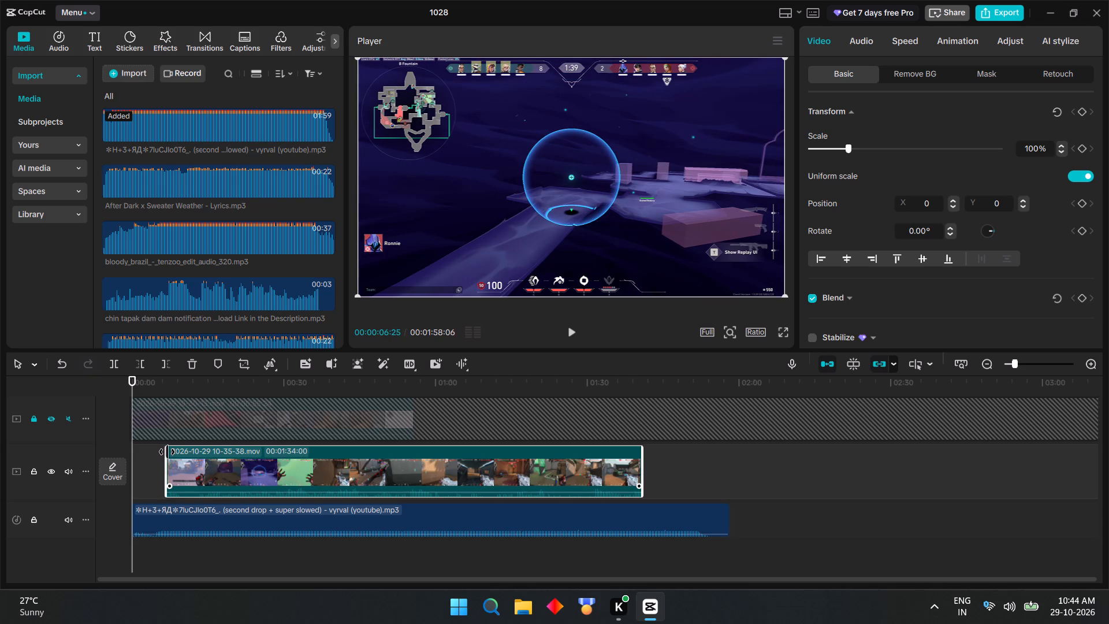
drag(167, 452, 184, 444)
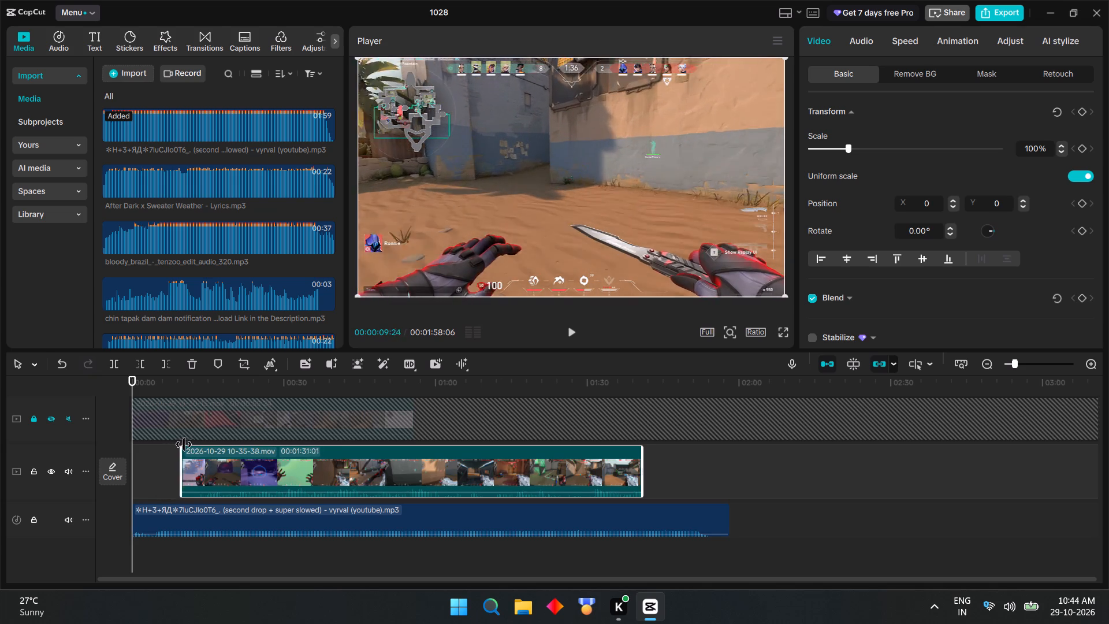
drag(184, 444, 200, 439)
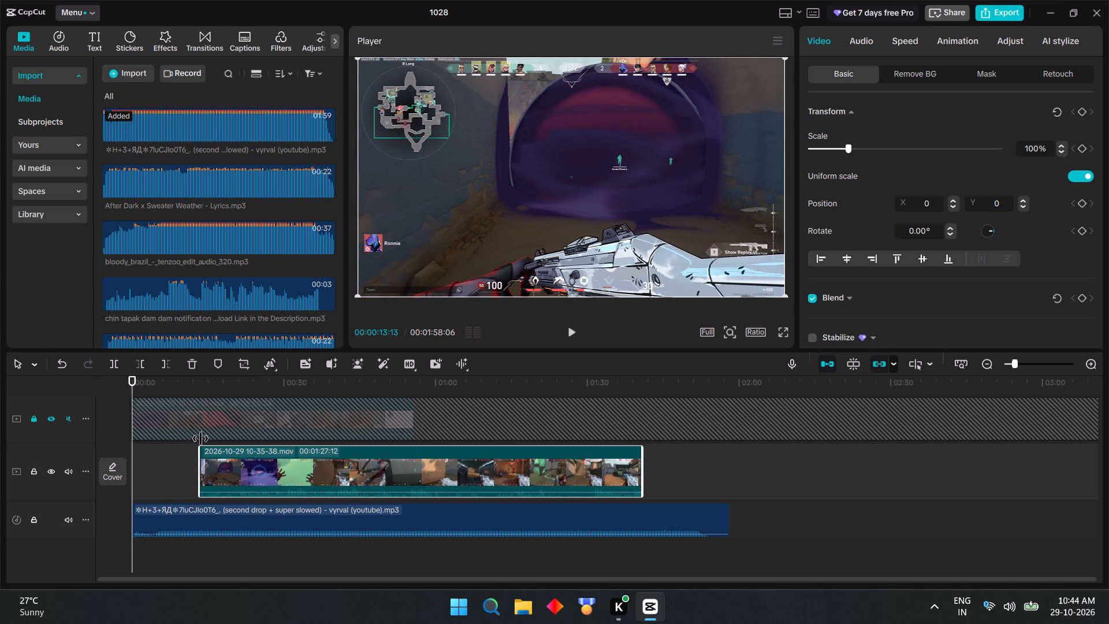
drag(200, 439, 198, 440)
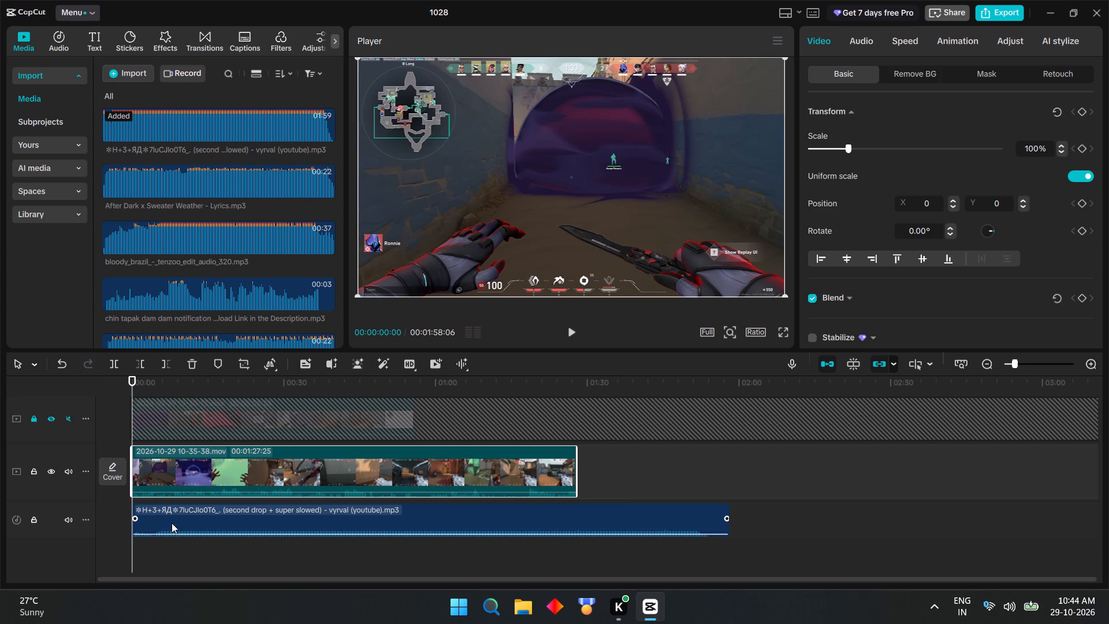
Play the trimmed gameplay with the background music from the timeline start, restarting once to review it again.
click(674, 519)
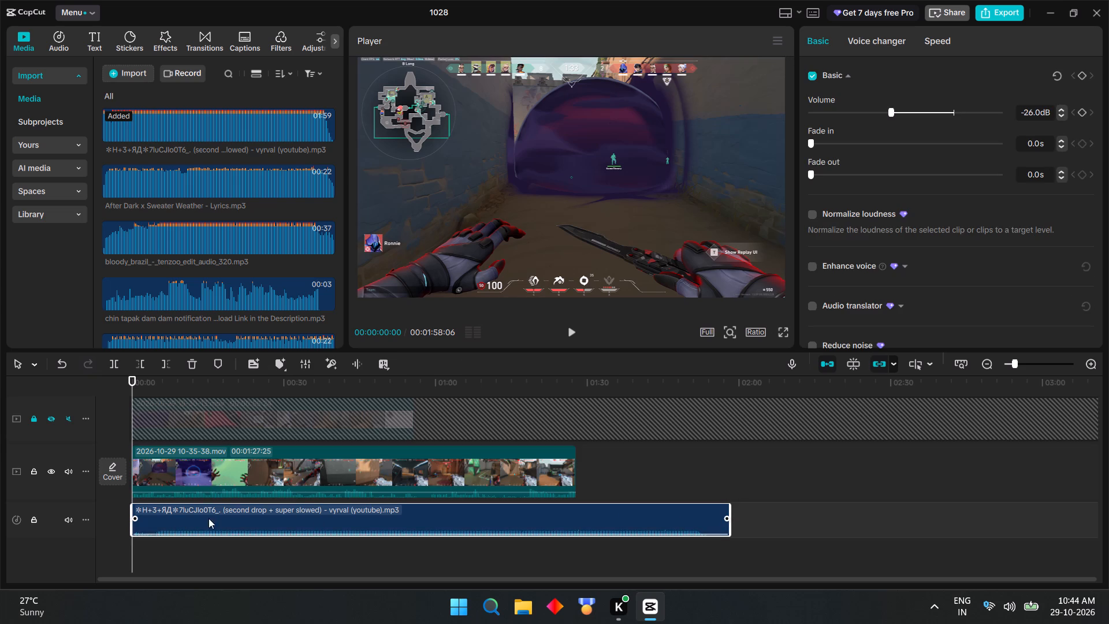
click(572, 335)
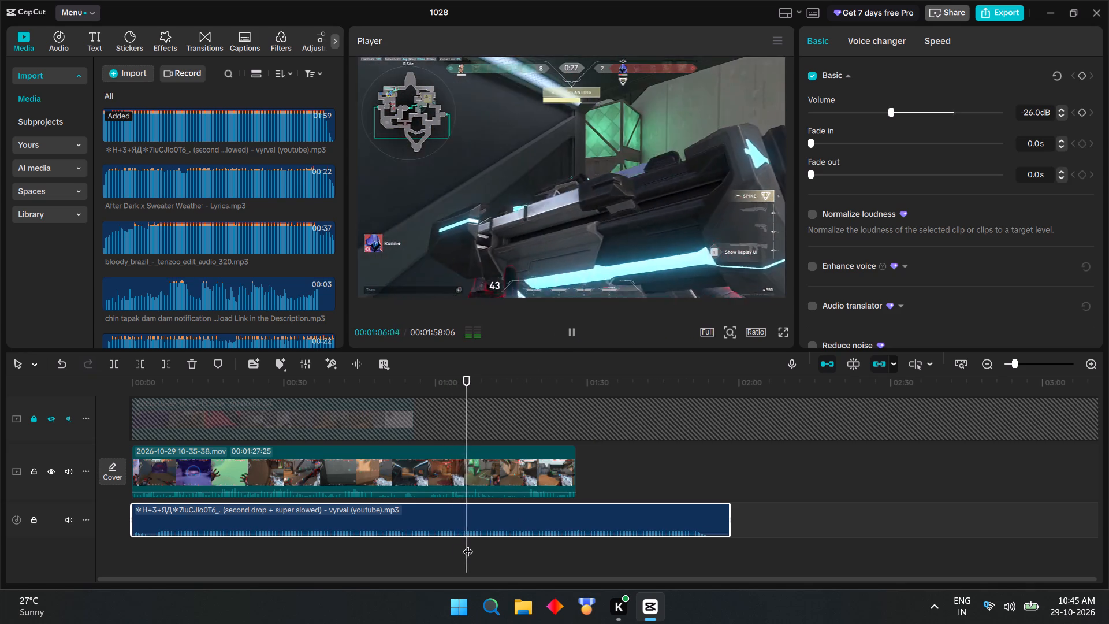
drag(468, 545, 29, 534)
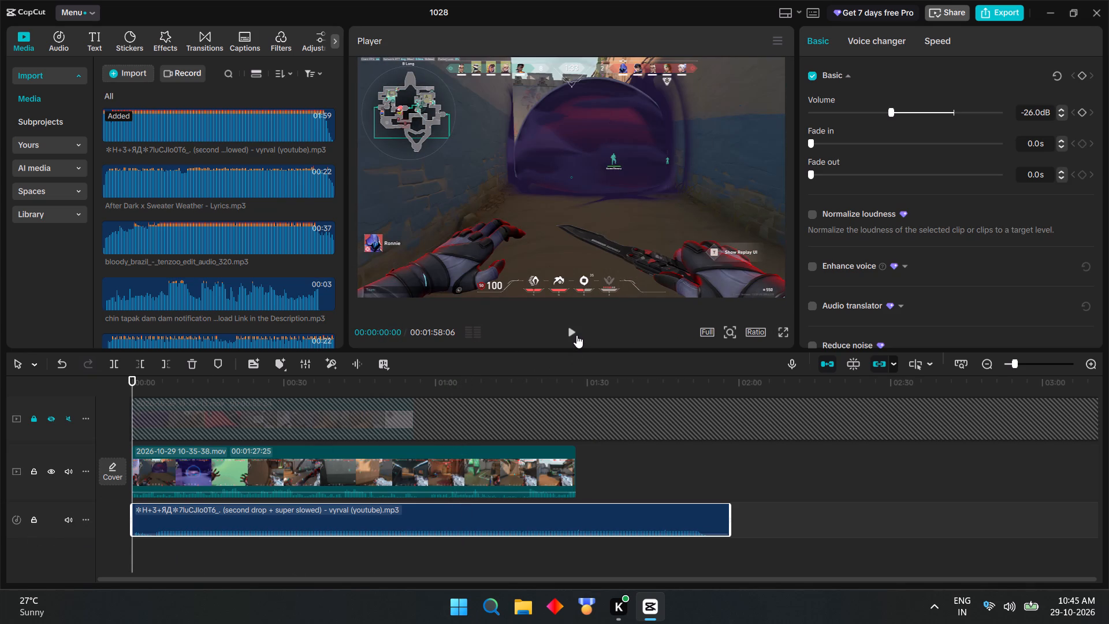
click(576, 335)
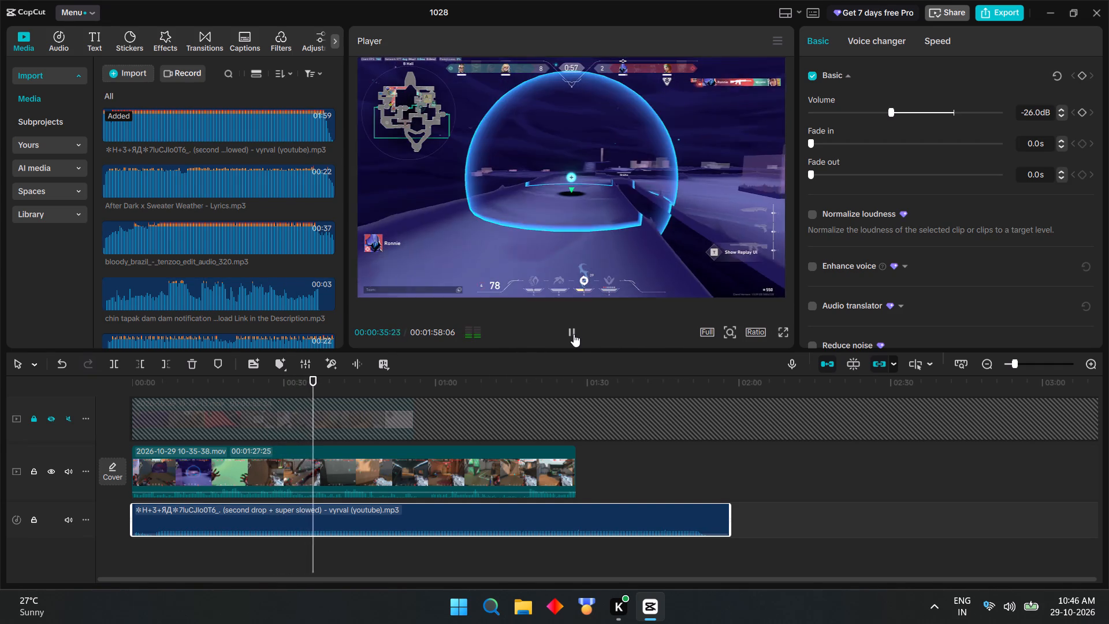
click(574, 334)
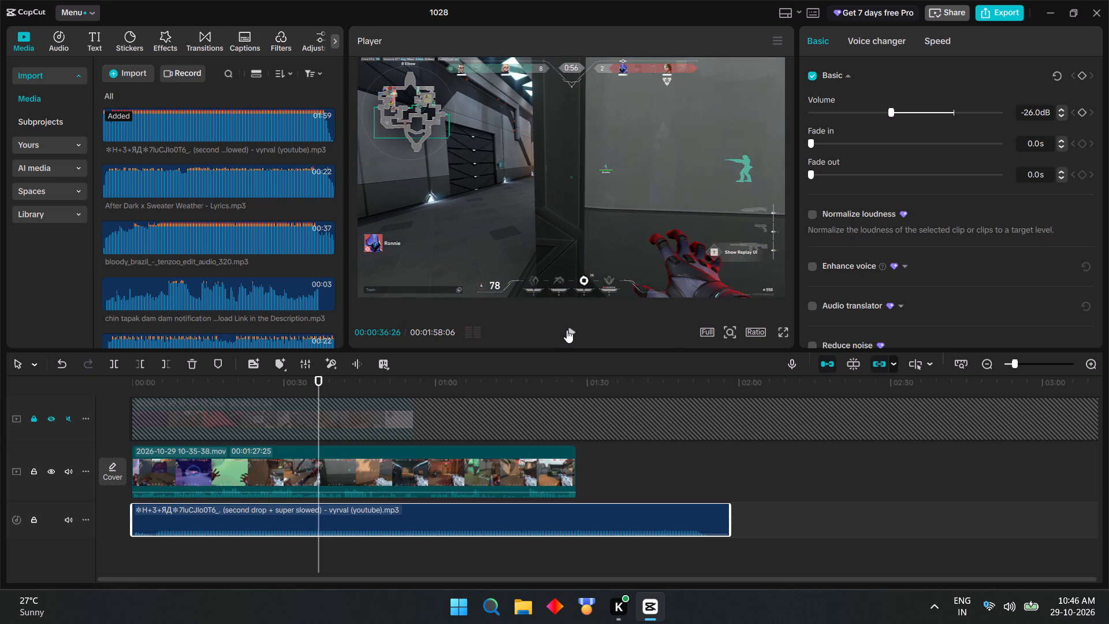
click(565, 332)
click(564, 333)
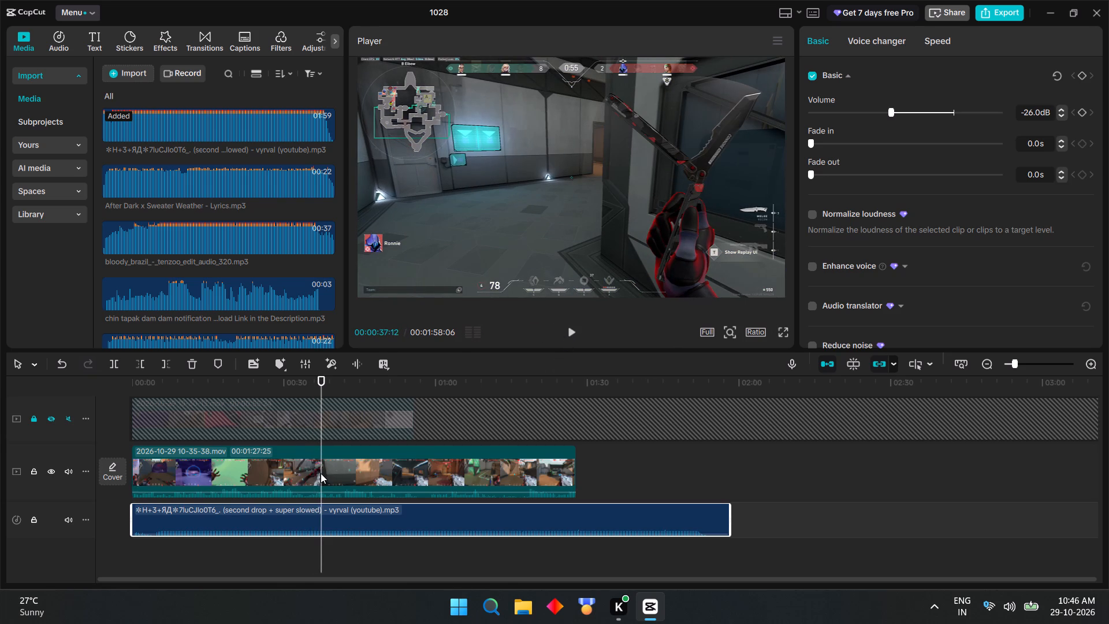
click(321, 473)
key(ctrl+b)
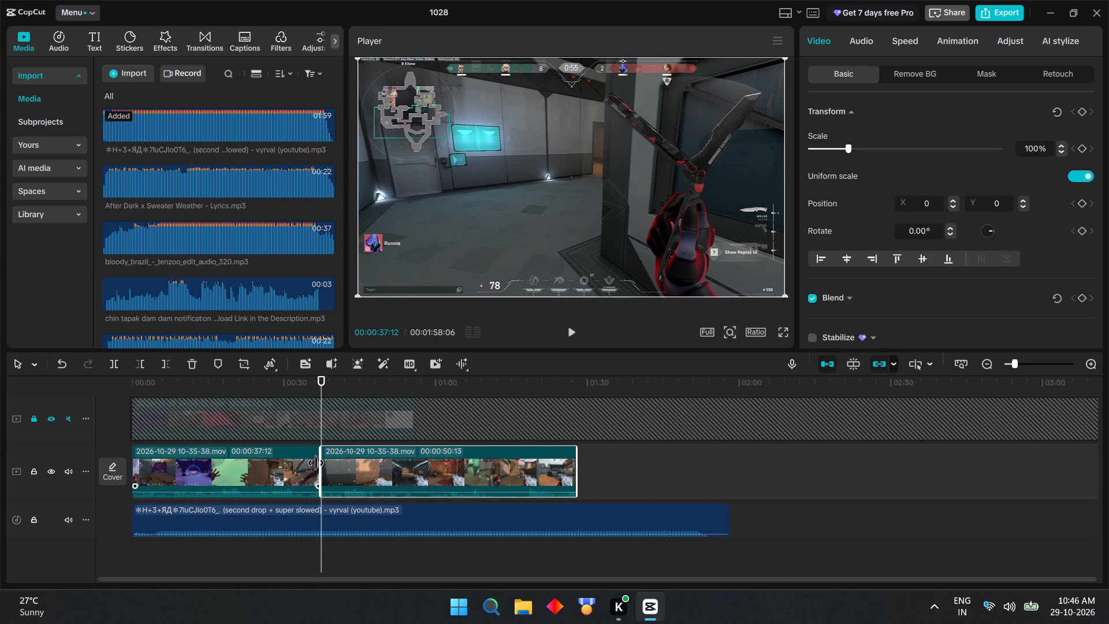
drag(323, 451, 330, 451)
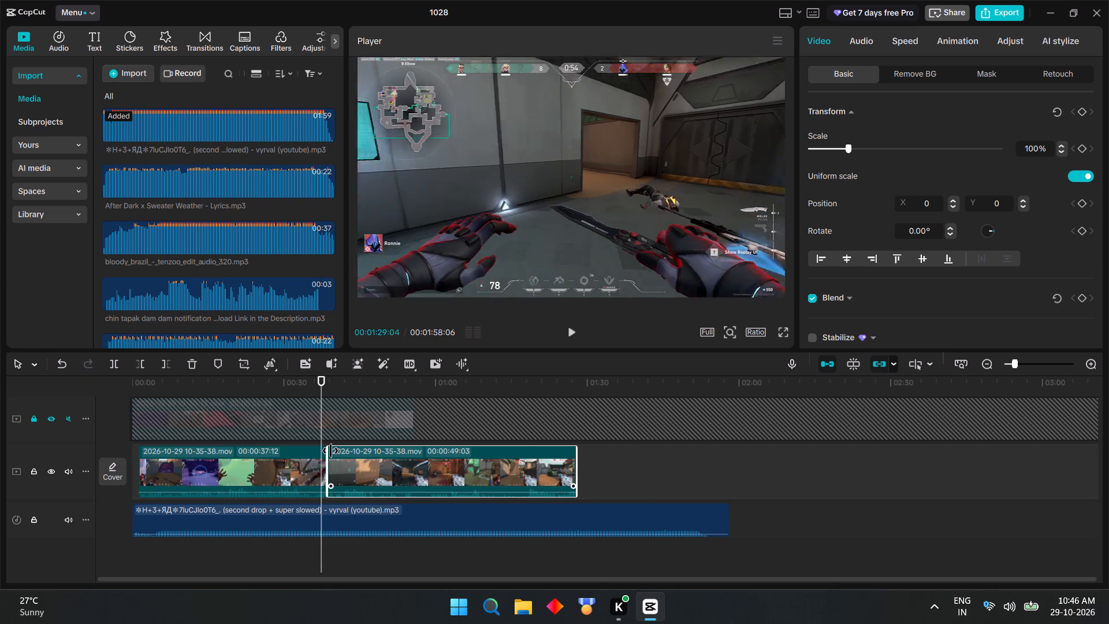
drag(330, 451, 335, 451)
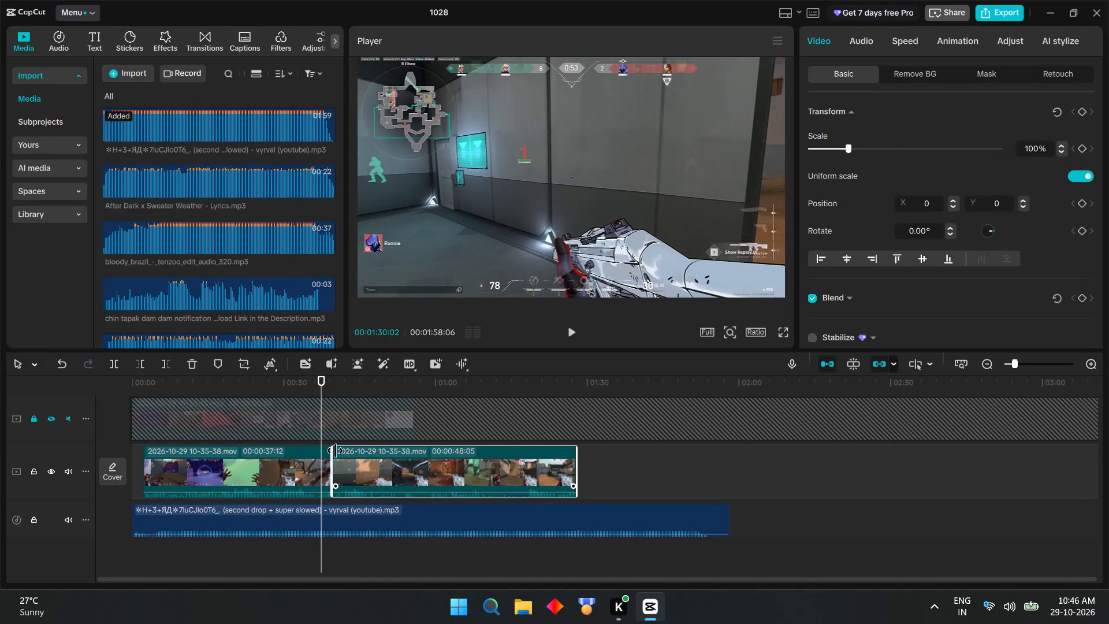
drag(335, 451, 337, 449)
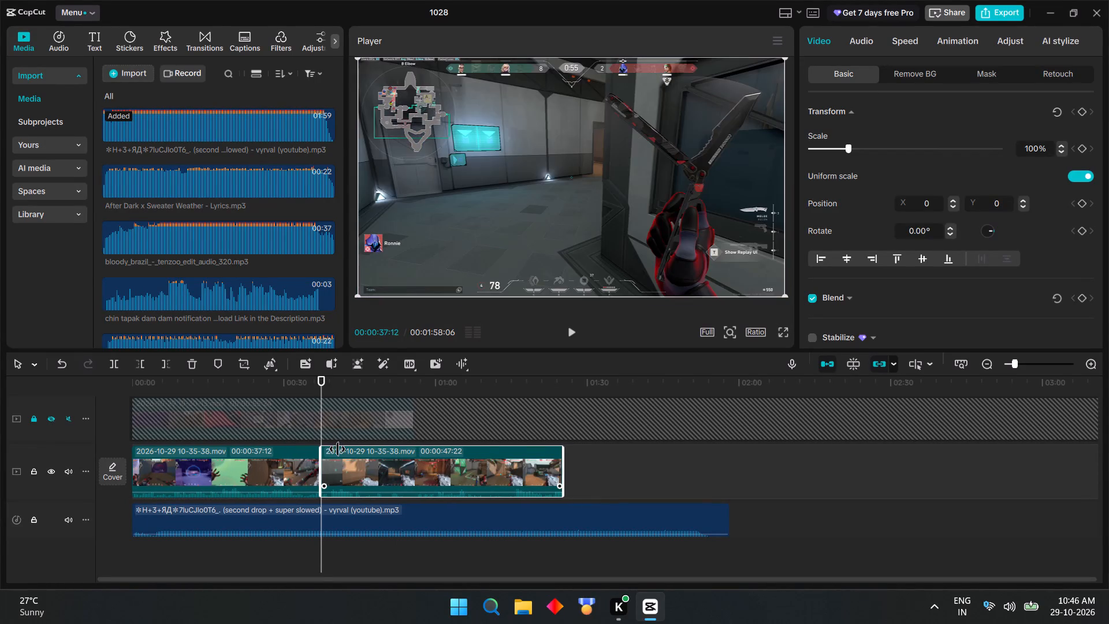
Play on from just before the first cut to find the next cut point and split the second piece at 00:00:53:03.
click(315, 555)
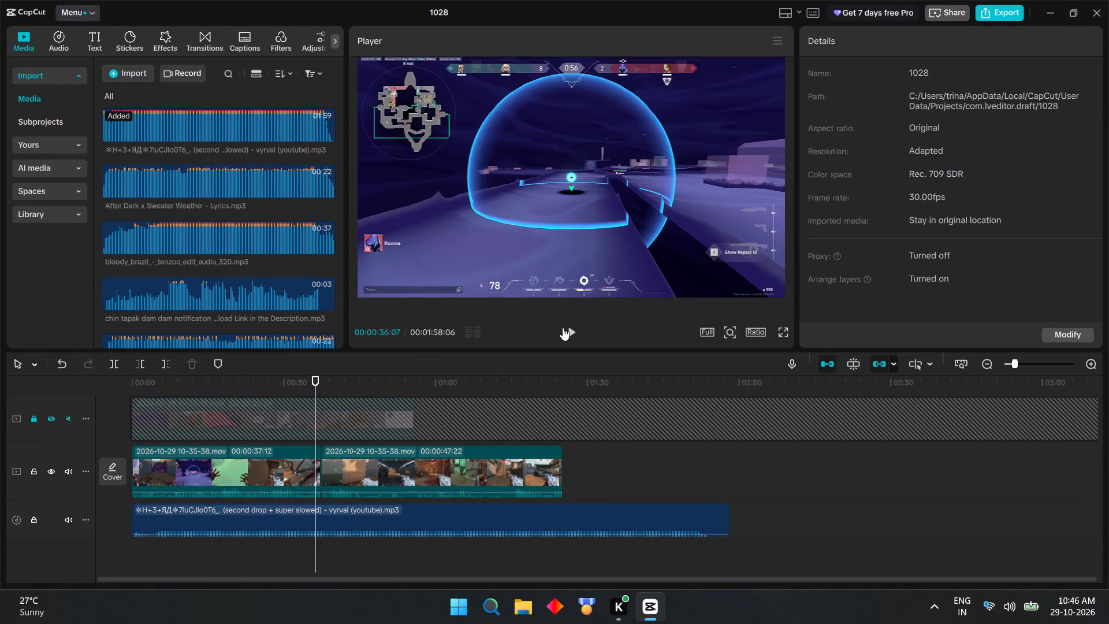
click(566, 330)
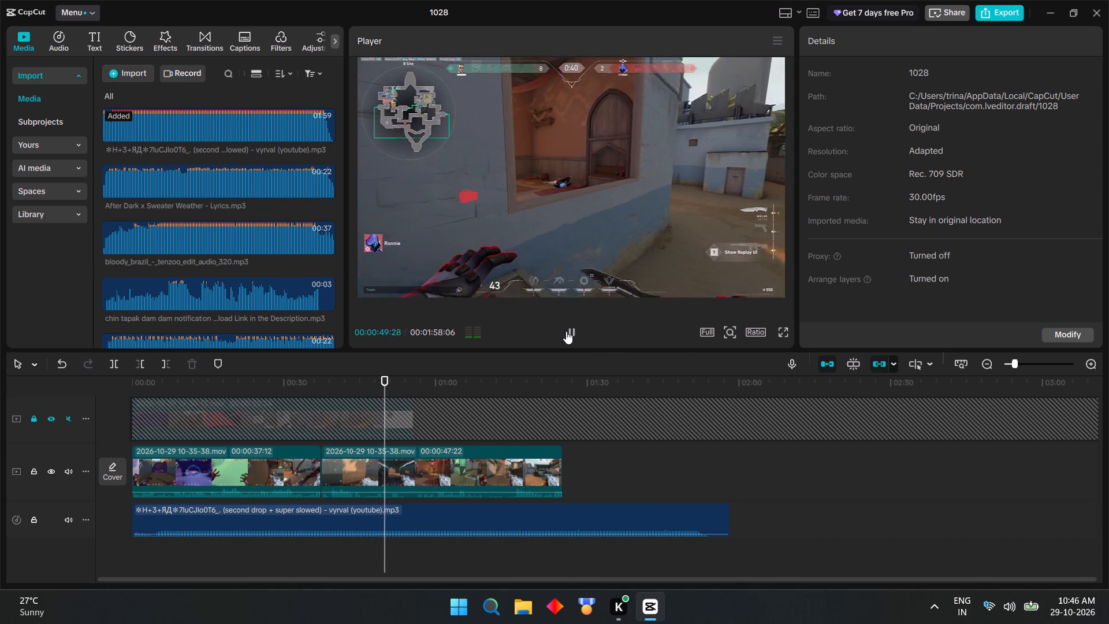
click(566, 331)
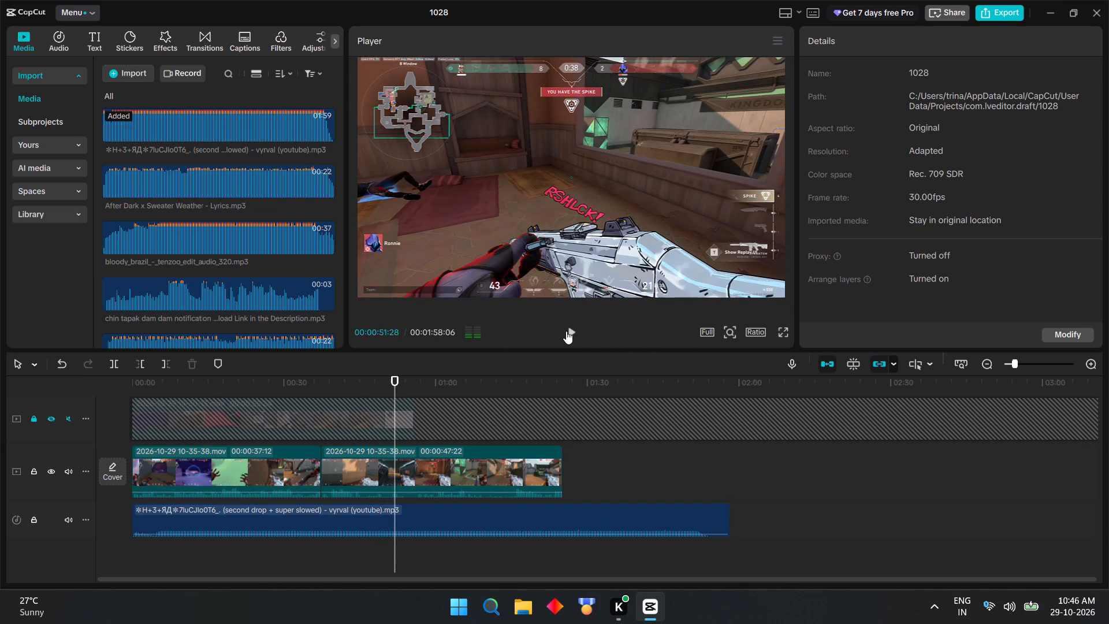
click(569, 332)
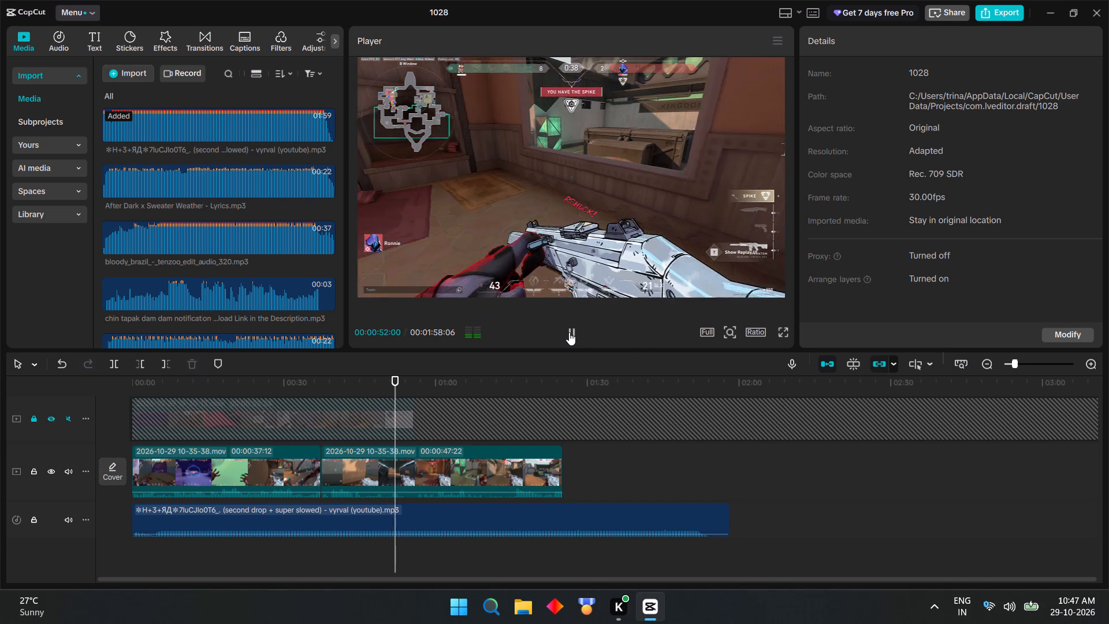
click(569, 332)
double_click(569, 332)
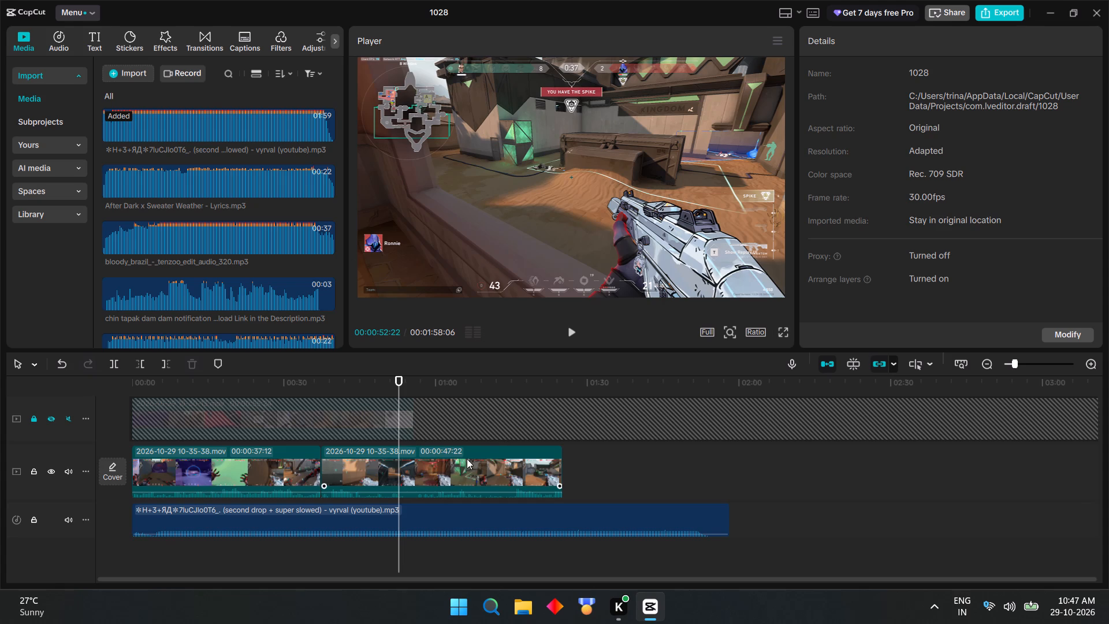
double_click(571, 330)
double_click(571, 330)
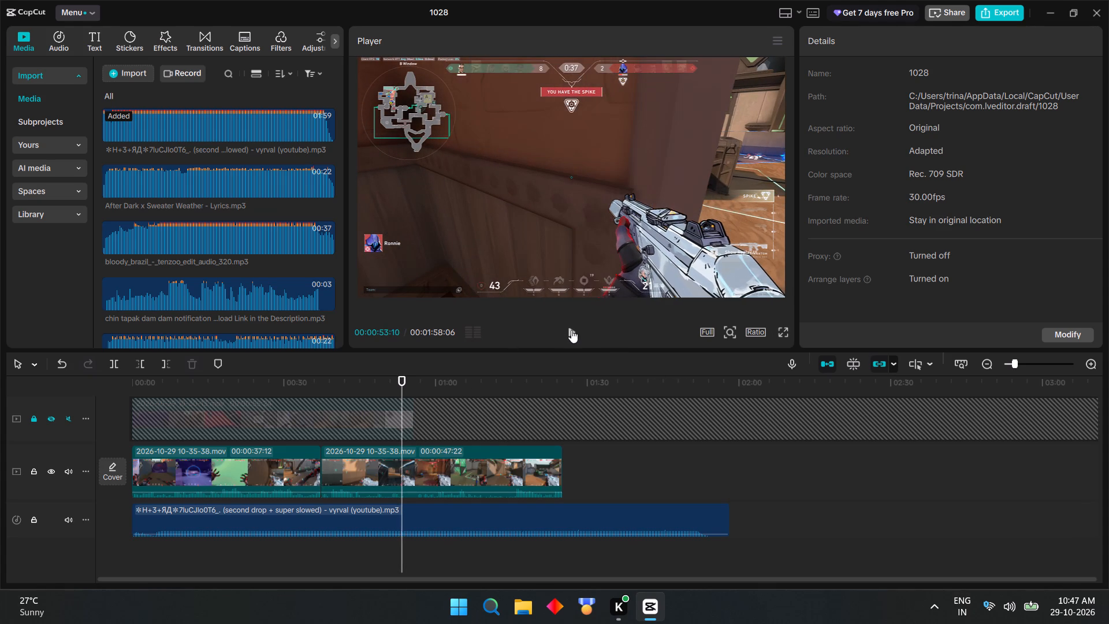
click(400, 552)
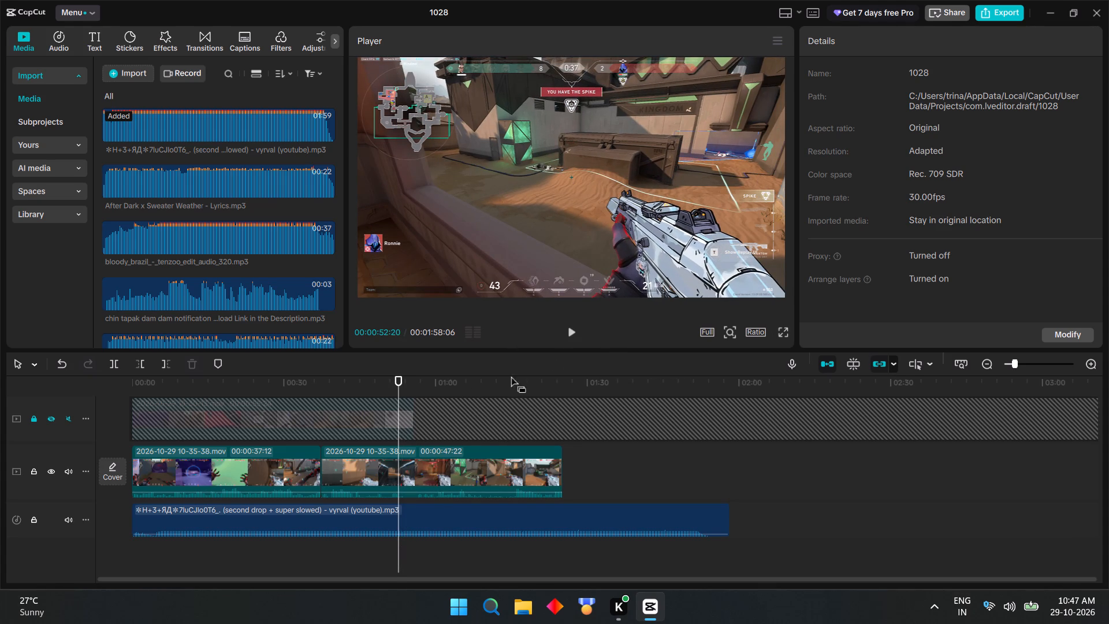
double_click(574, 332)
double_click(572, 333)
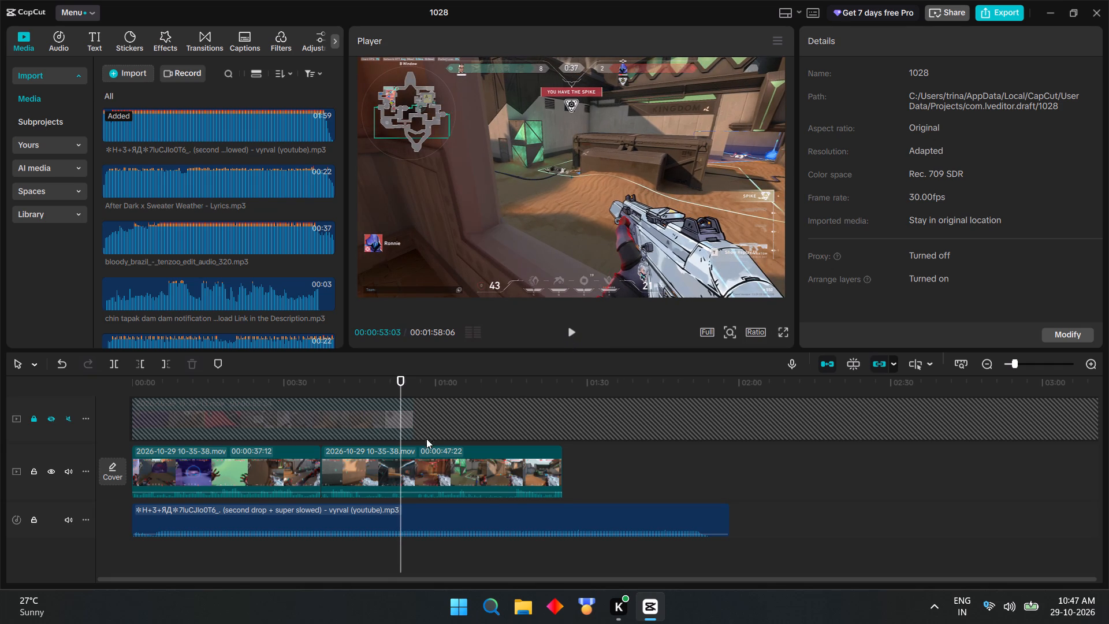
click(400, 470)
key(ctrl+b)
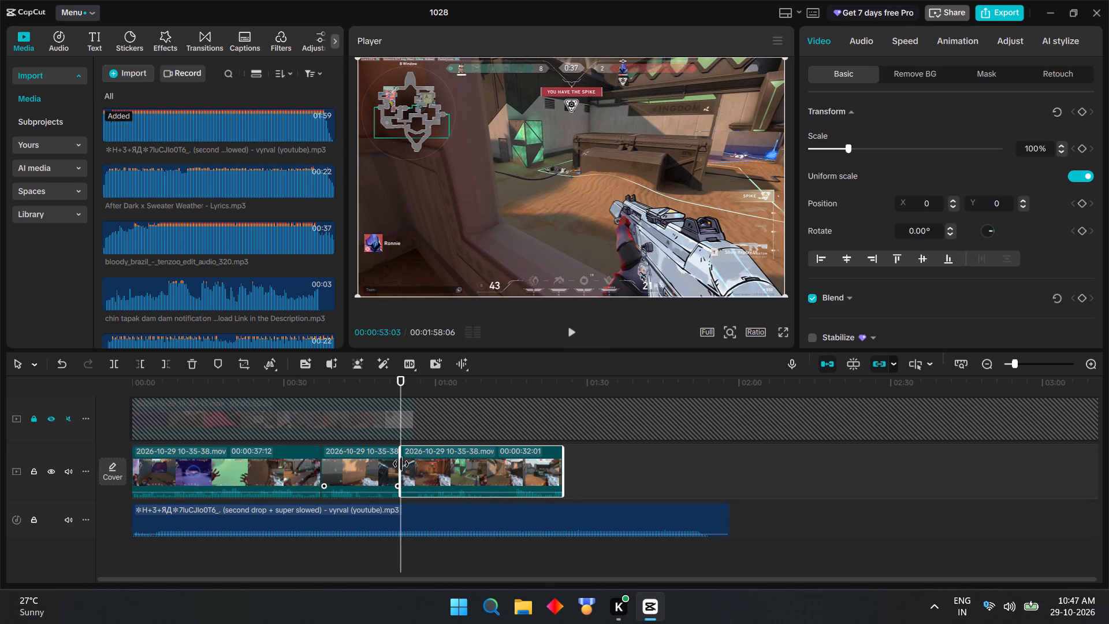
Trim about 6 seconds from the start of the last gameplay piece, leaving it about 25 seconds long.
drag(401, 464, 417, 455)
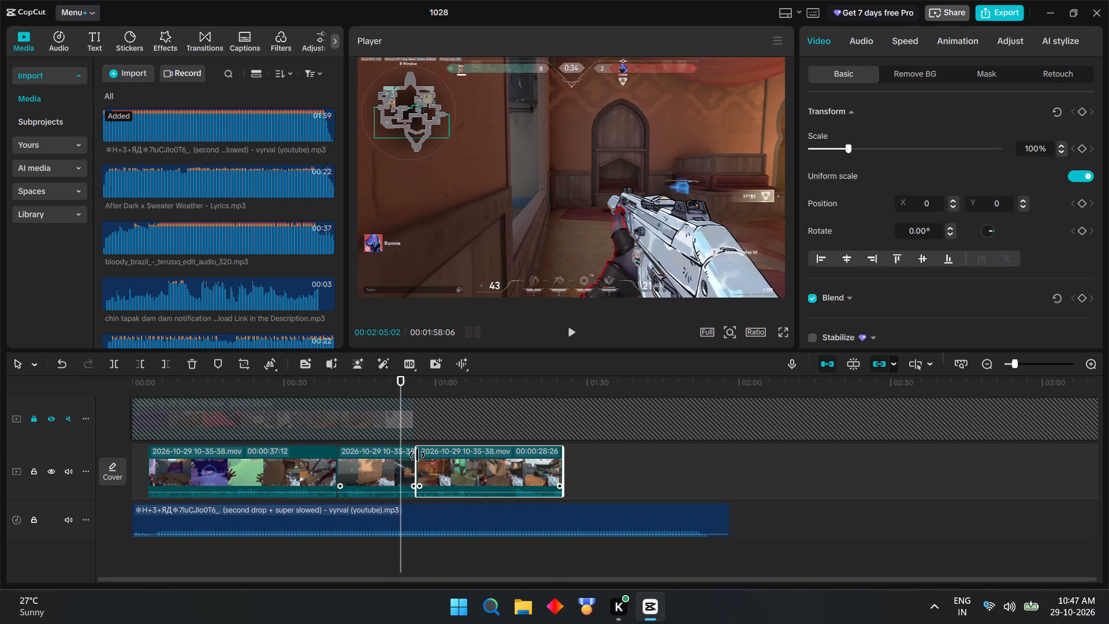
drag(417, 455, 424, 452)
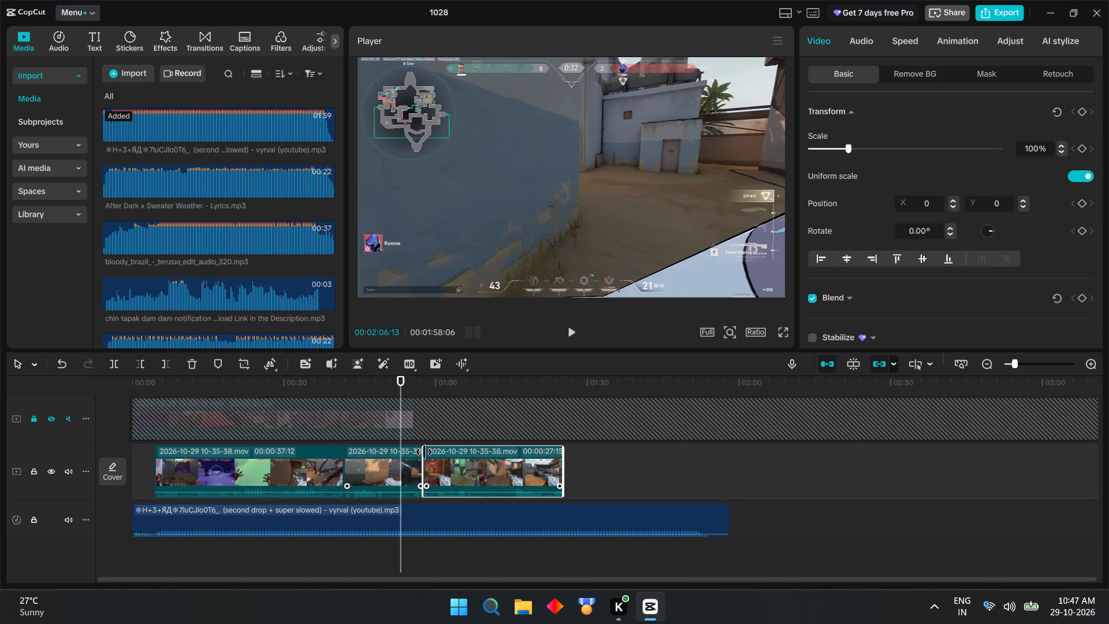
drag(424, 452, 432, 447)
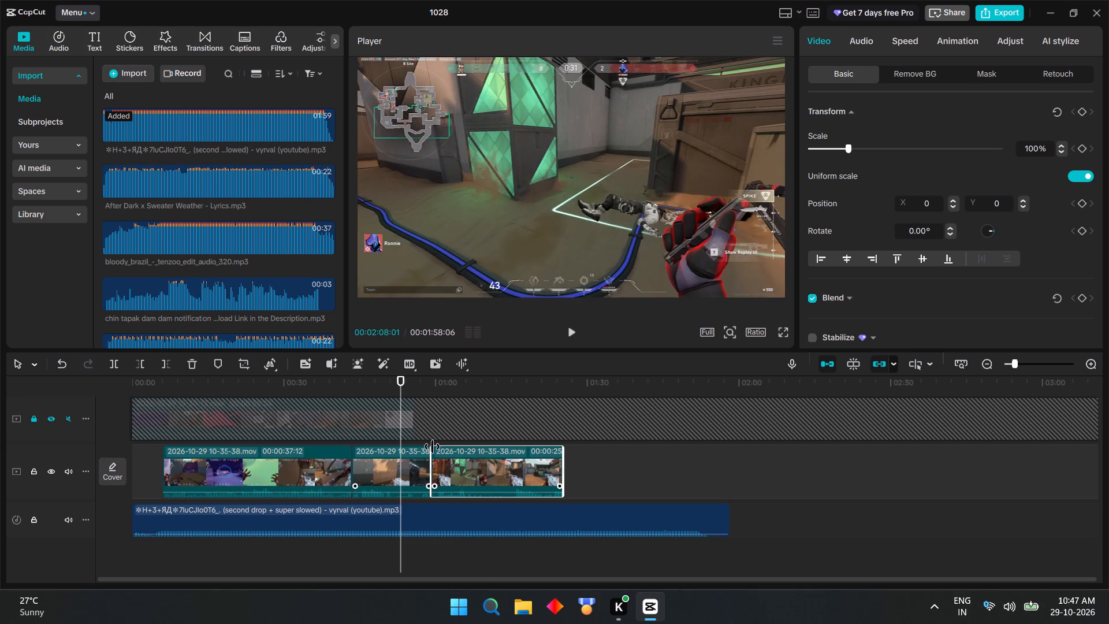
drag(432, 447, 433, 447)
Play across the second cut and trim the end of the middle gameplay piece, leaving it 00:00:15:00 long.
click(396, 551)
click(572, 332)
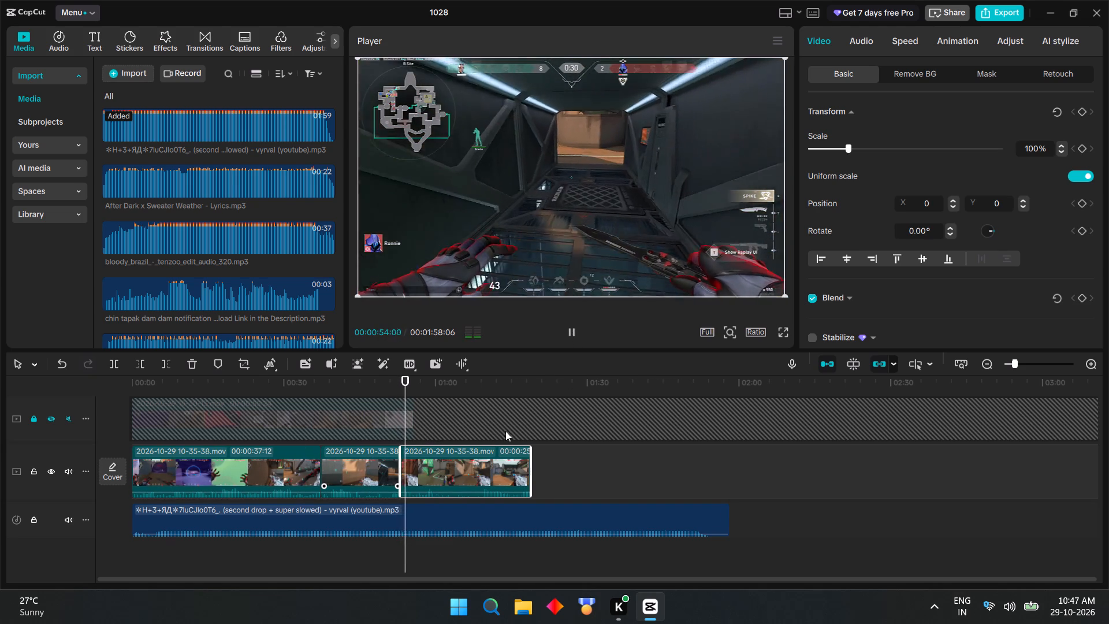
click(390, 478)
click(399, 469)
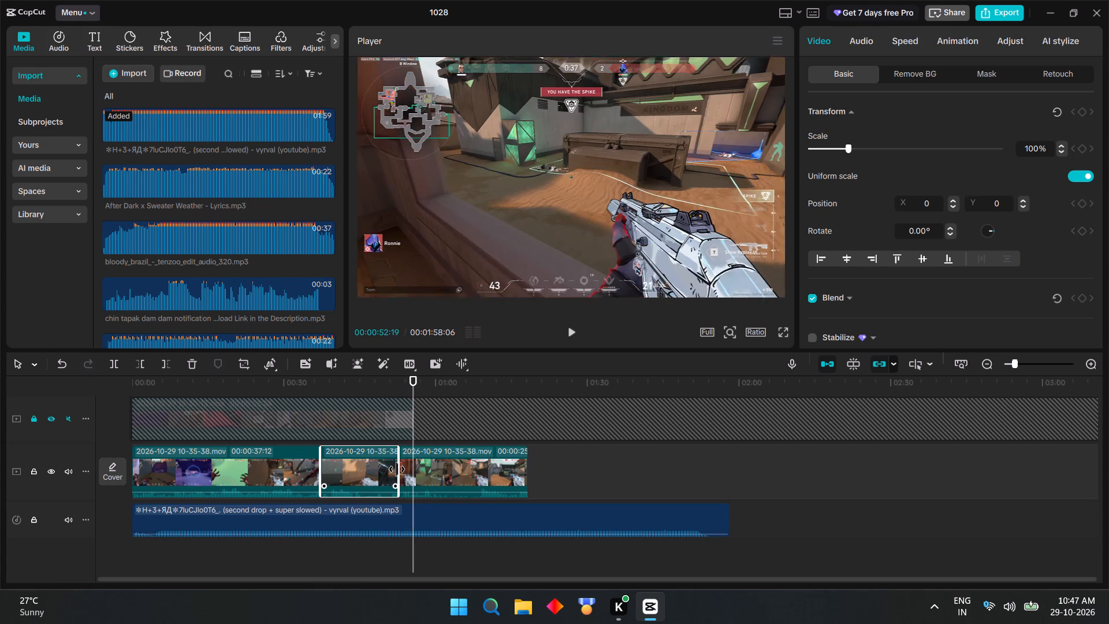
Replay the second cut from about 00:00:50 and fine-tune the start of the last gameplay piece.
click(386, 553)
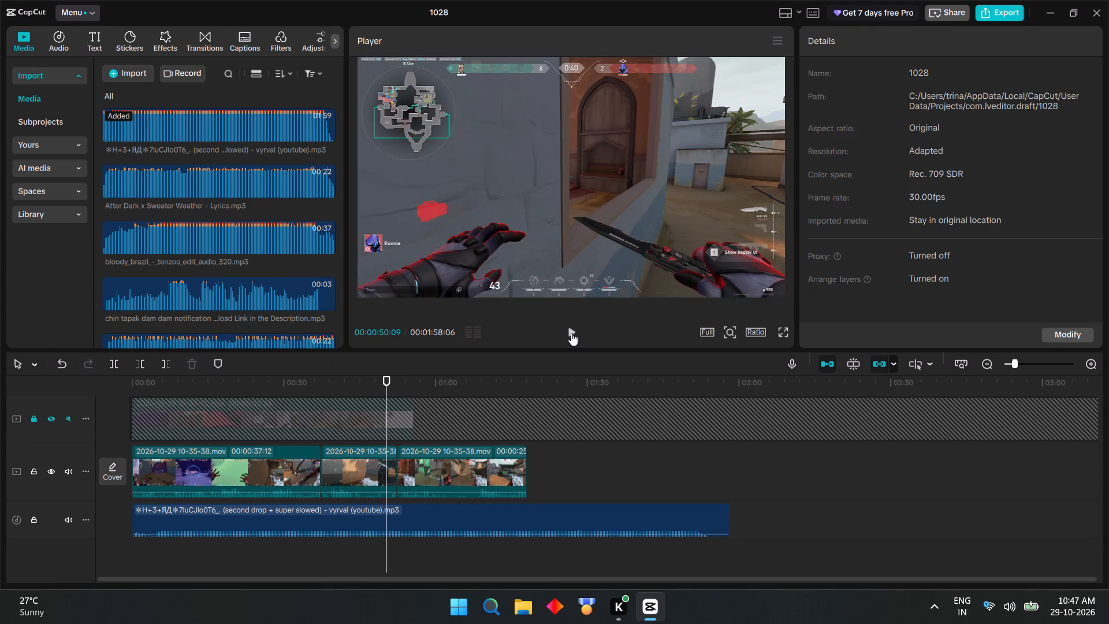
click(571, 333)
click(571, 333)
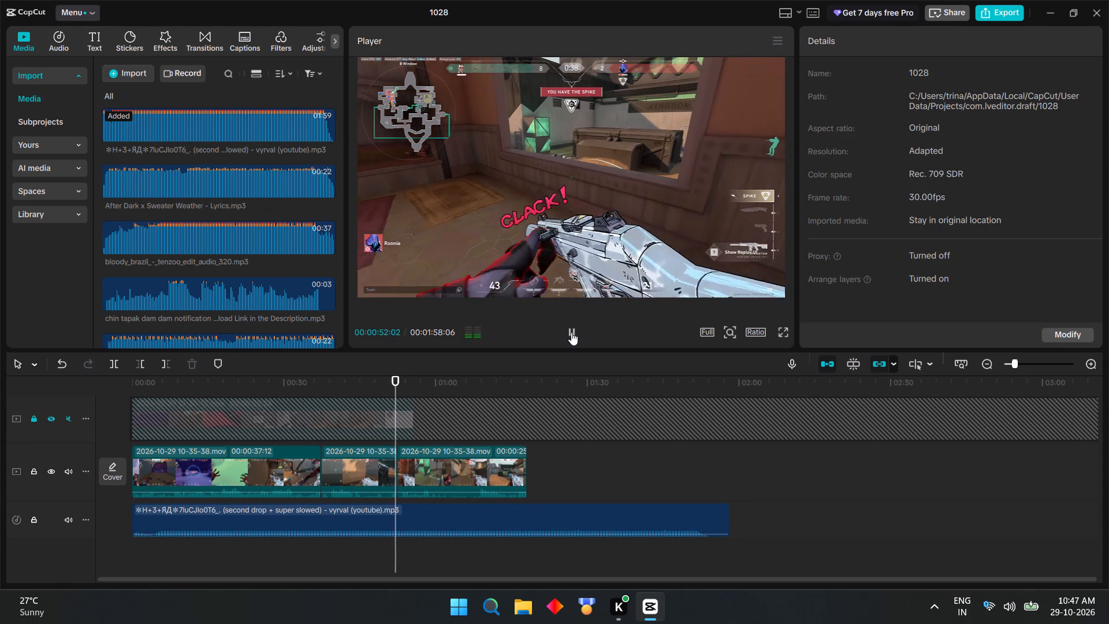
click(415, 478)
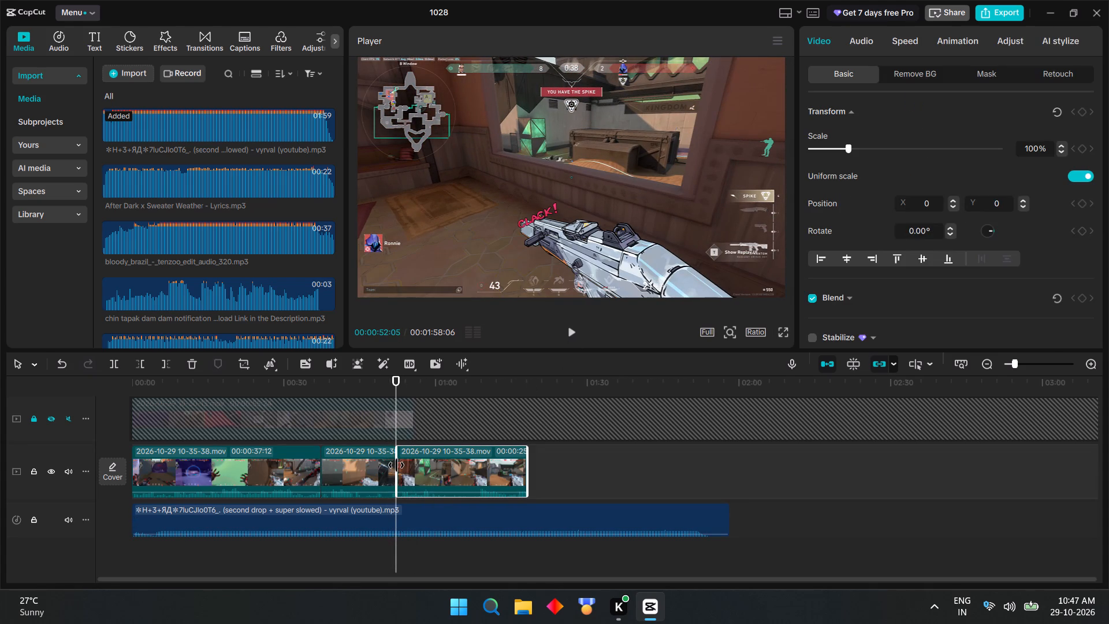
click(396, 465)
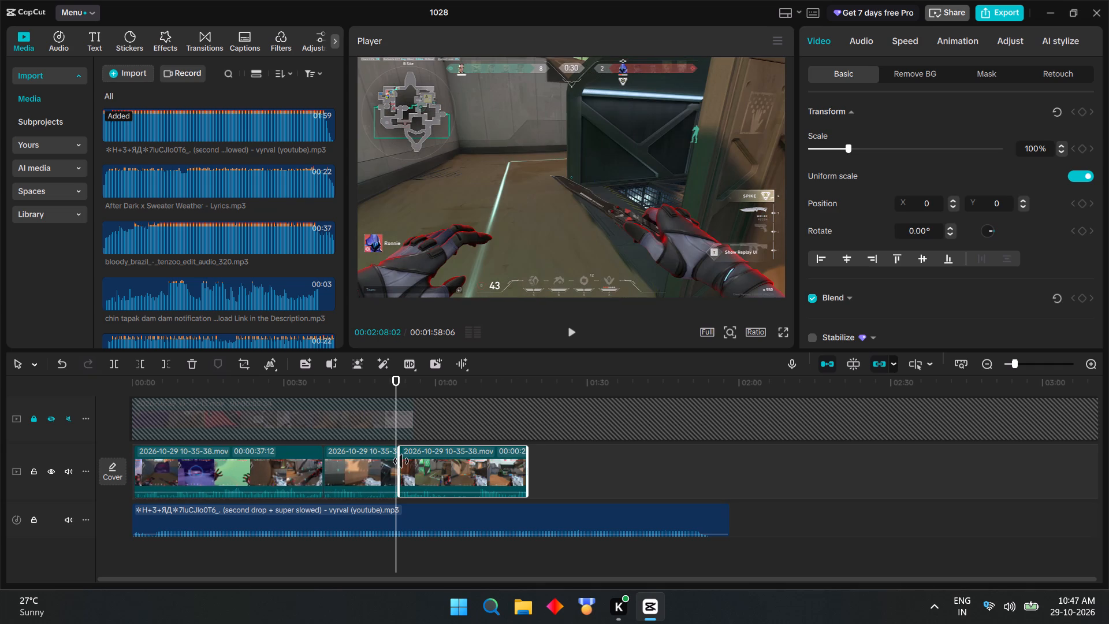
click(570, 334)
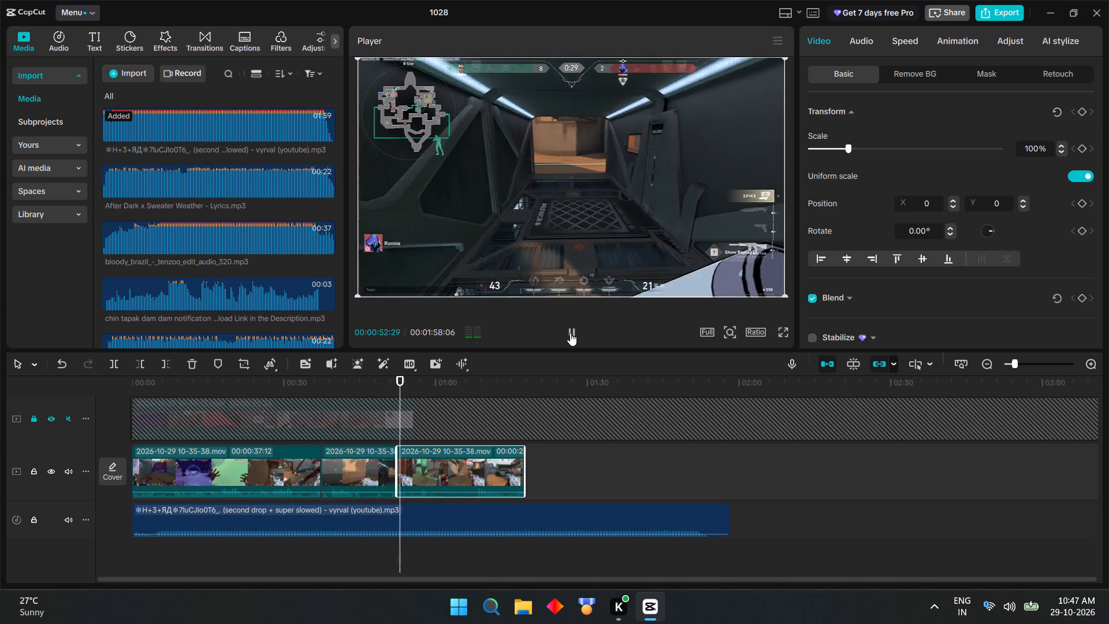
click(398, 469)
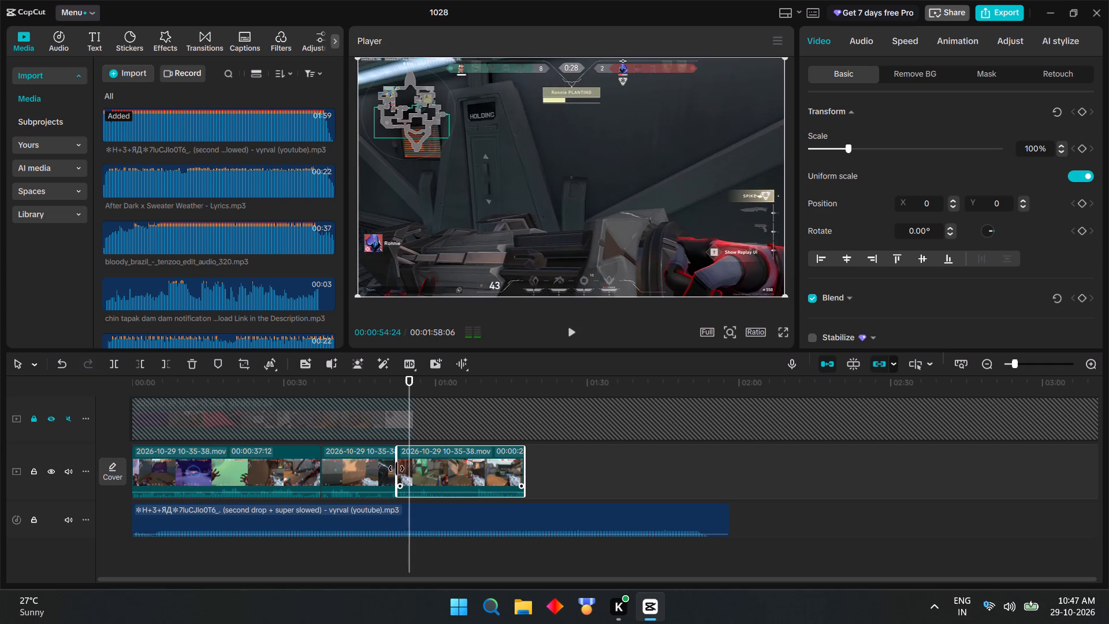
Play through to the ACE ending and trim the last gameplay piece's end to 00:01:14:06, leaving it 00:00:21:24 long.
click(387, 560)
click(571, 332)
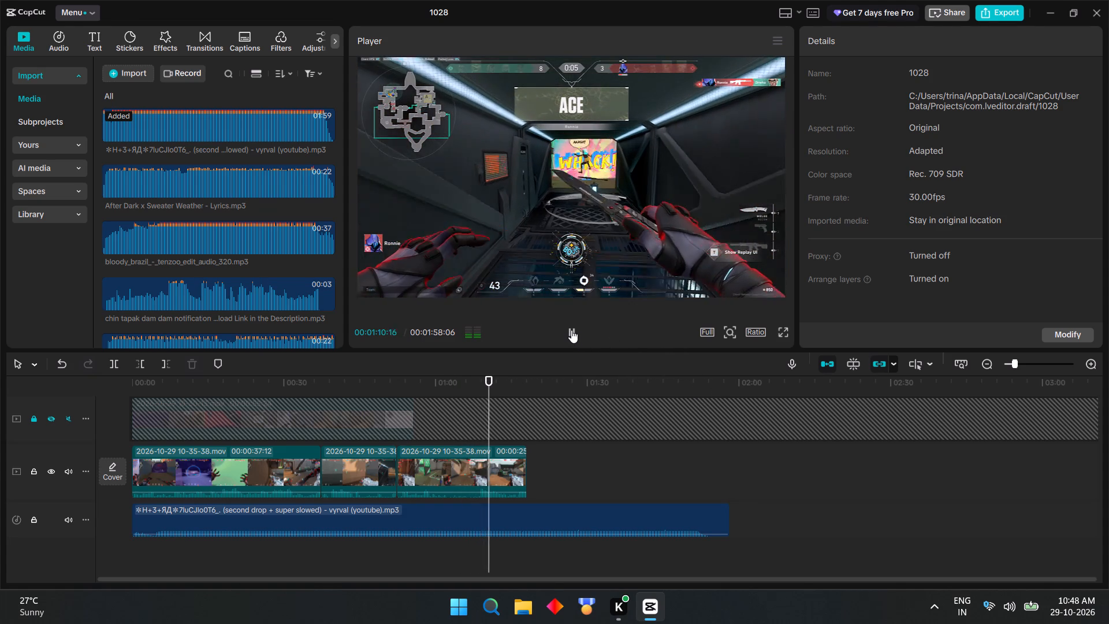
click(571, 330)
click(571, 330)
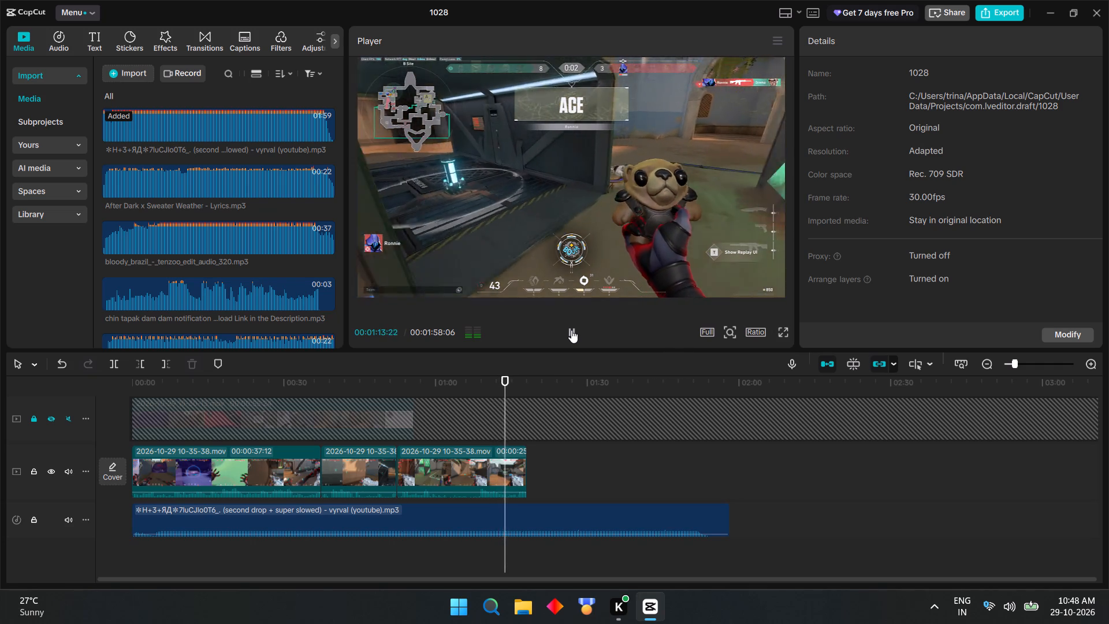
click(571, 330)
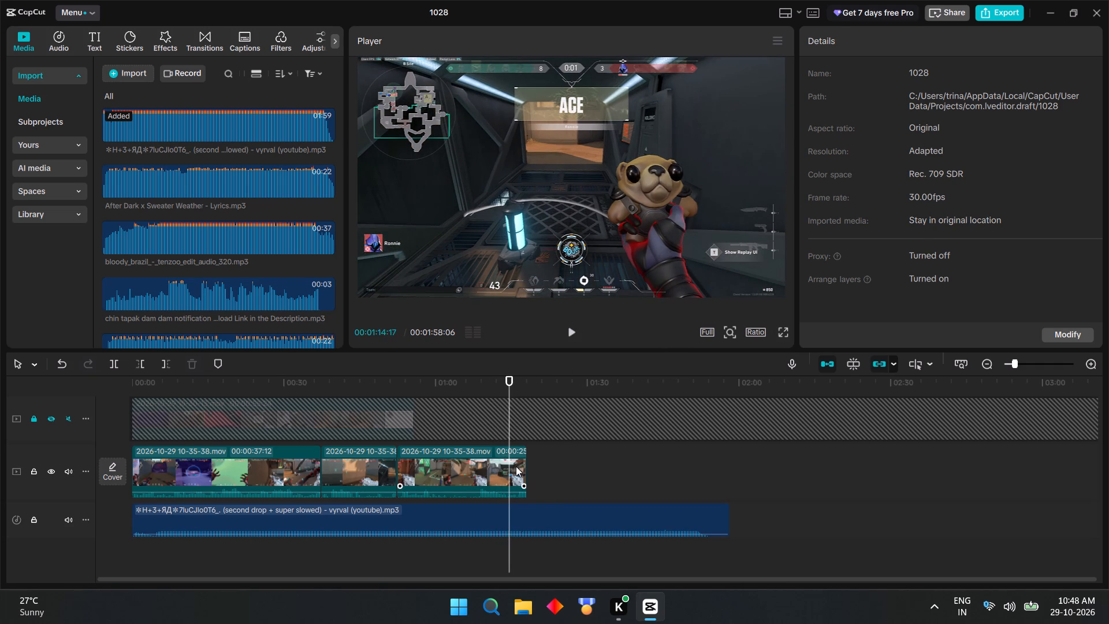
click(516, 466)
drag(527, 455, 514, 465)
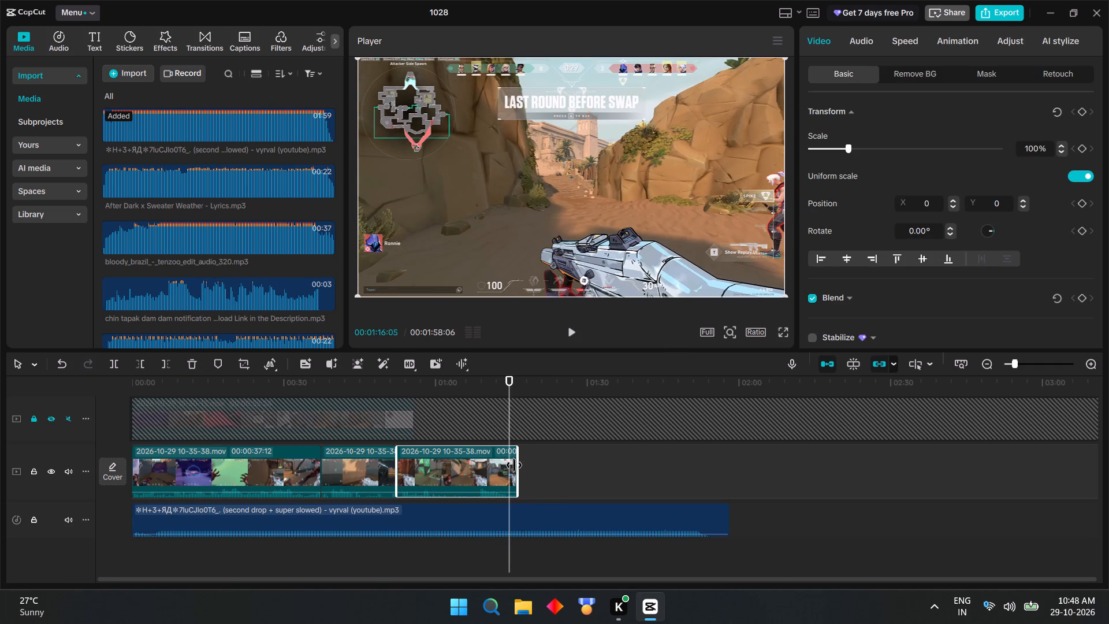
drag(514, 465, 504, 469)
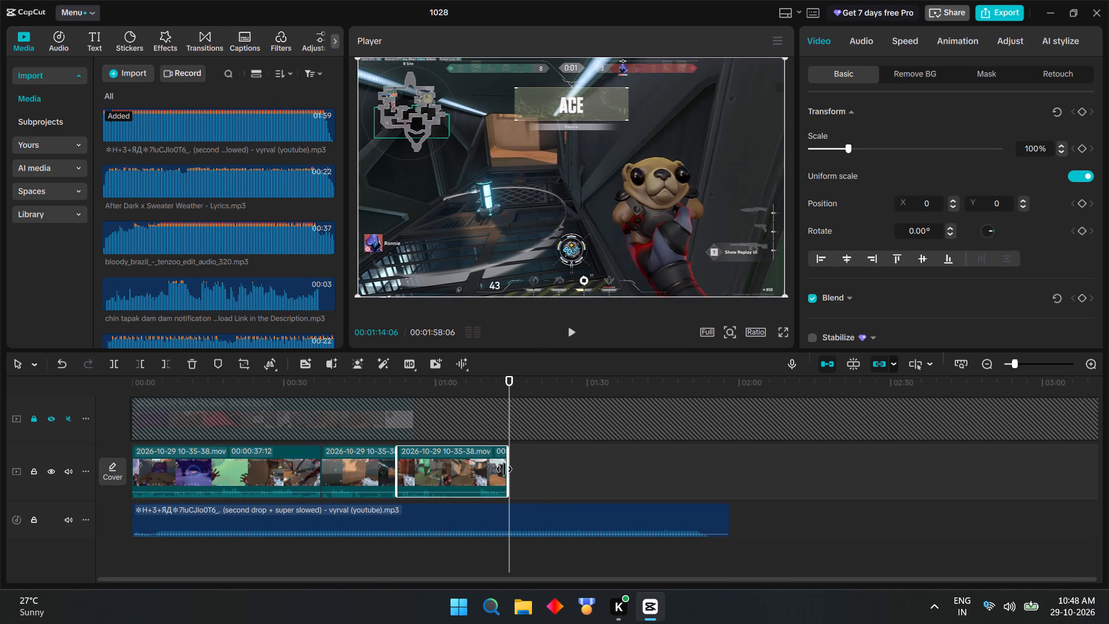
drag(504, 469, 504, 470)
Shorten the vyrval music clip to end with the gameplay at 00:01:14:06, and inspect the alignment of their ends up close.
click(639, 508)
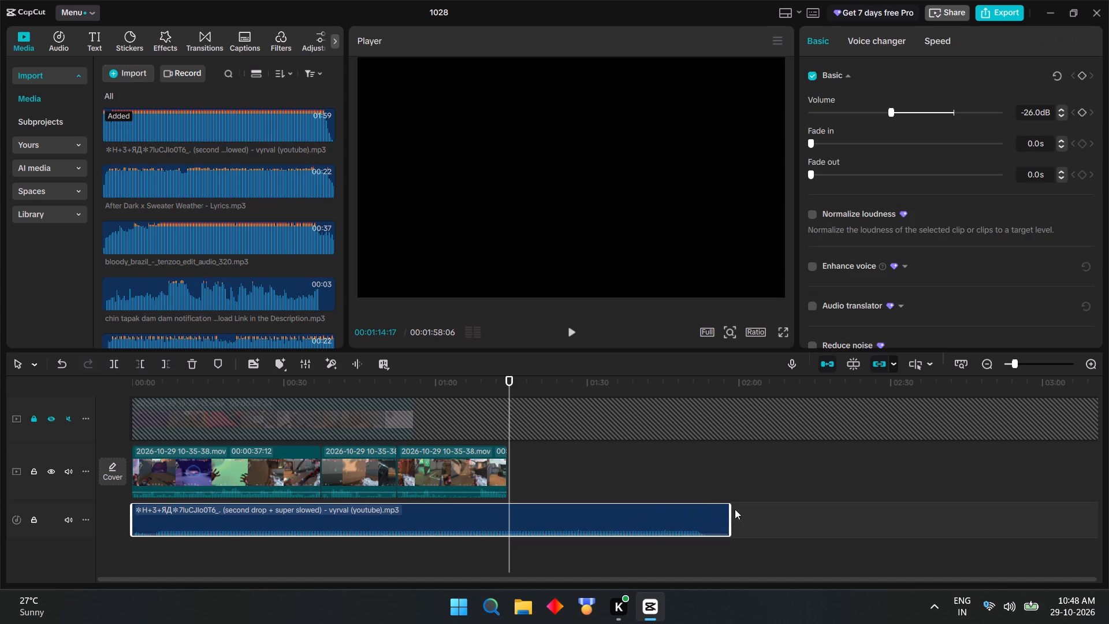
drag(730, 509, 503, 538)
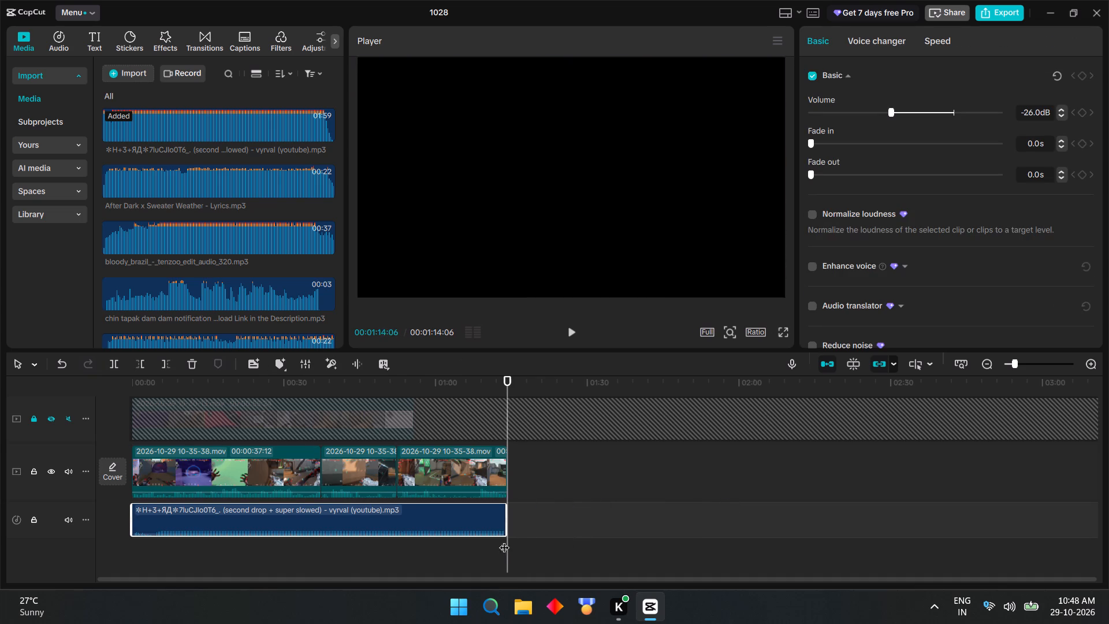
click(504, 553)
click(504, 553)
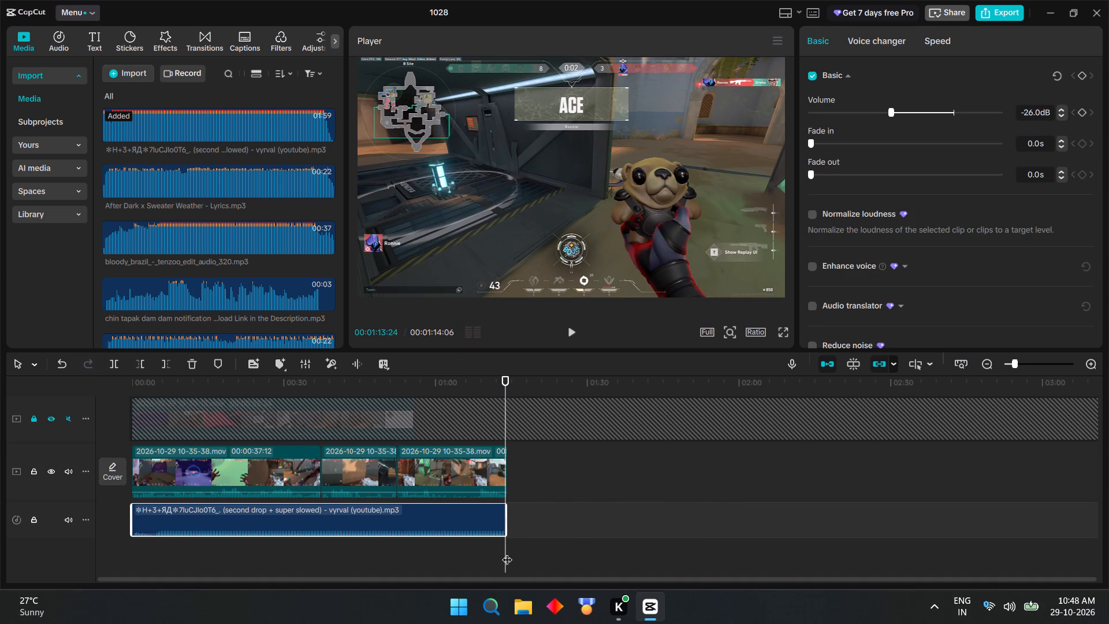
ctrl+scroll(389, 548, up, 8)
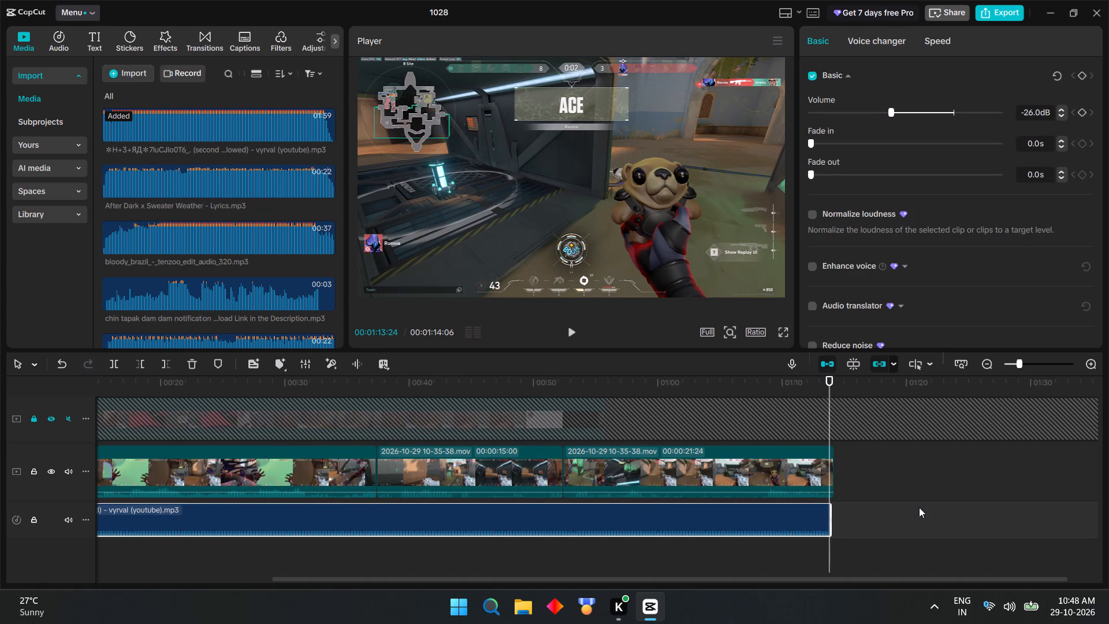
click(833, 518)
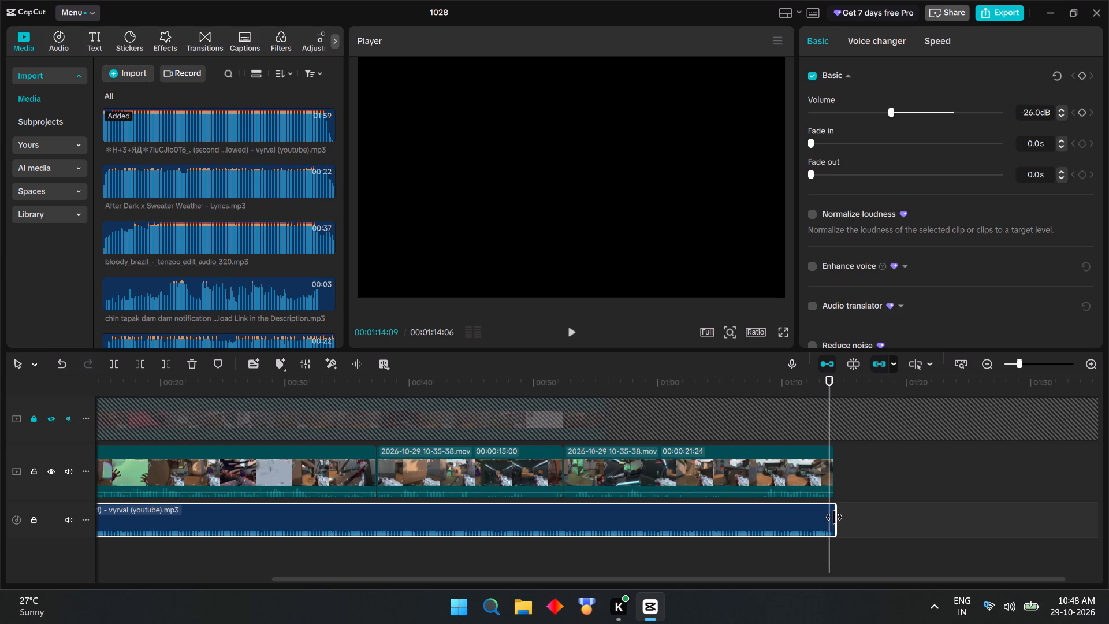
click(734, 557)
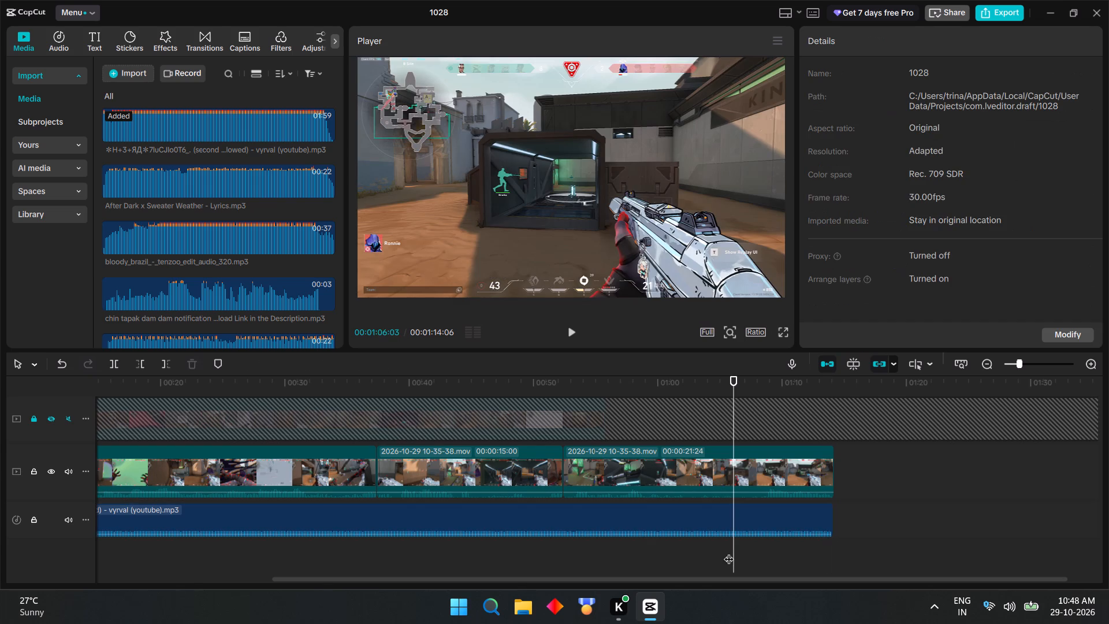
Return to the start of the timeline and set the project's aspect ratio to 9:16.
click(307, 556)
drag(307, 552, 0, 529)
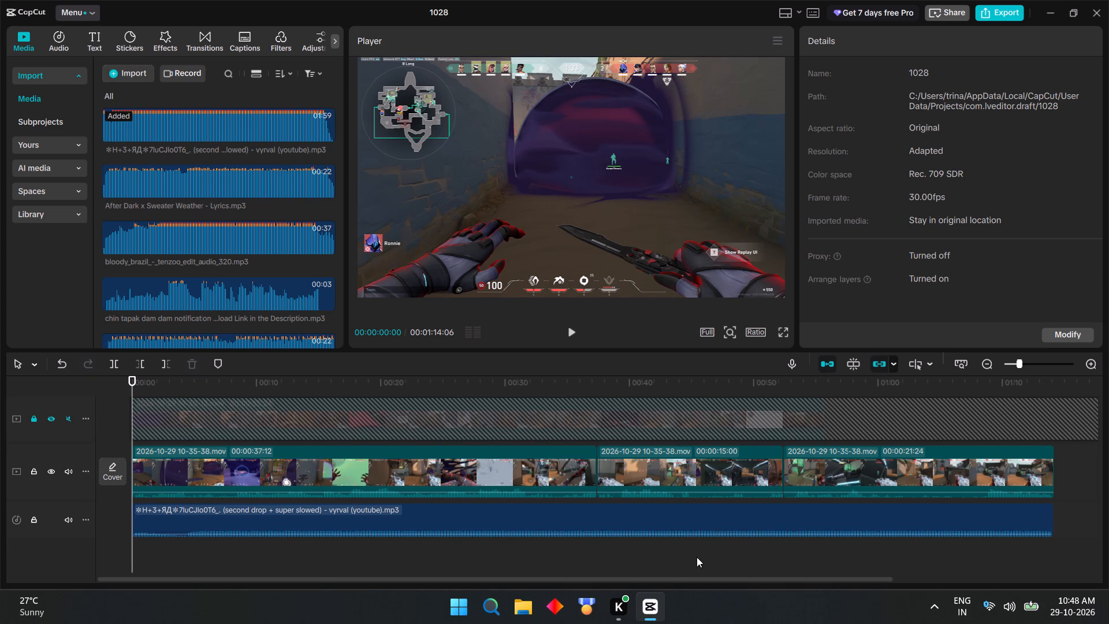
click(760, 334)
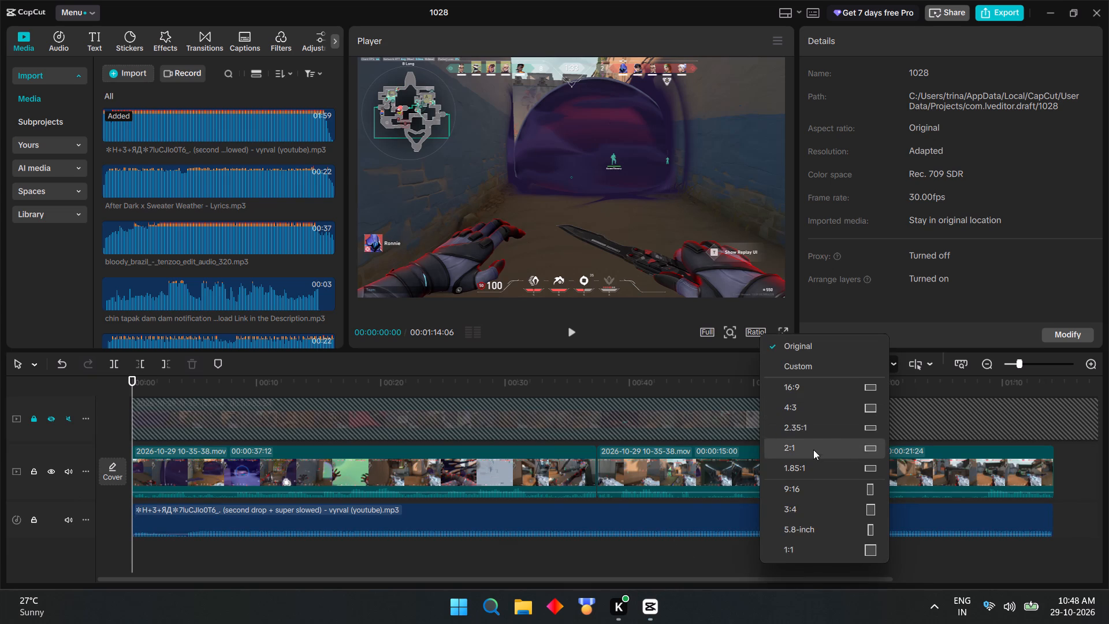
click(817, 495)
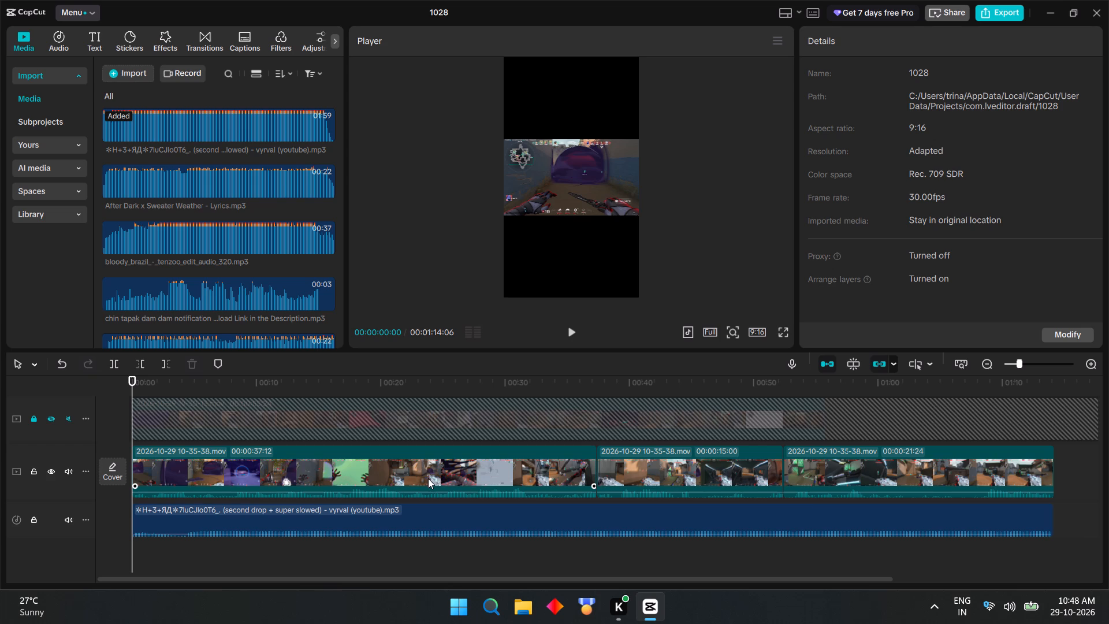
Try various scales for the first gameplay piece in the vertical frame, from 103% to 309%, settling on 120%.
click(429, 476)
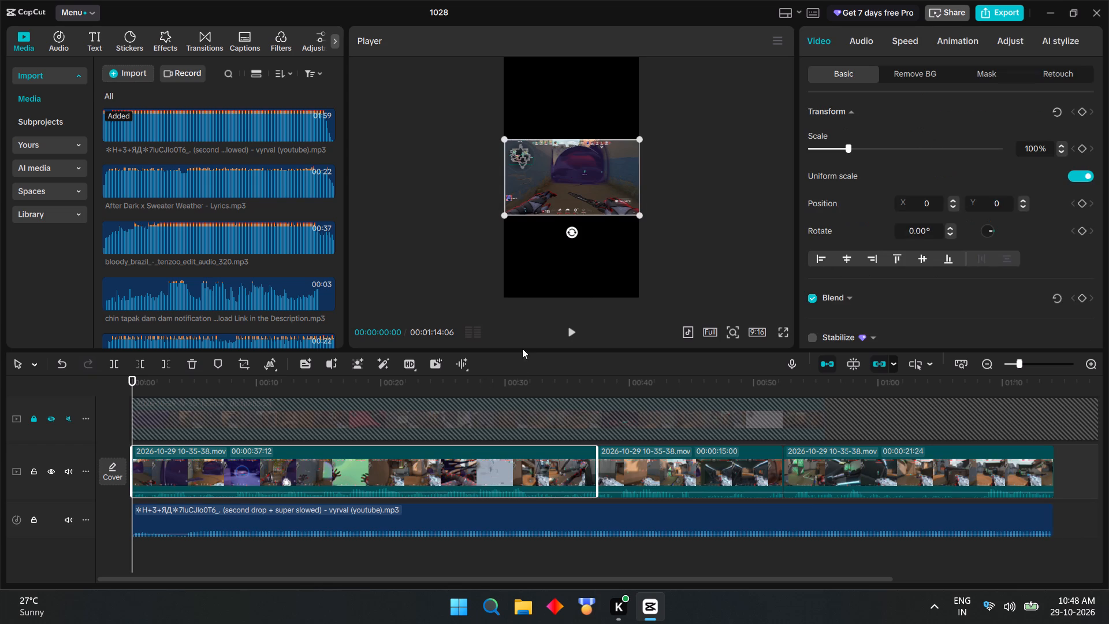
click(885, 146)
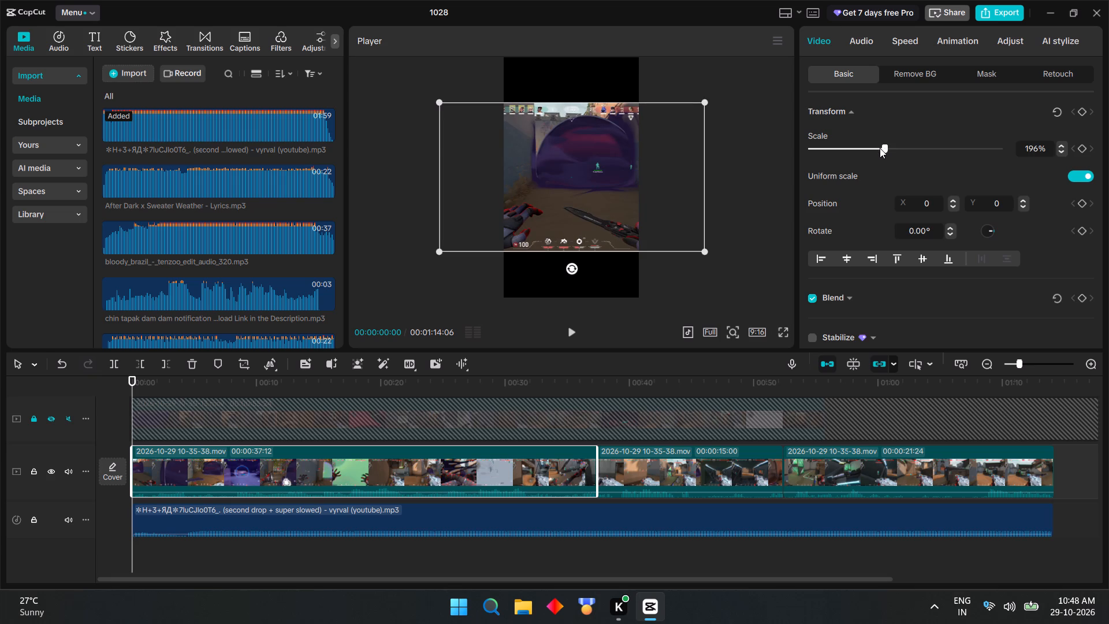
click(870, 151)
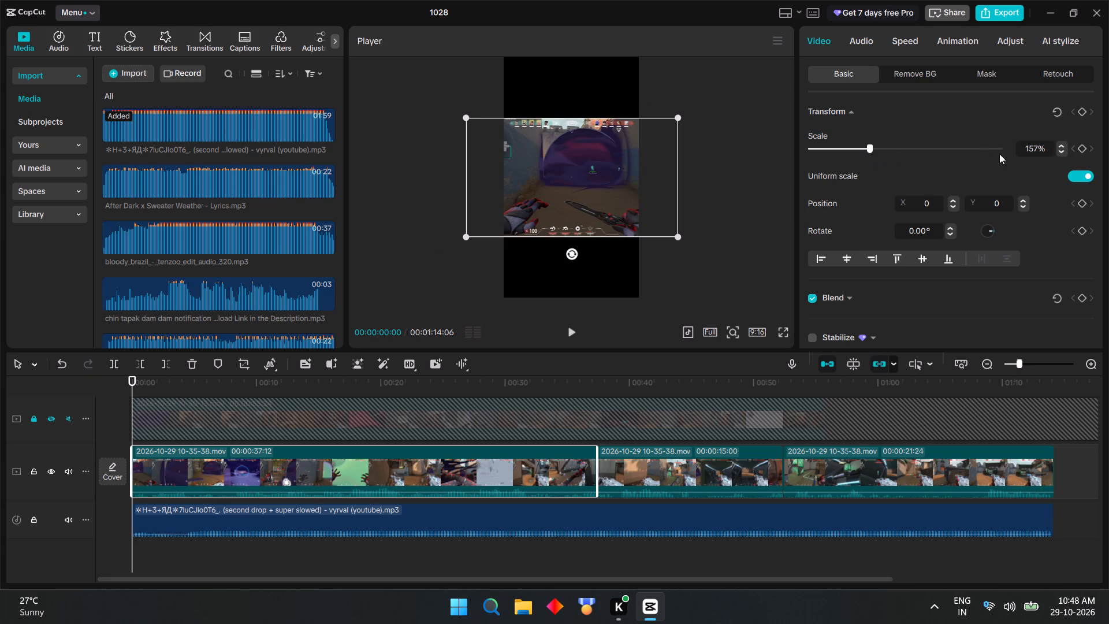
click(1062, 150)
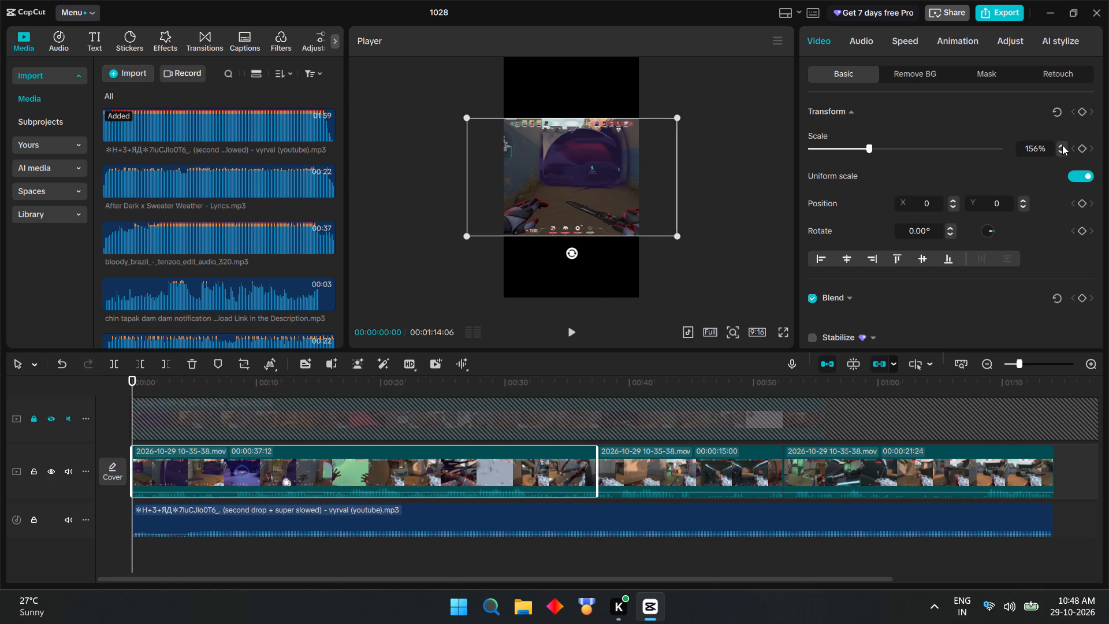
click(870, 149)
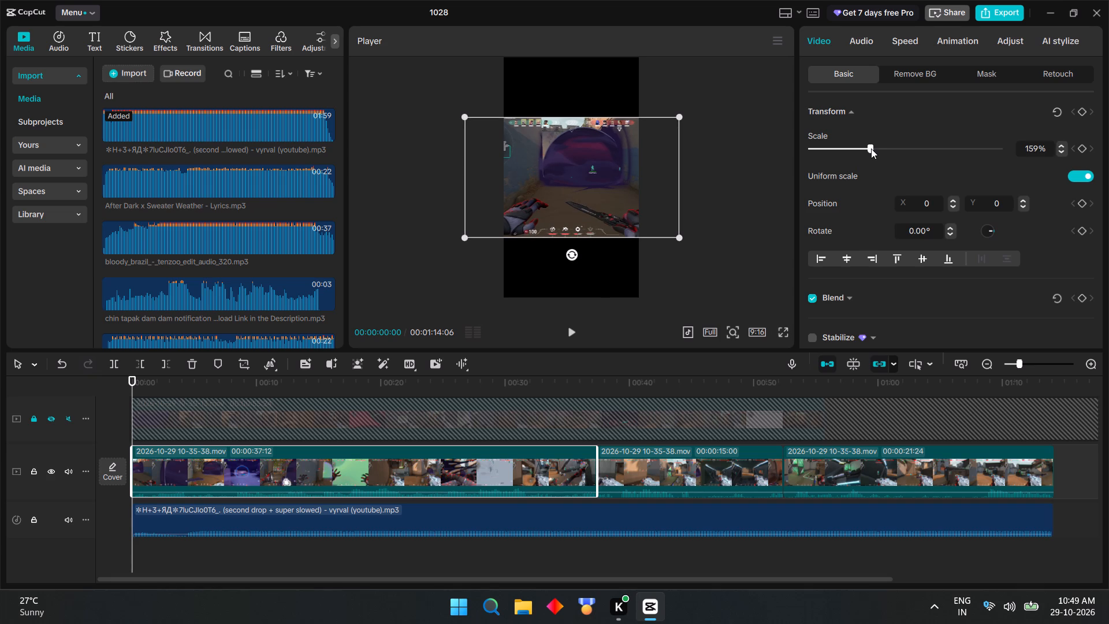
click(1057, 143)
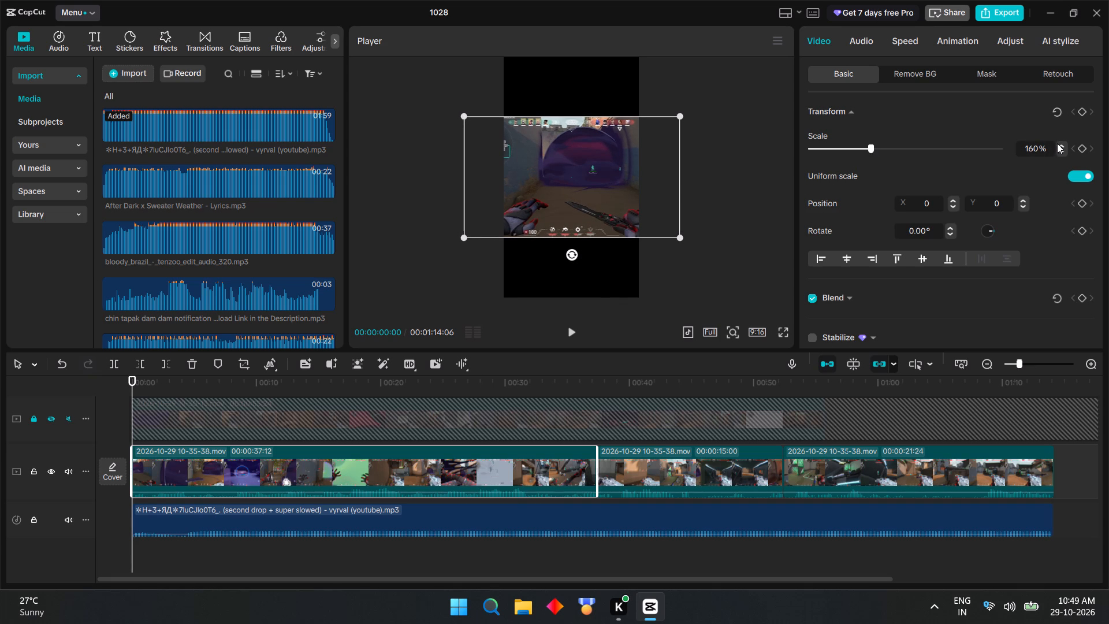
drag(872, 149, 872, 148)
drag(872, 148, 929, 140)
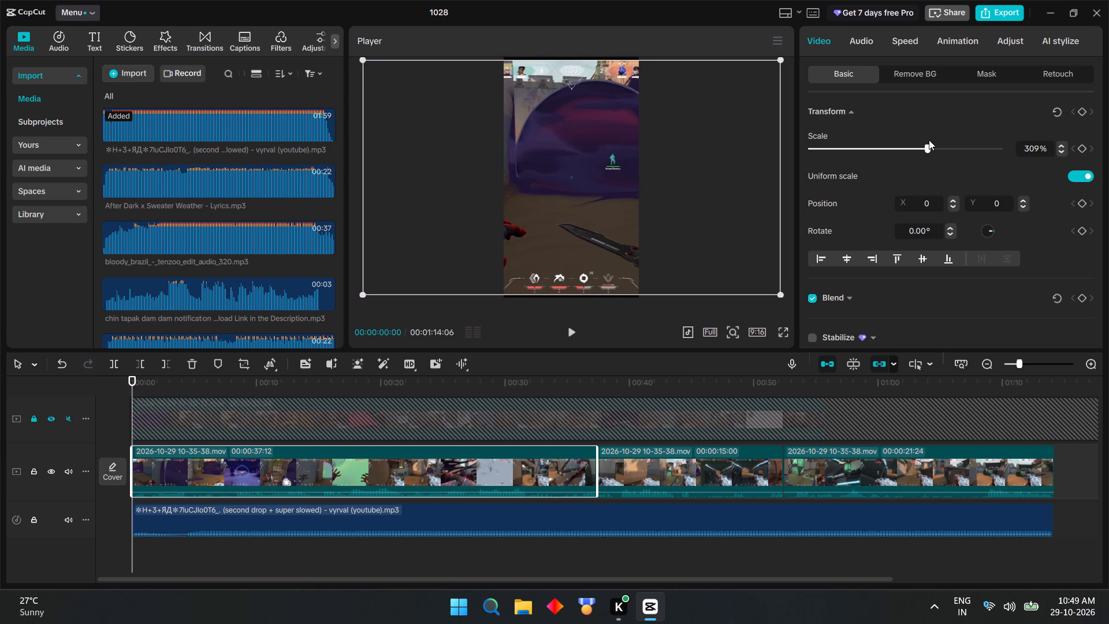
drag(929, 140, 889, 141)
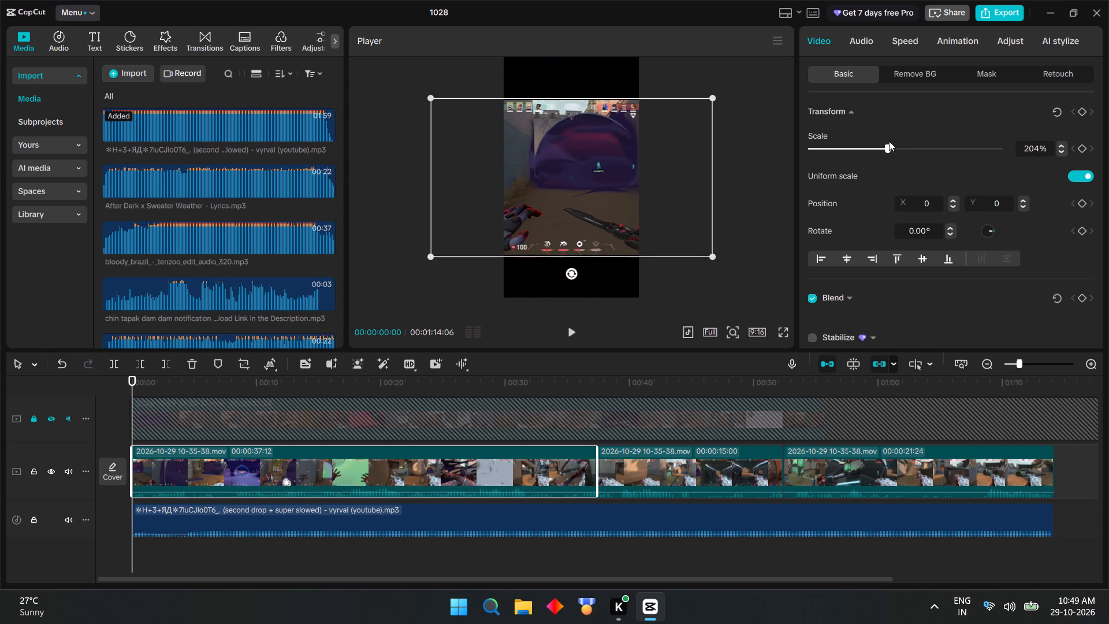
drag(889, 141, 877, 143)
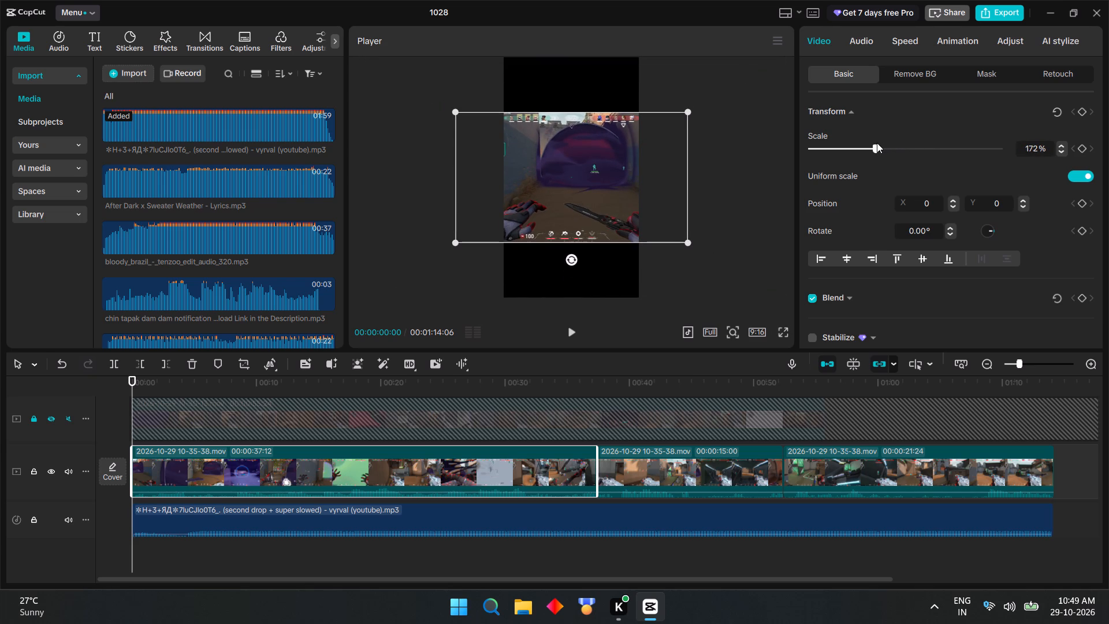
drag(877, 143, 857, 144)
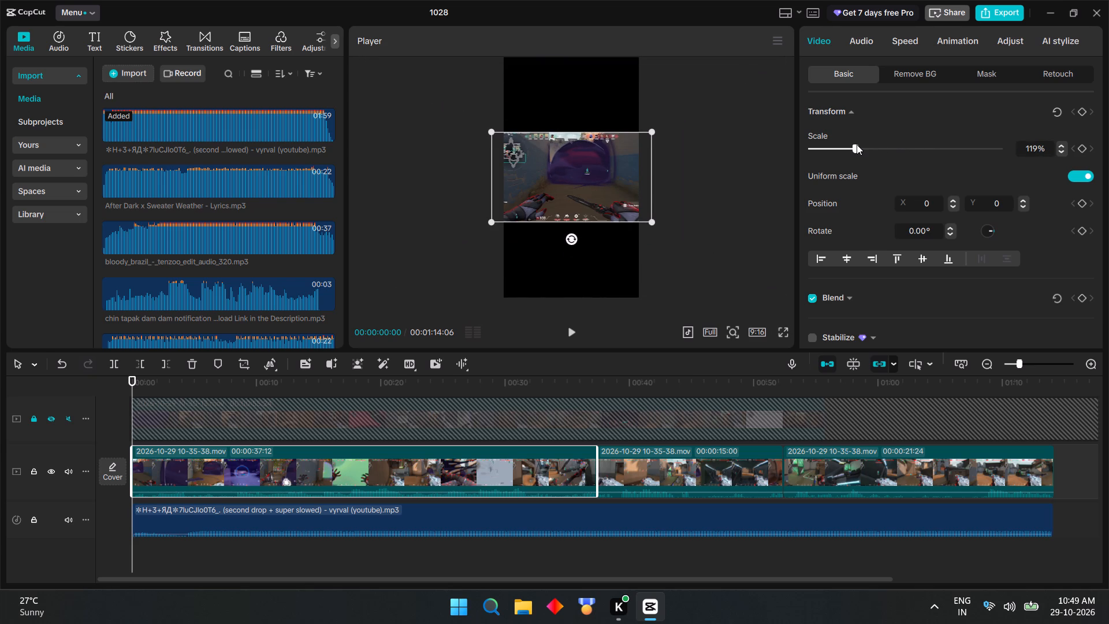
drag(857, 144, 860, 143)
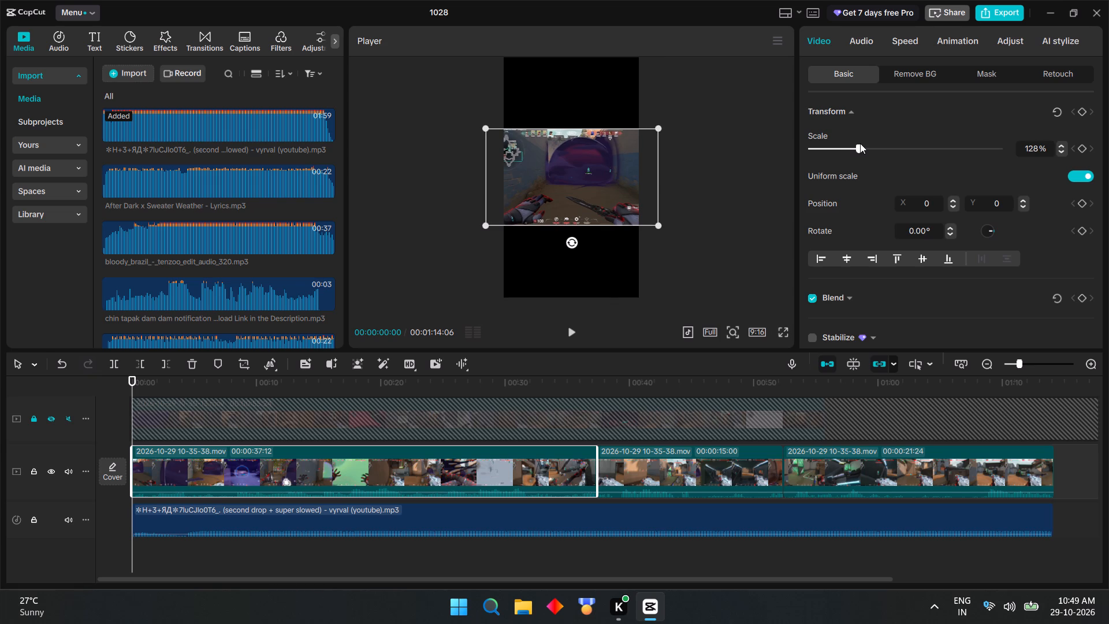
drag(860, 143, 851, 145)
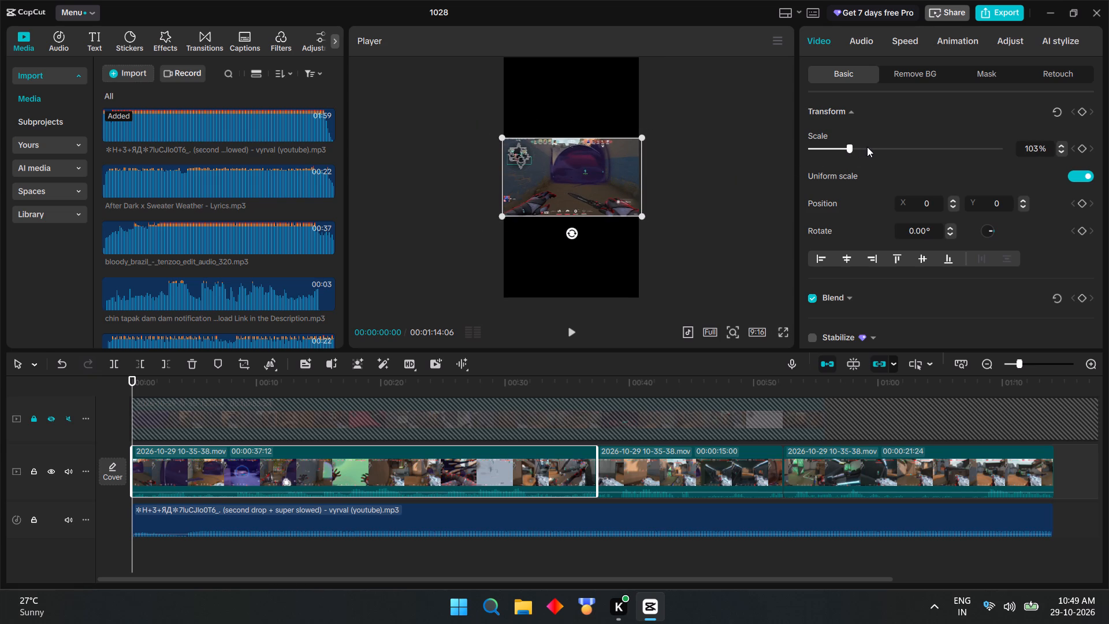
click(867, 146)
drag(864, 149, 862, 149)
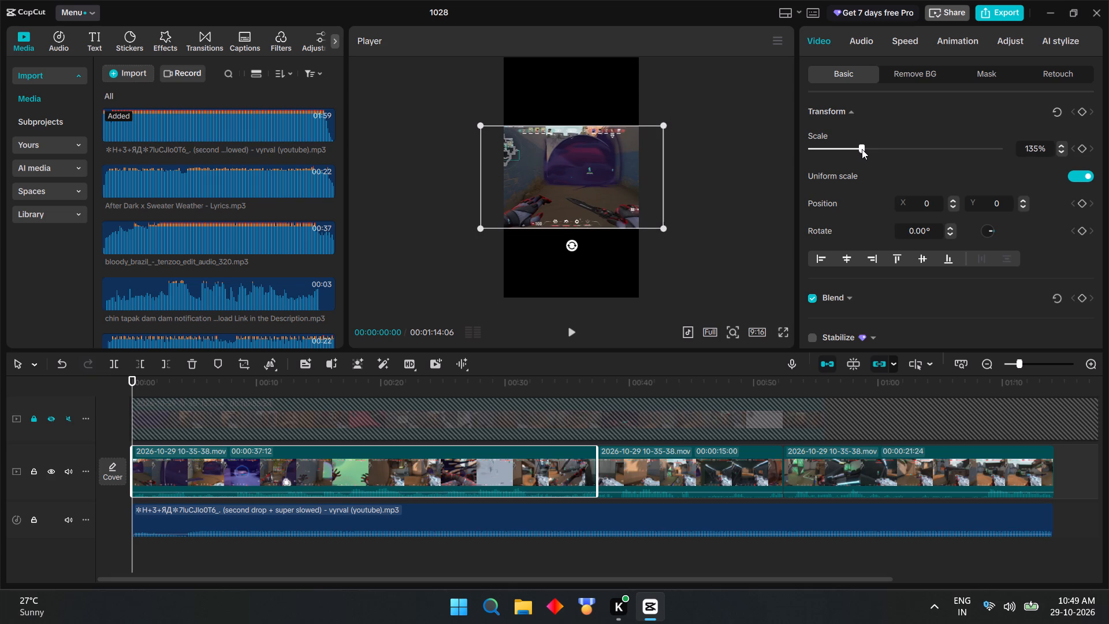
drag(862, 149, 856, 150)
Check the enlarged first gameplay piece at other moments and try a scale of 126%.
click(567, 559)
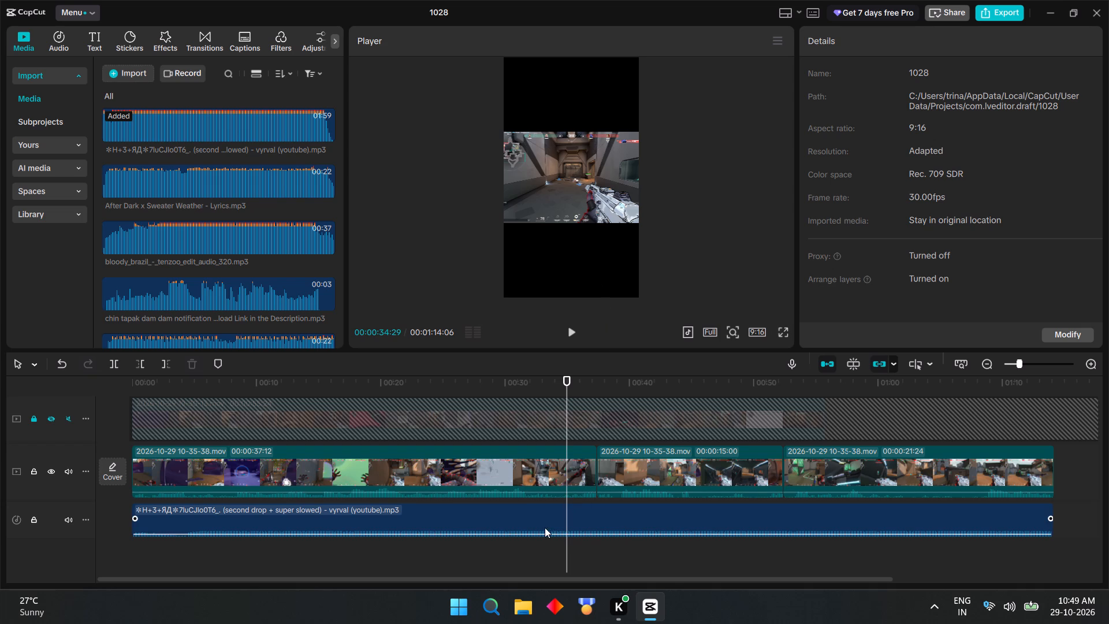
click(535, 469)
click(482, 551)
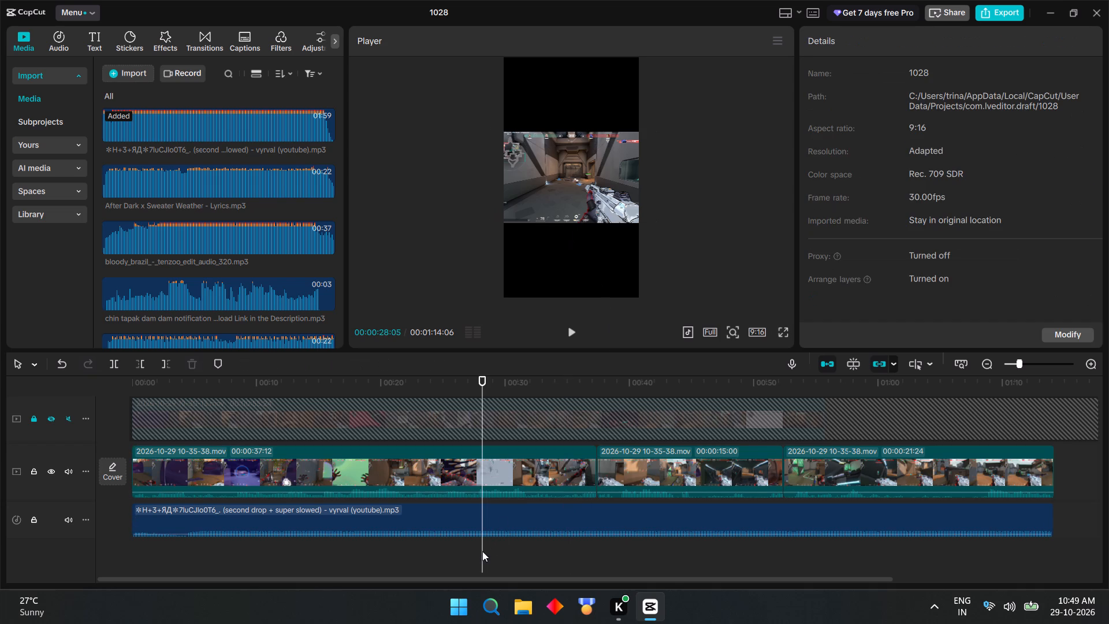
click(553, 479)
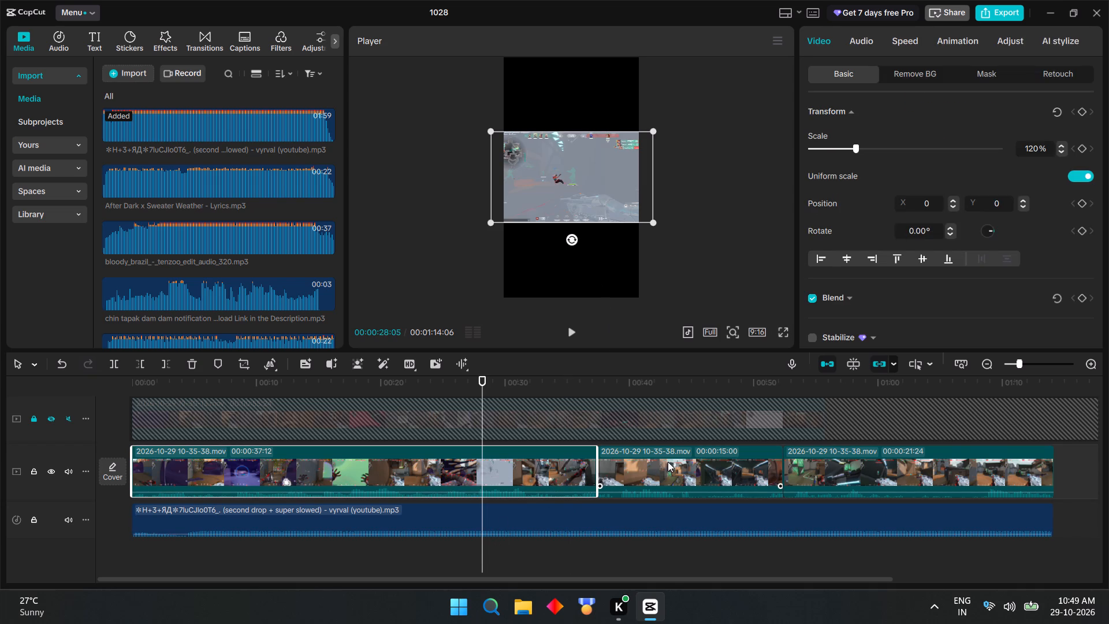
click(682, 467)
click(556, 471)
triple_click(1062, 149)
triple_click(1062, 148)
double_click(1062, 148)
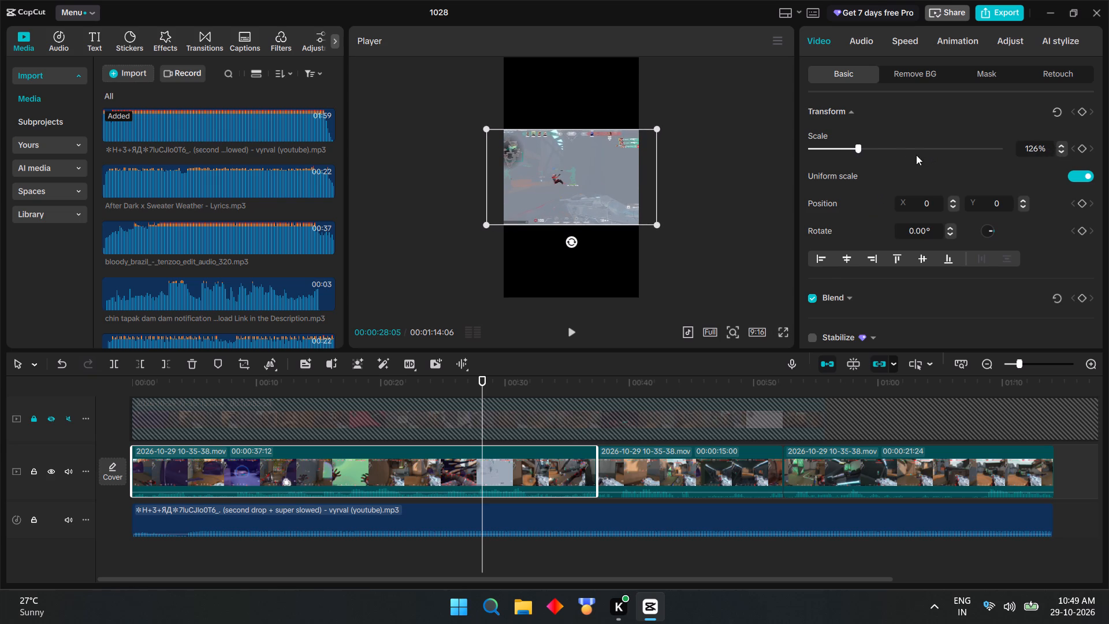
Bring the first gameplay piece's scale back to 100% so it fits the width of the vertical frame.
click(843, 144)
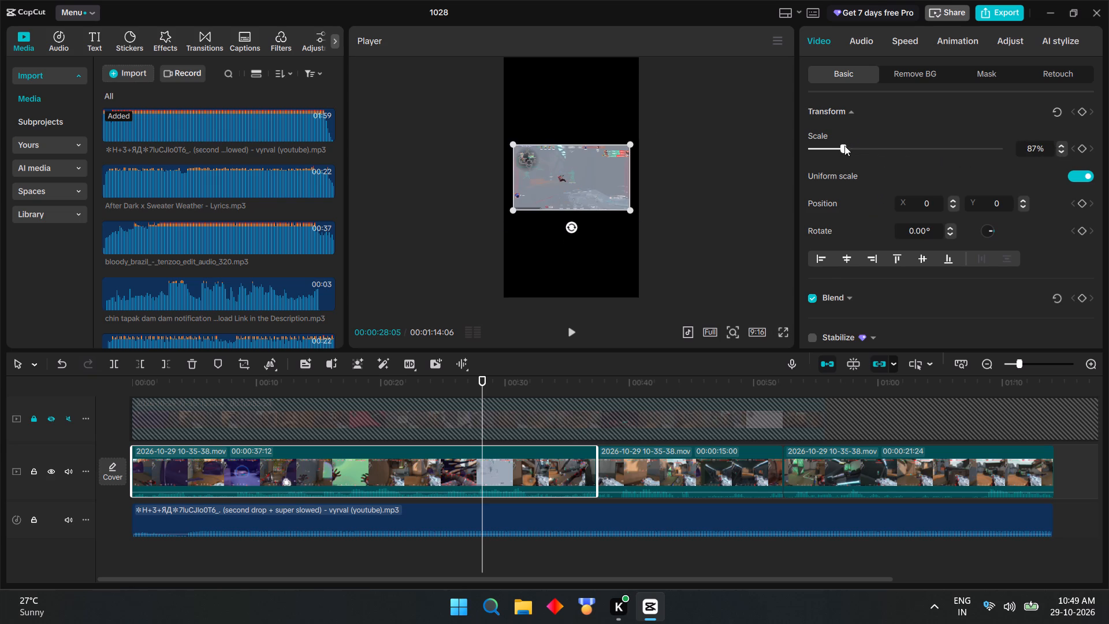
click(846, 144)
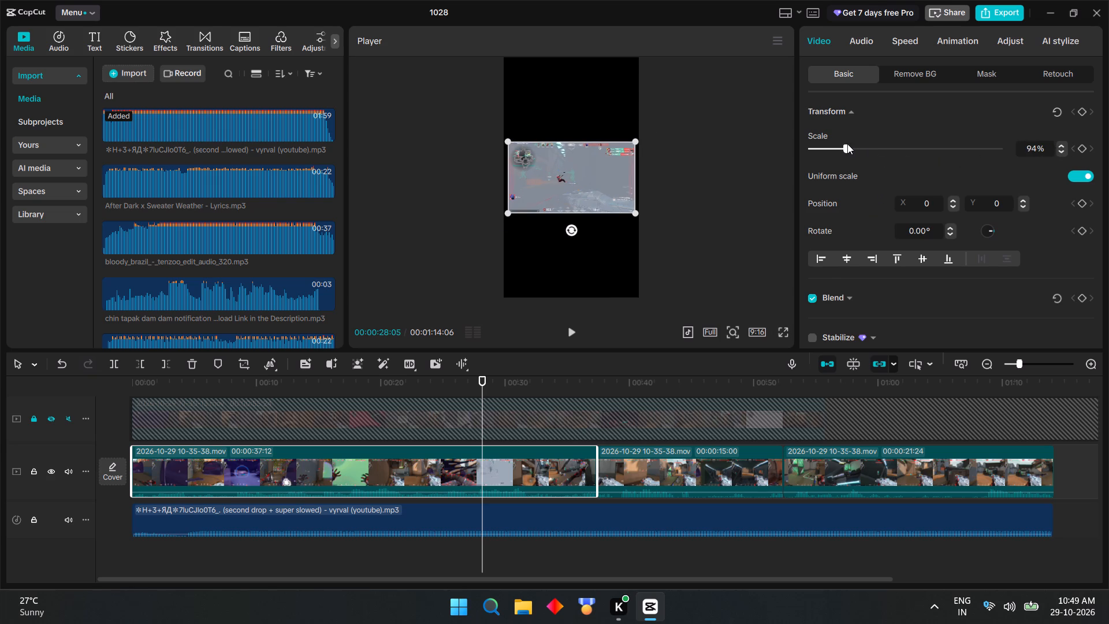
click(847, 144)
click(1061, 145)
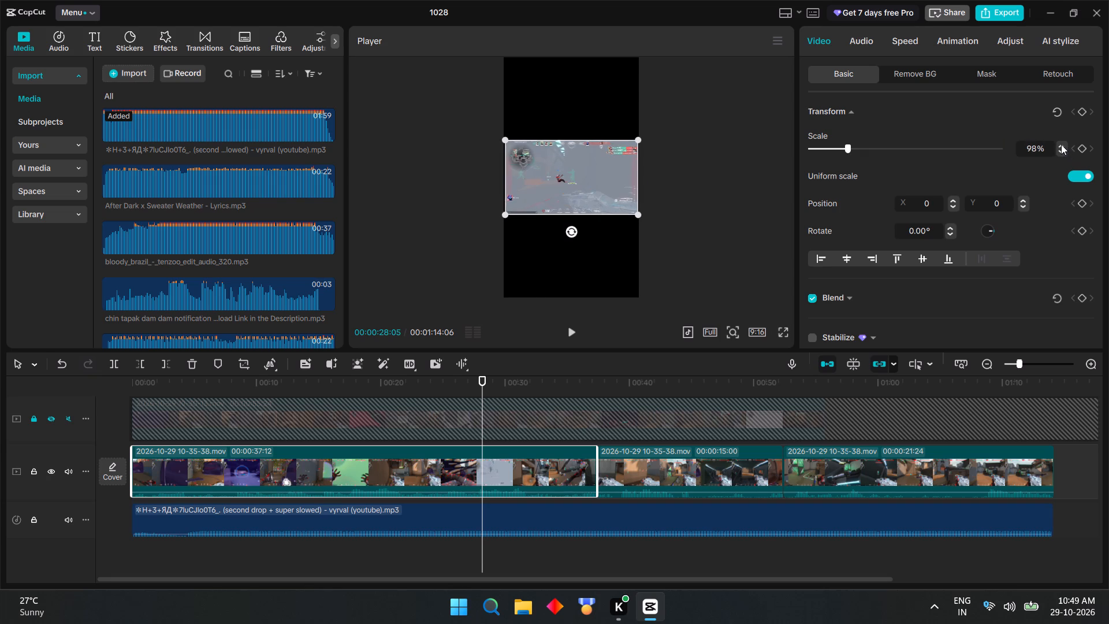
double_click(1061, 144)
Review the vertical framing at several moments, including full screen, and play the sequence from the start to about 00:00:35.
click(464, 555)
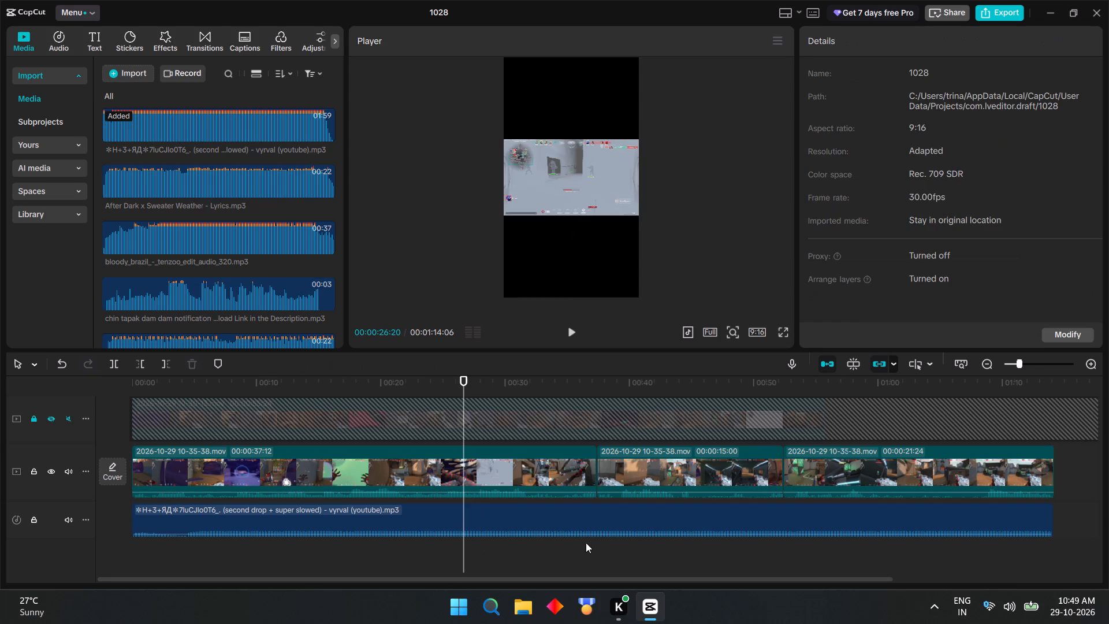
click(587, 543)
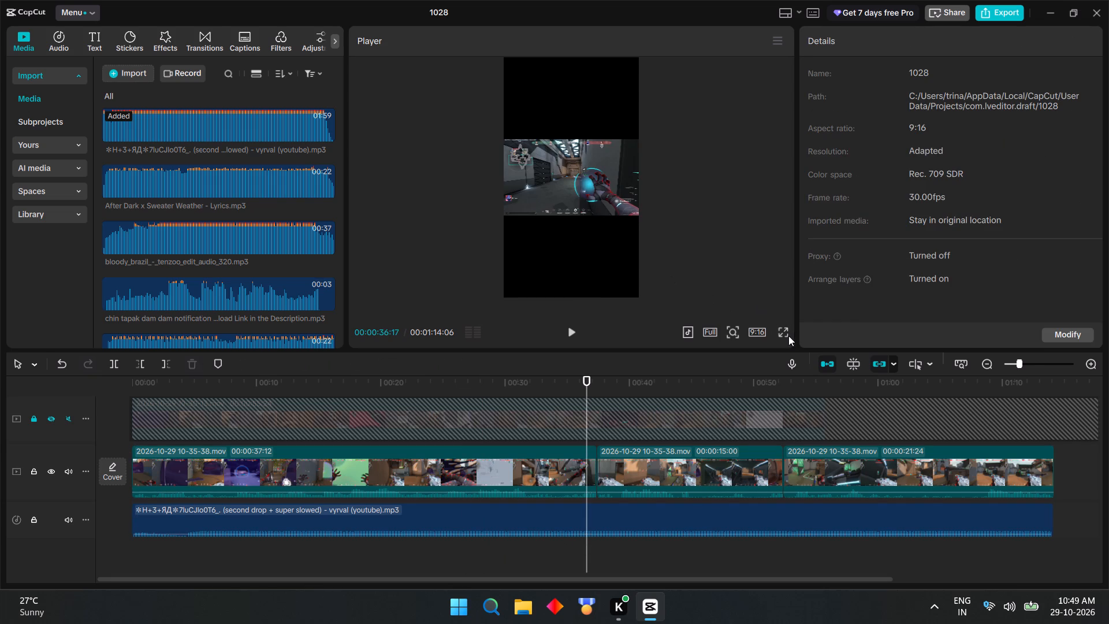
click(784, 335)
click(745, 557)
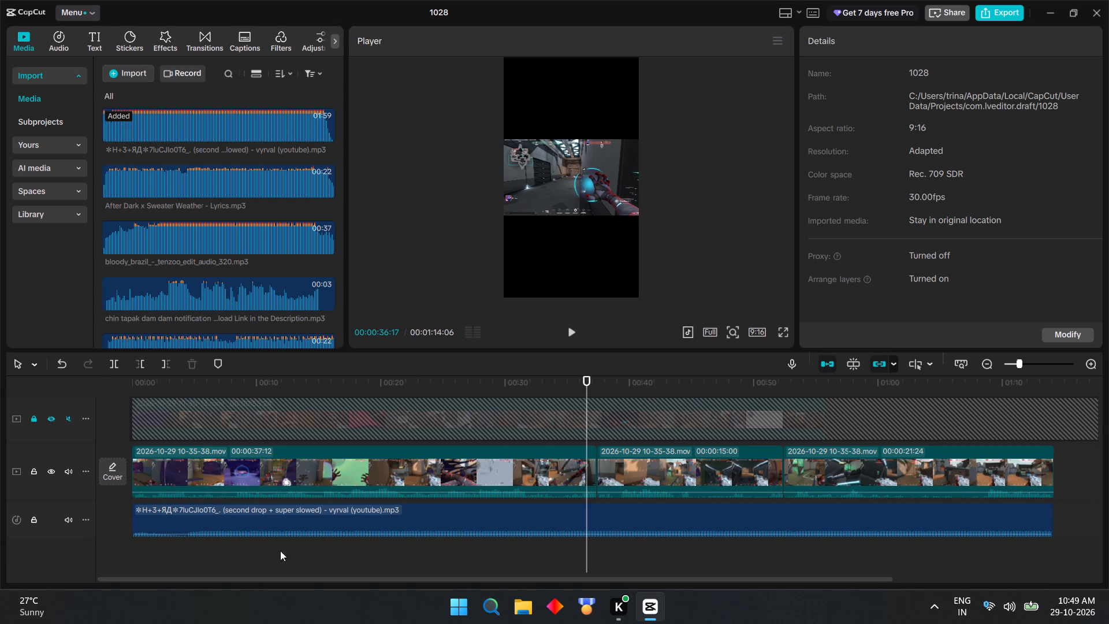
click(266, 553)
drag(261, 553, 0, 532)
click(225, 553)
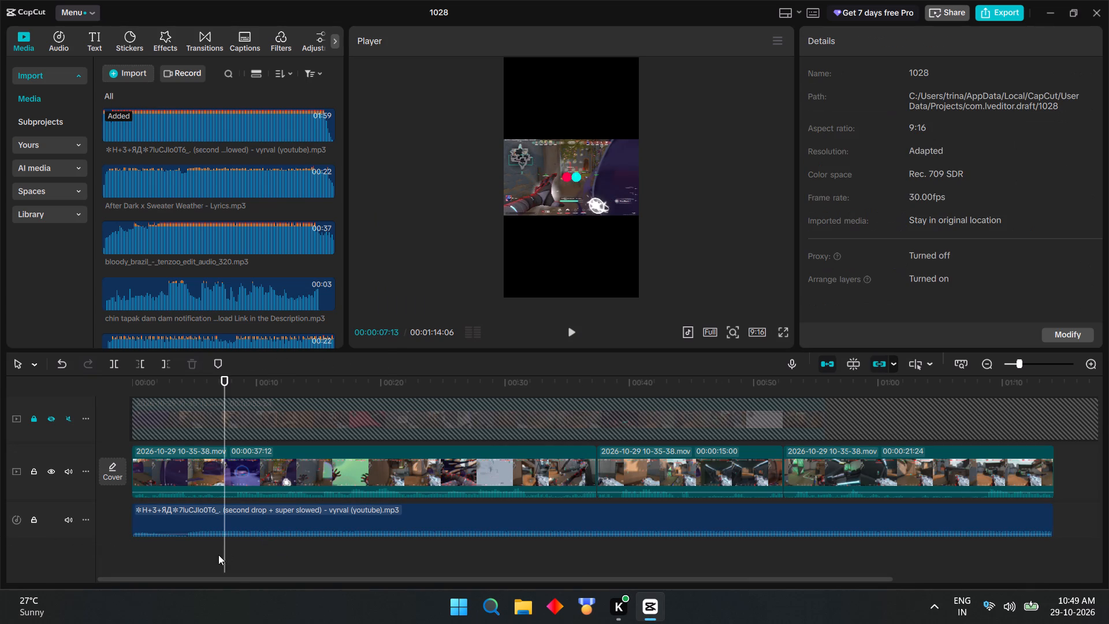
drag(223, 555, 0, 533)
click(572, 333)
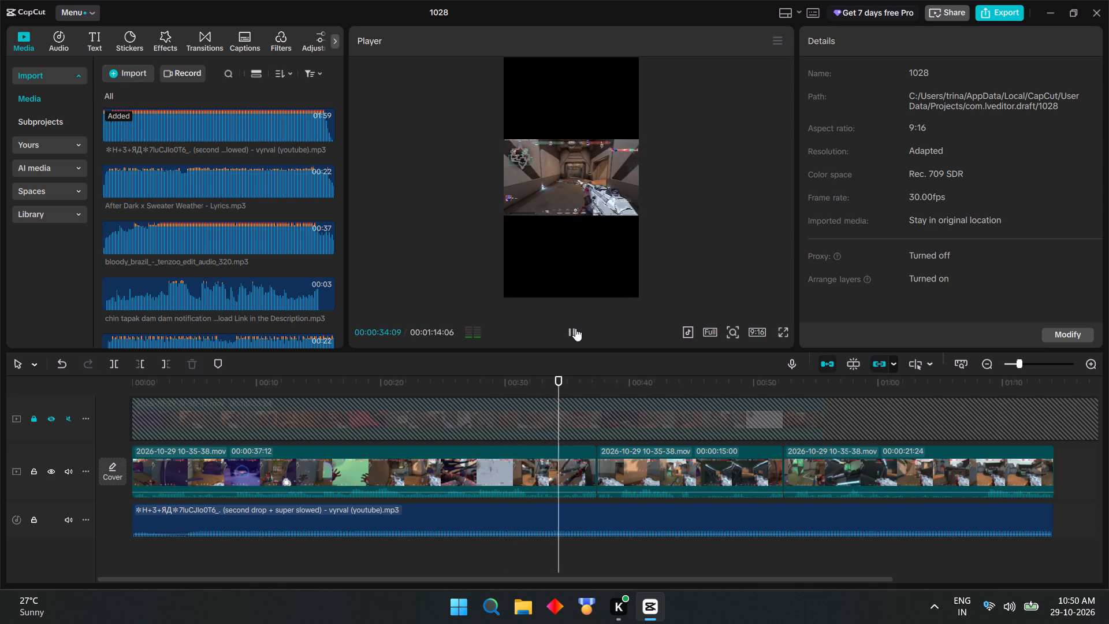
click(575, 328)
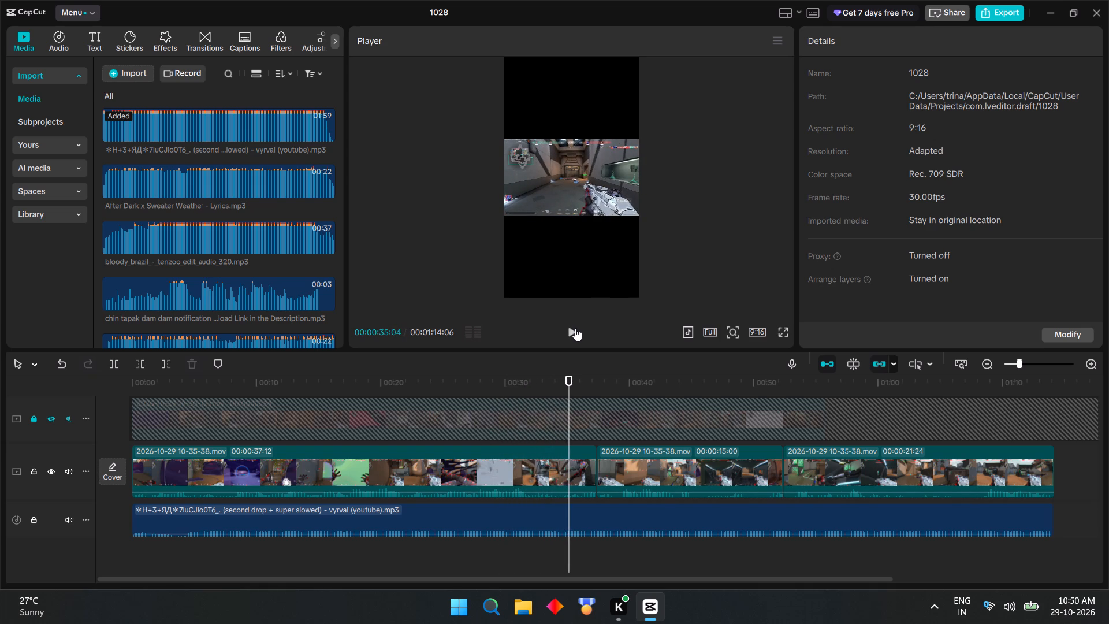
Trim the end of the first gameplay piece to a length of 00:00:34:09 and play across its join with the second piece.
click(589, 471)
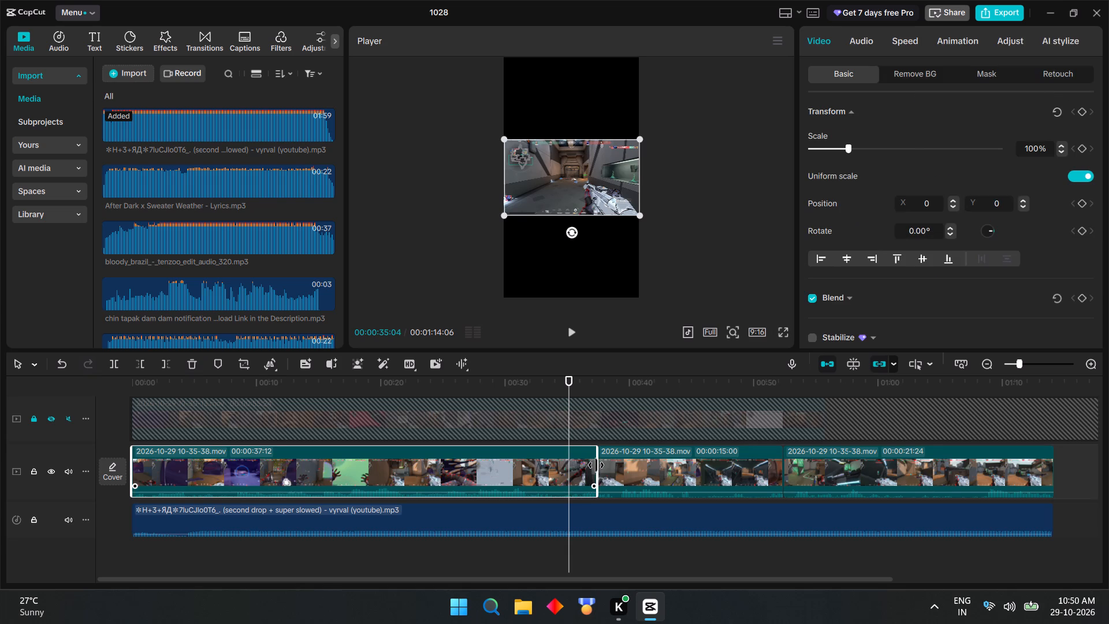
drag(596, 465, 557, 474)
click(522, 567)
click(571, 335)
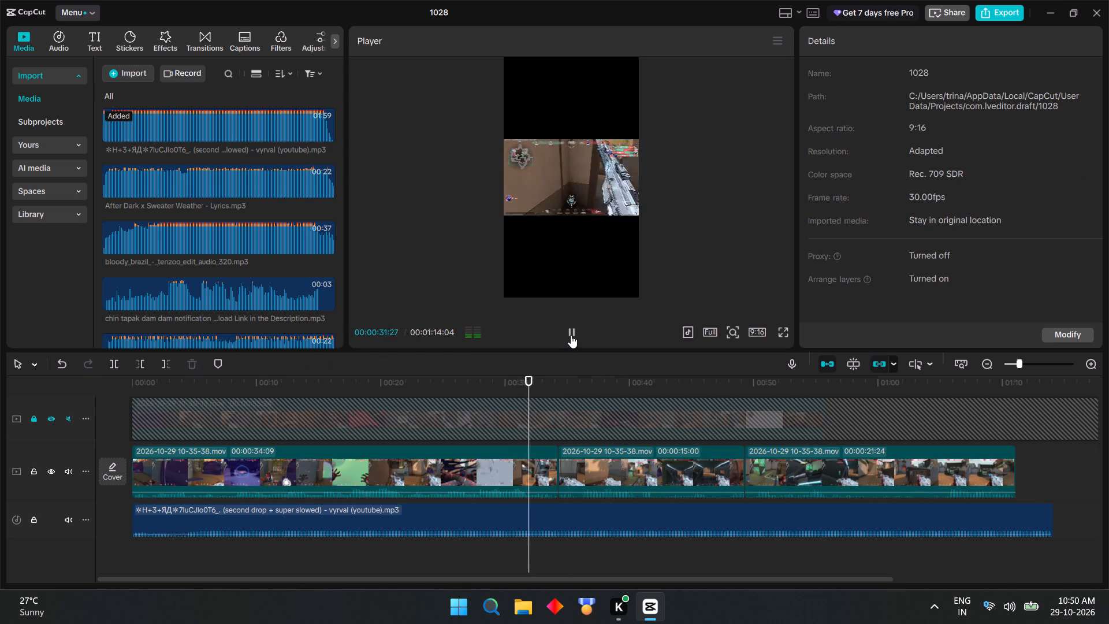
click(571, 335)
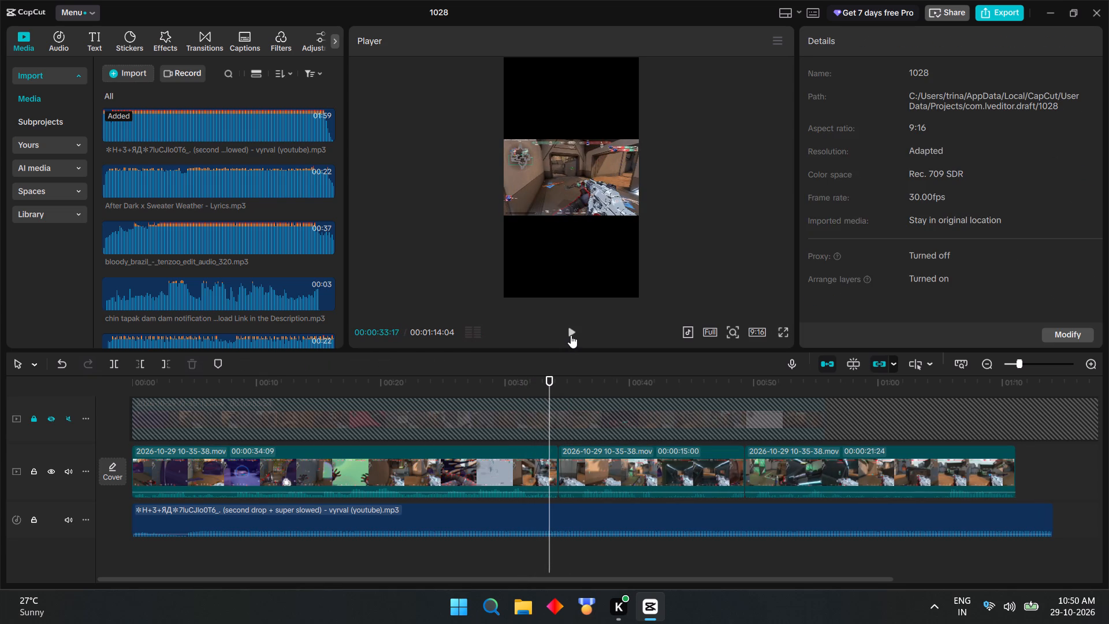
click(571, 335)
click(571, 335)
click(571, 335)
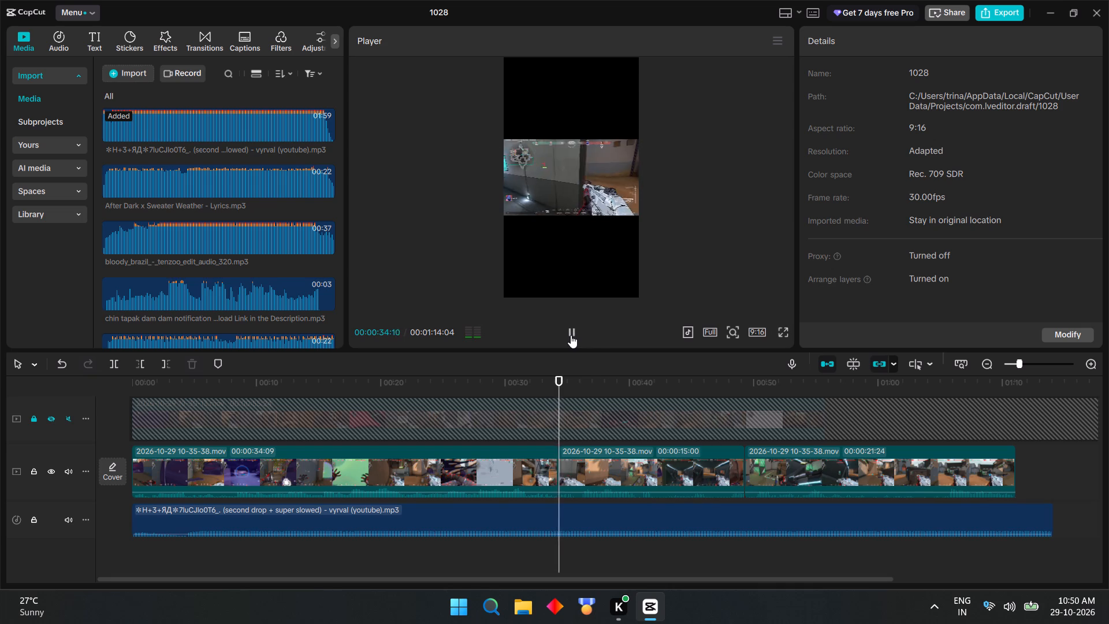
click(571, 335)
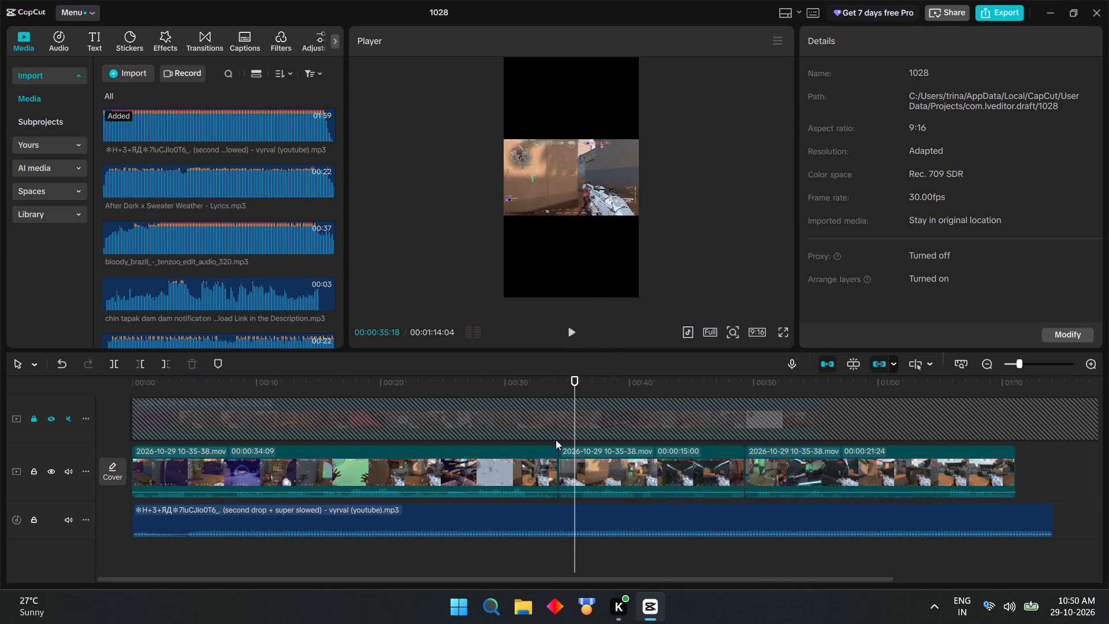
Trim the start of the second gameplay piece to a length of 00:00:13:15 and play the moments leading up to the join.
click(567, 464)
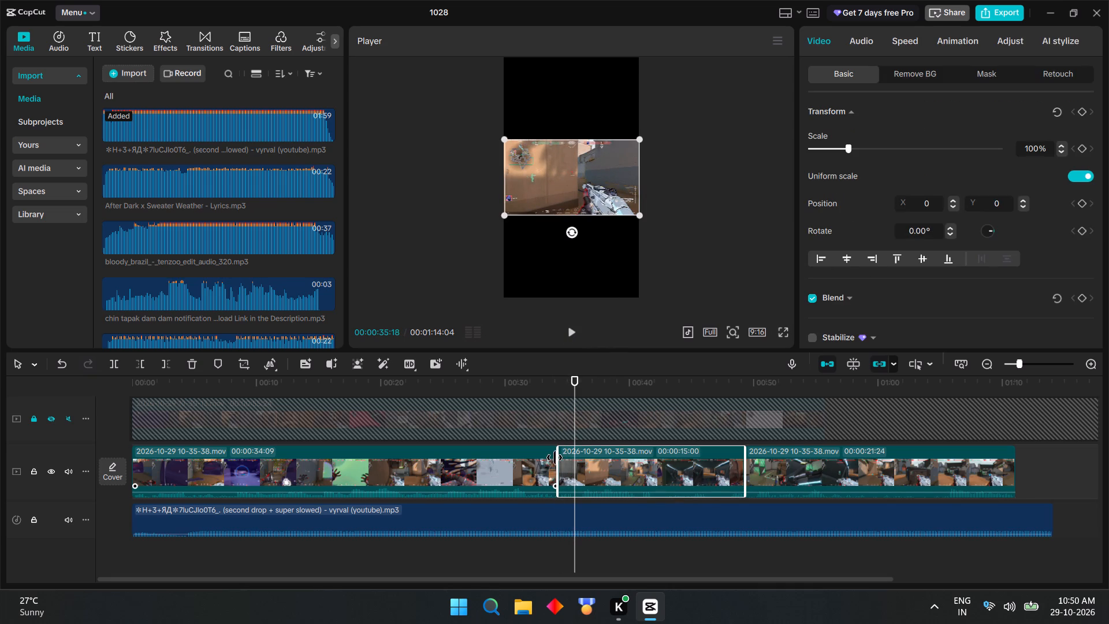
drag(554, 457, 564, 454)
drag(564, 454, 575, 451)
click(542, 566)
click(571, 335)
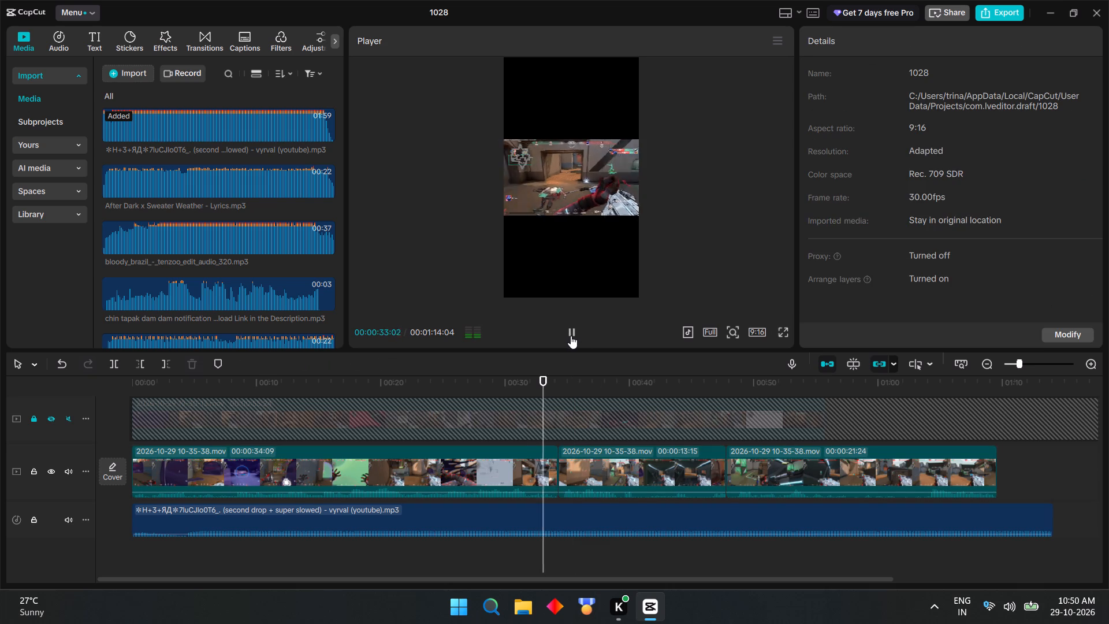
click(571, 335)
Shorten the end of the first gameplay piece slightly further, to a length of 00:00:34:00.
click(552, 456)
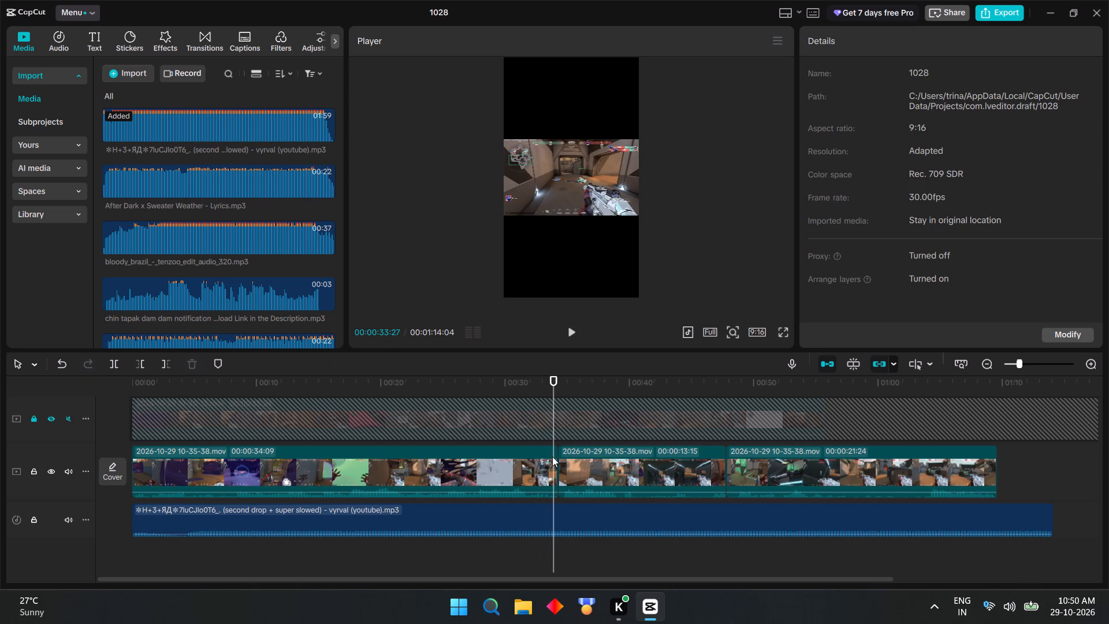
drag(558, 451, 550, 452)
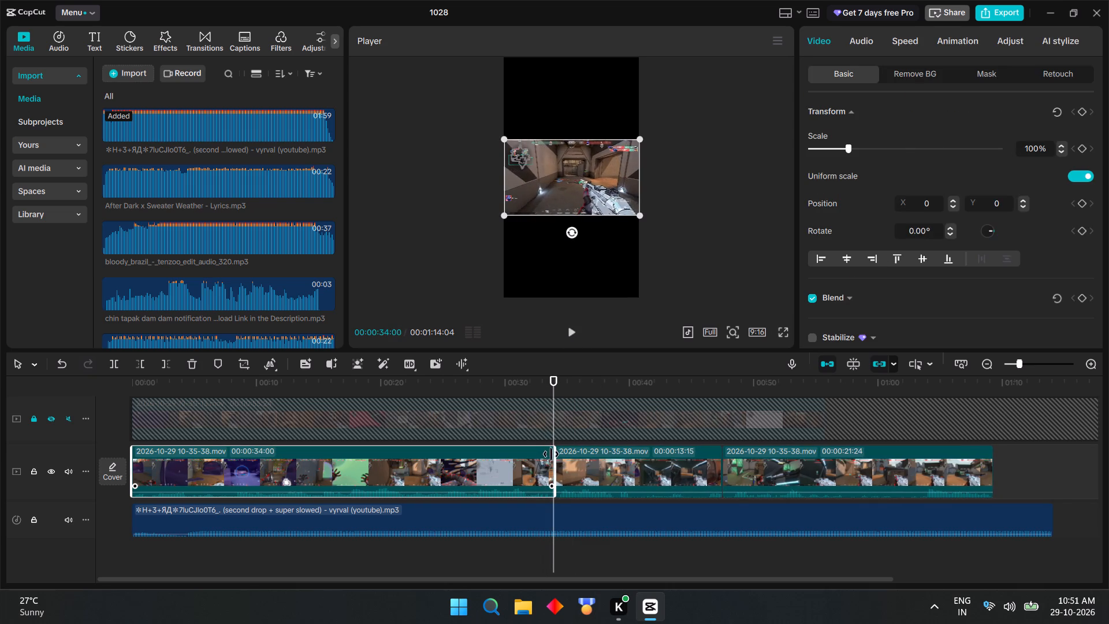
Play through the join into the second gameplay piece and split that piece at 00:00:41:07.
click(508, 551)
click(571, 332)
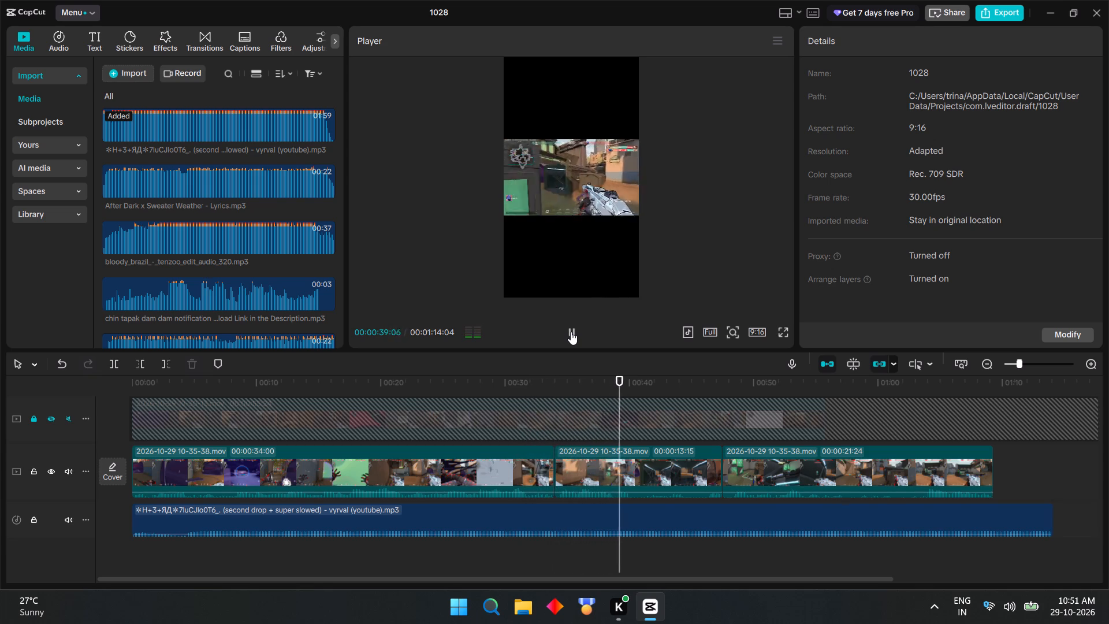
click(568, 337)
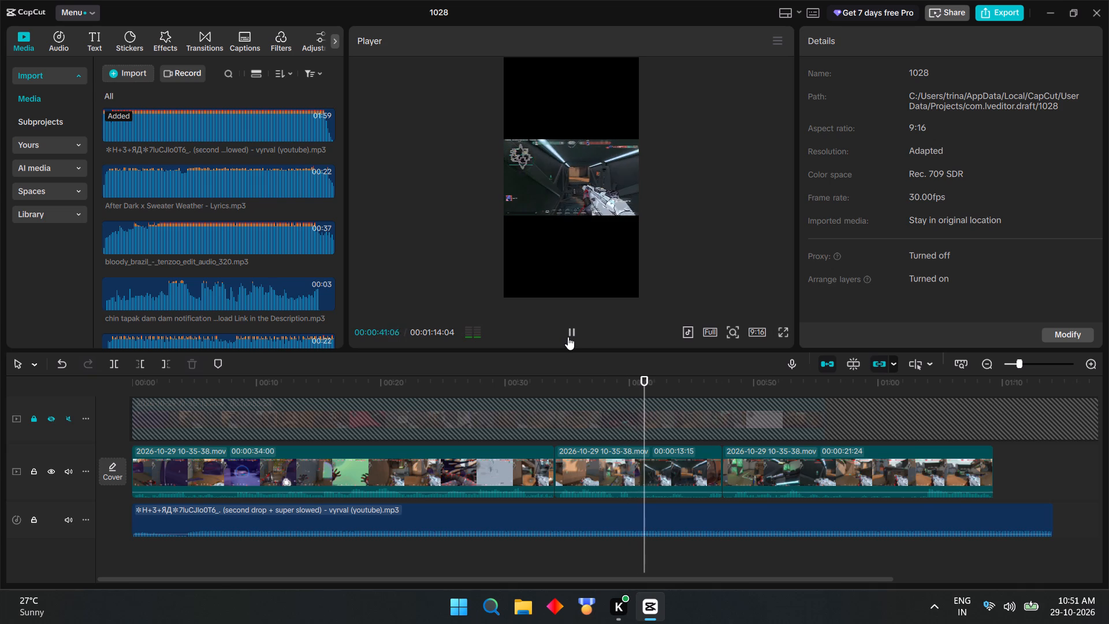
click(641, 480)
key(ctrl+b)
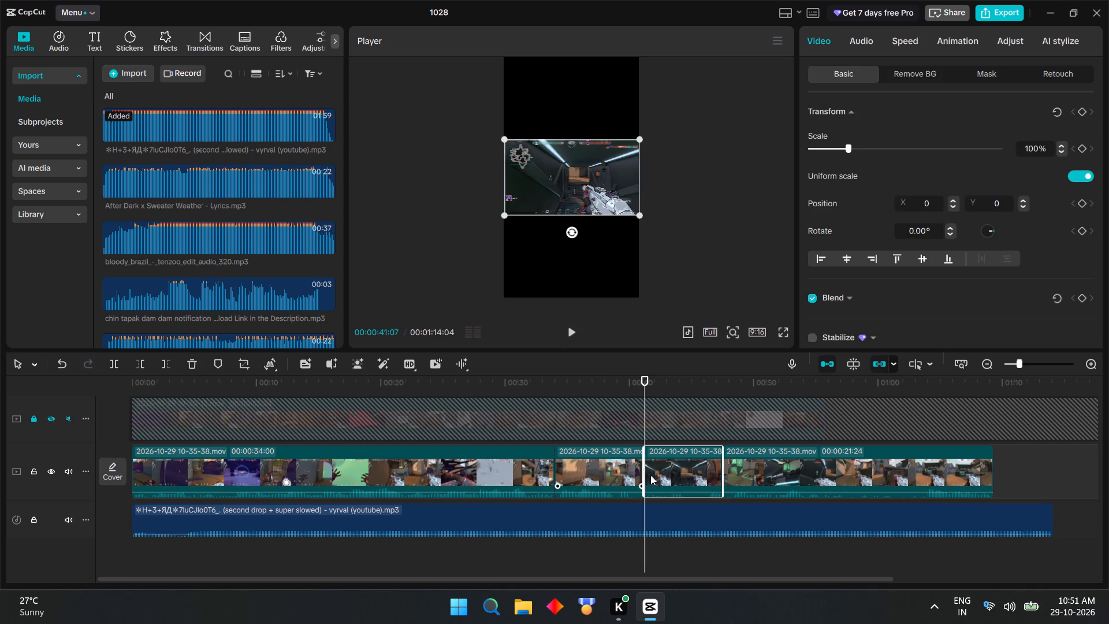
Trim the end of the gameplay part before the new split back to about 00:00:40:16.
click(630, 470)
drag(643, 462, 634, 464)
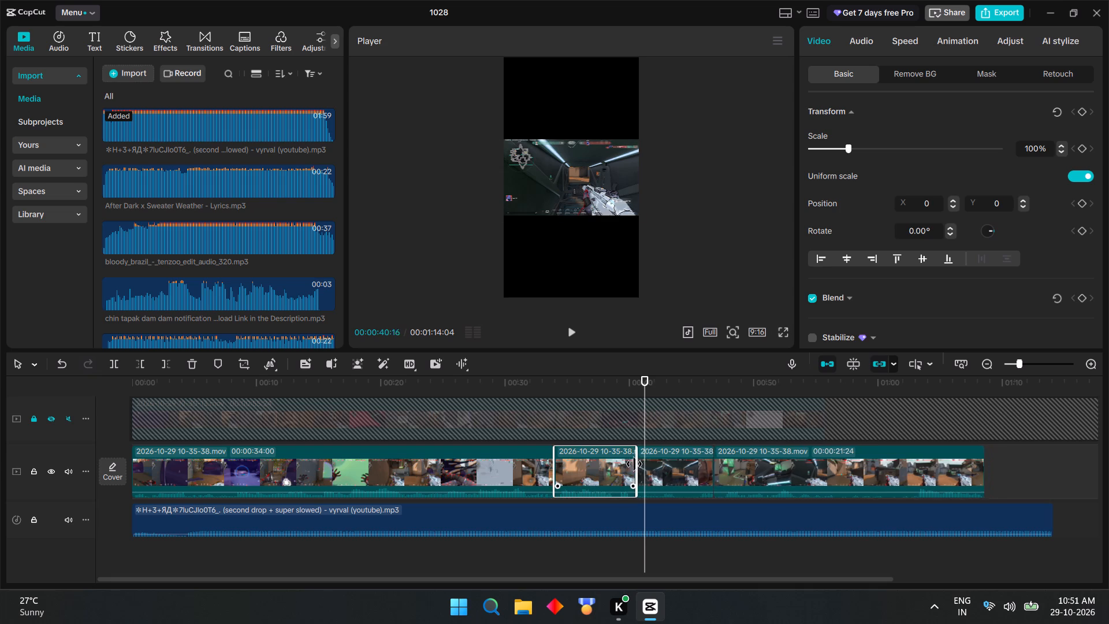
drag(634, 464, 634, 464)
Trim the start of the gameplay part after the split so it begins about 1:45 into the source recording.
click(649, 465)
drag(638, 468, 648, 465)
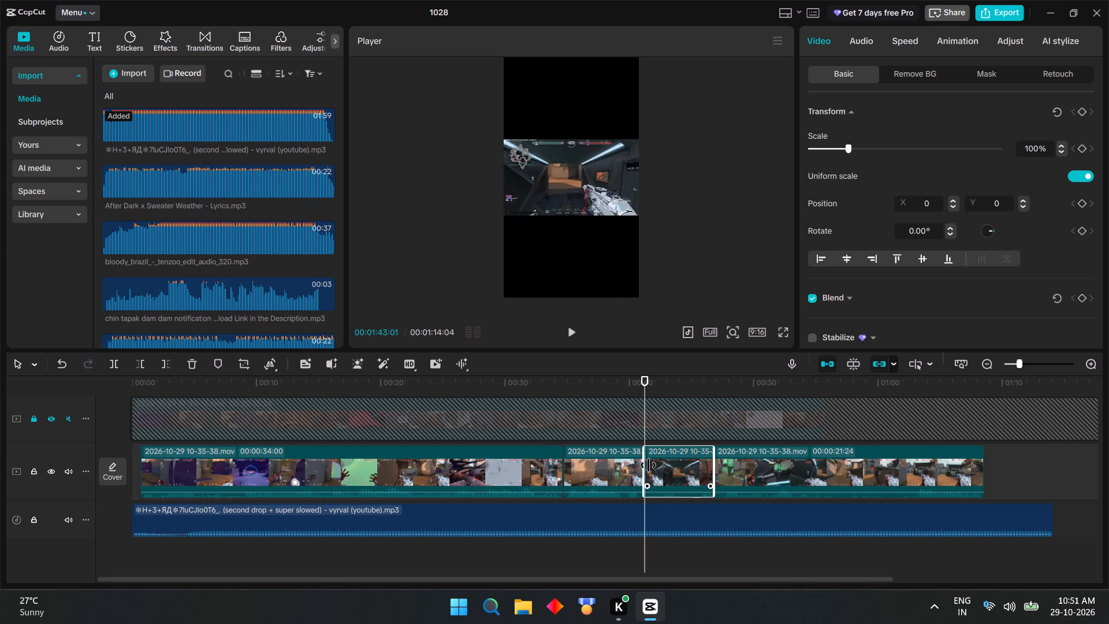
drag(648, 465, 672, 459)
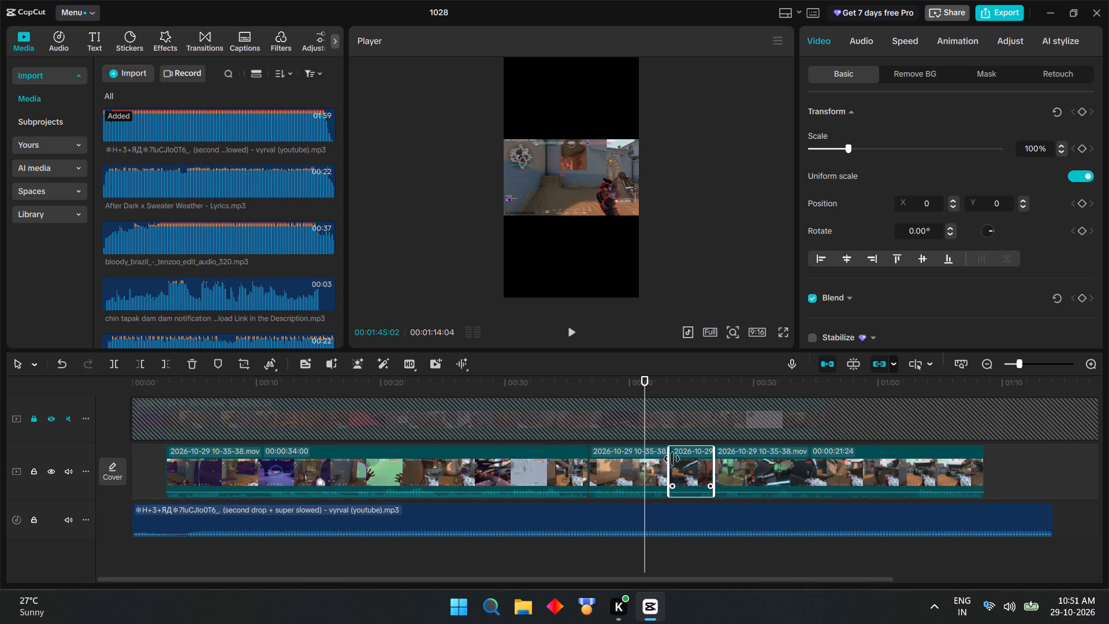
drag(672, 459, 665, 460)
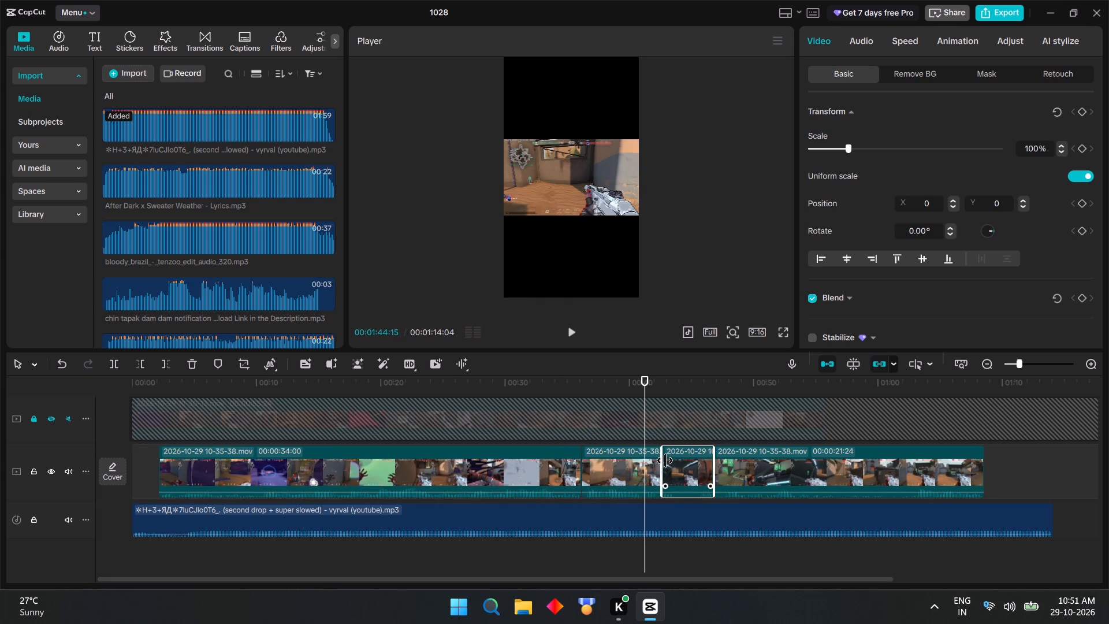
drag(665, 460, 669, 459)
Play the sequence from about 00:00:39 through the new cut to the end of the gameplay.
click(618, 552)
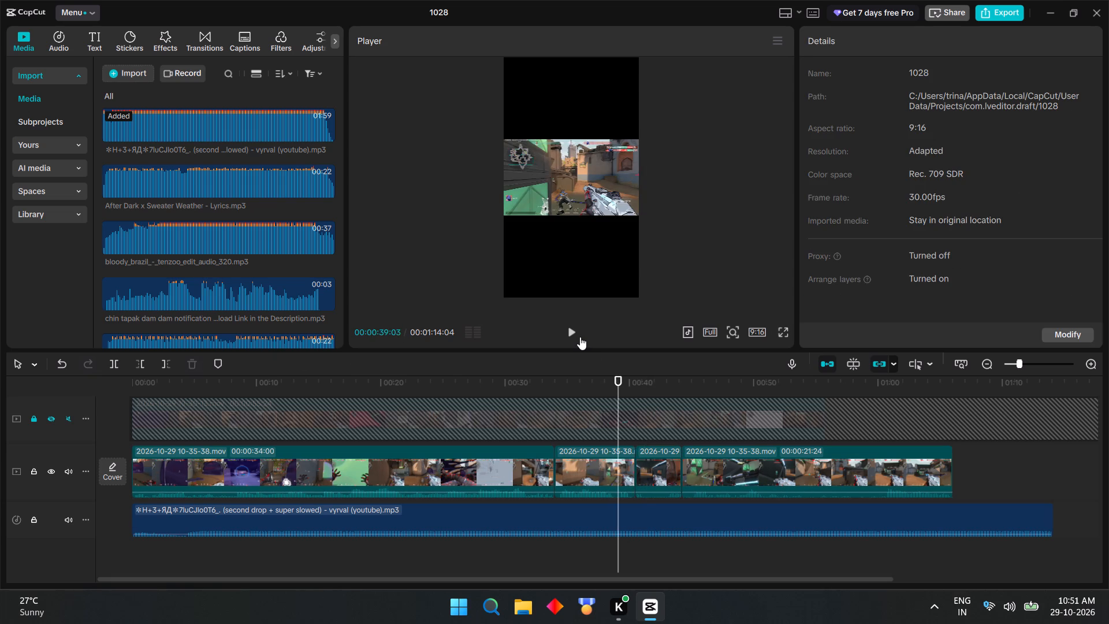
click(579, 336)
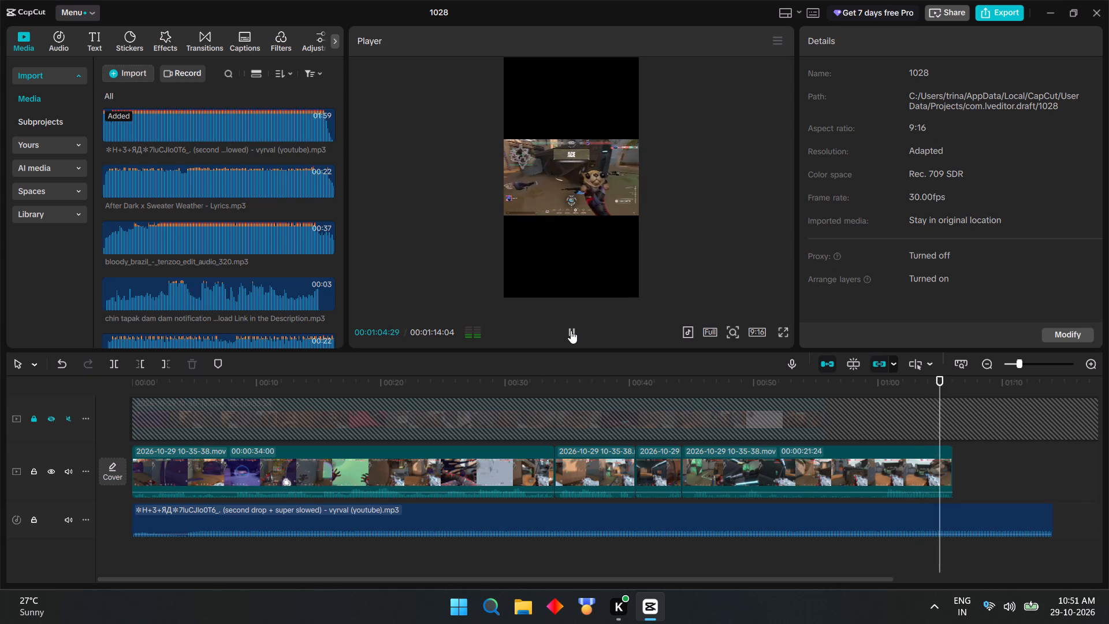
click(571, 330)
click(571, 330)
click(571, 330)
double_click(571, 330)
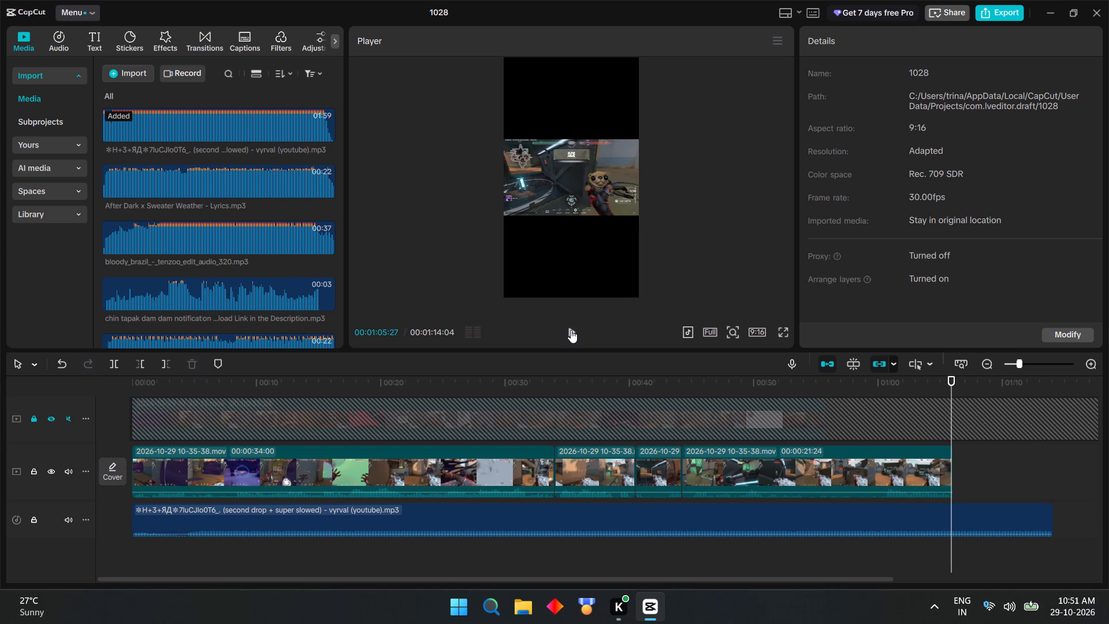
Trim the end of the vyrval music to match the end of the gameplay at about 00:01:06.
click(996, 520)
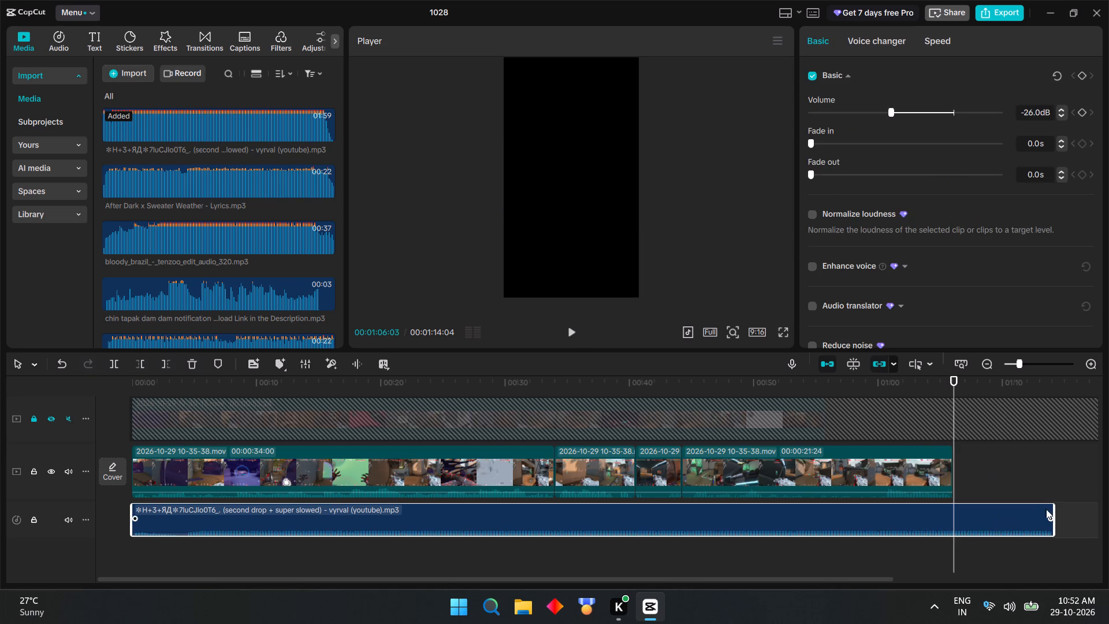
drag(1055, 507, 947, 546)
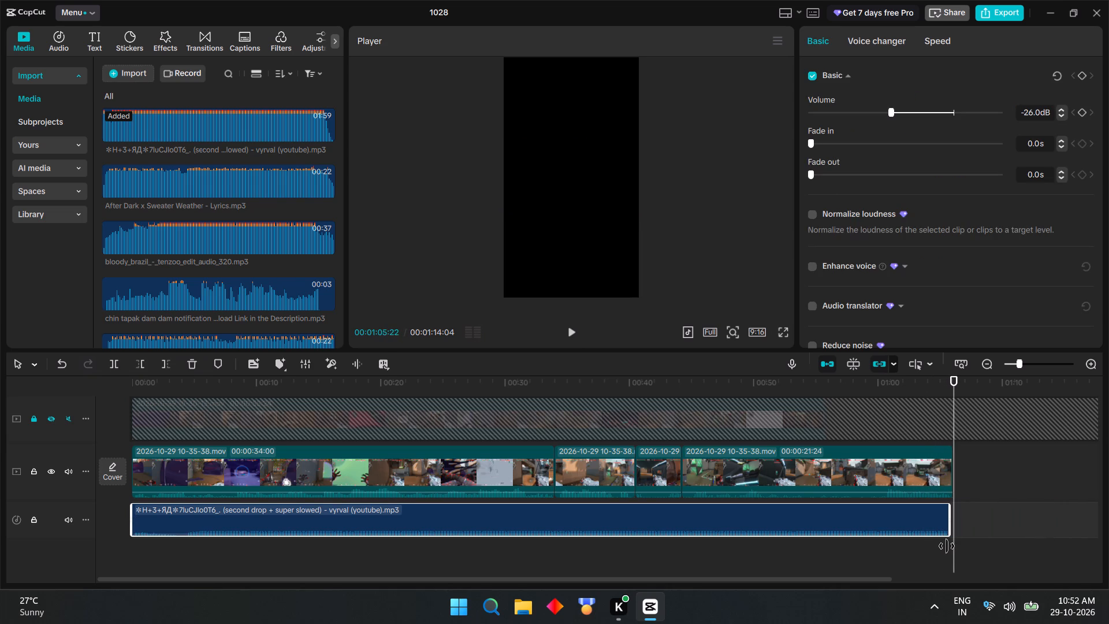
drag(947, 546, 951, 545)
click(947, 559)
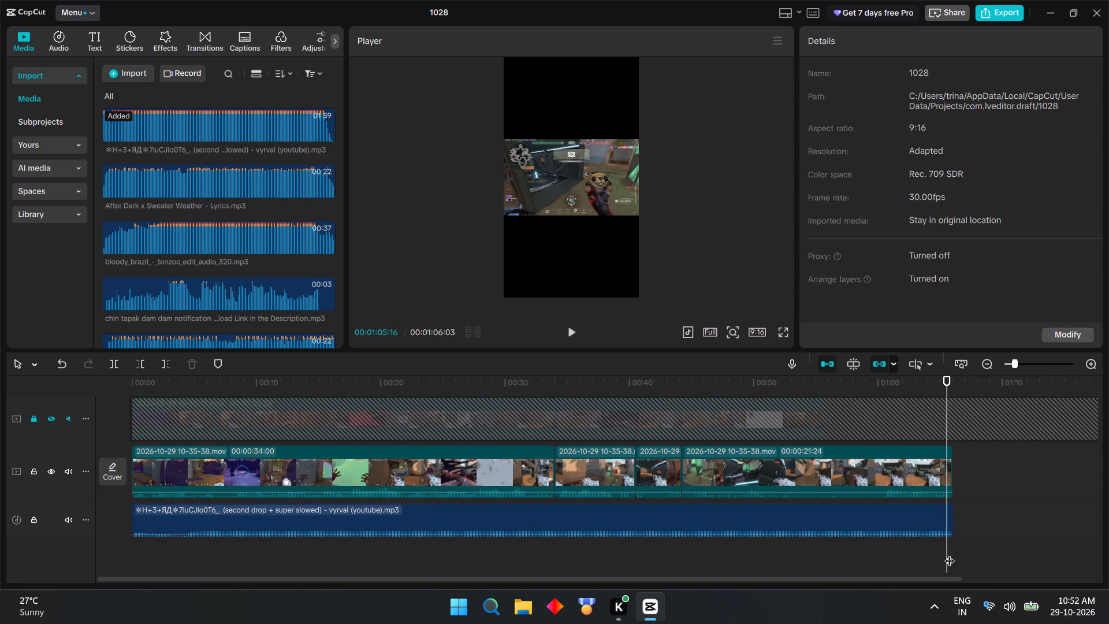
Play the opening from the start and trim the beginning of the first gameplay piece to a length of 00:00:30:19.
click(217, 559)
drag(217, 559, 103, 559)
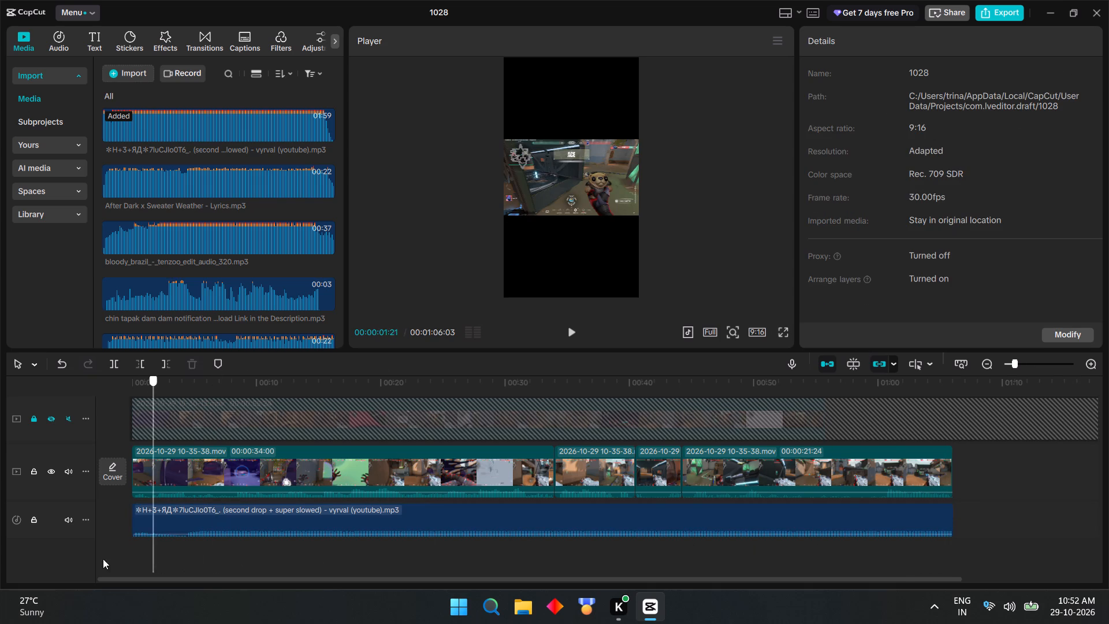
drag(103, 559, 71, 558)
click(574, 333)
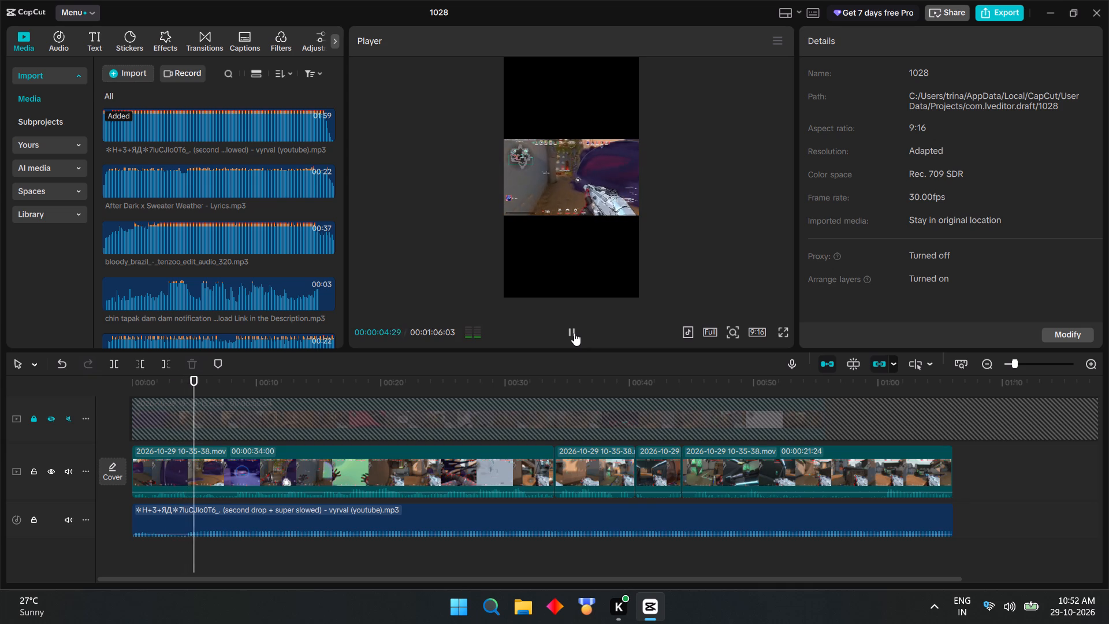
click(171, 557)
drag(171, 558, 122, 556)
click(161, 468)
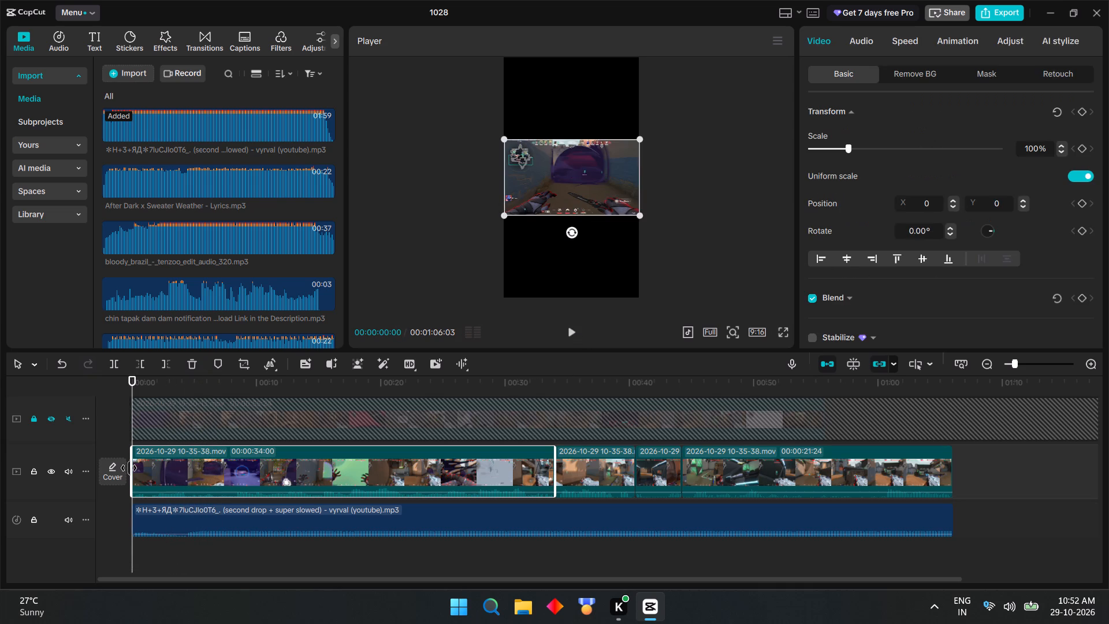
drag(129, 466, 147, 466)
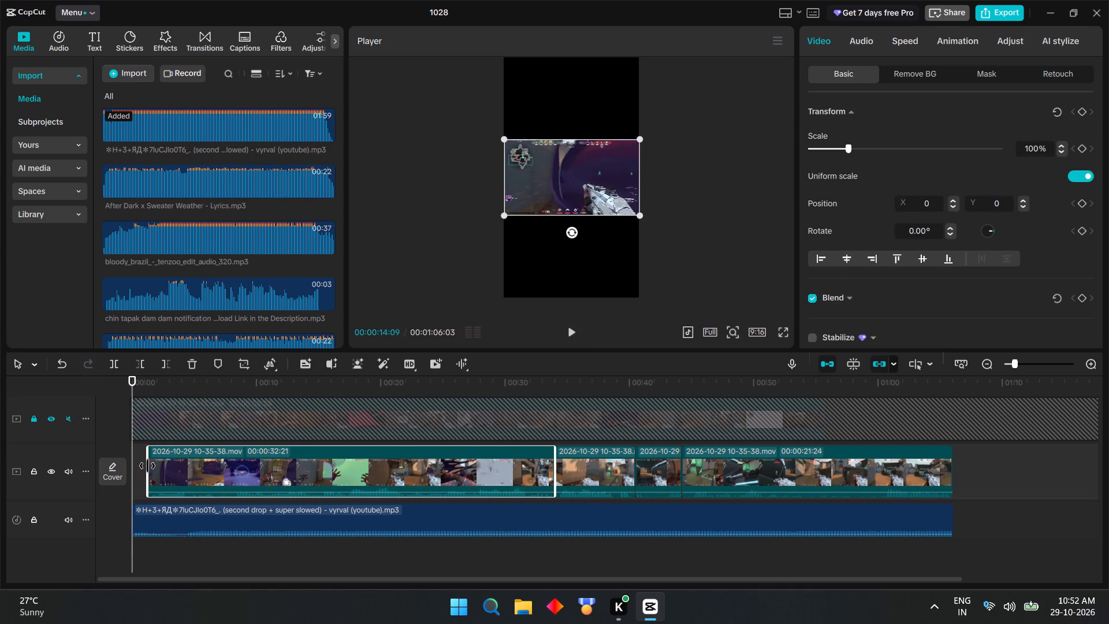
drag(147, 466, 154, 464)
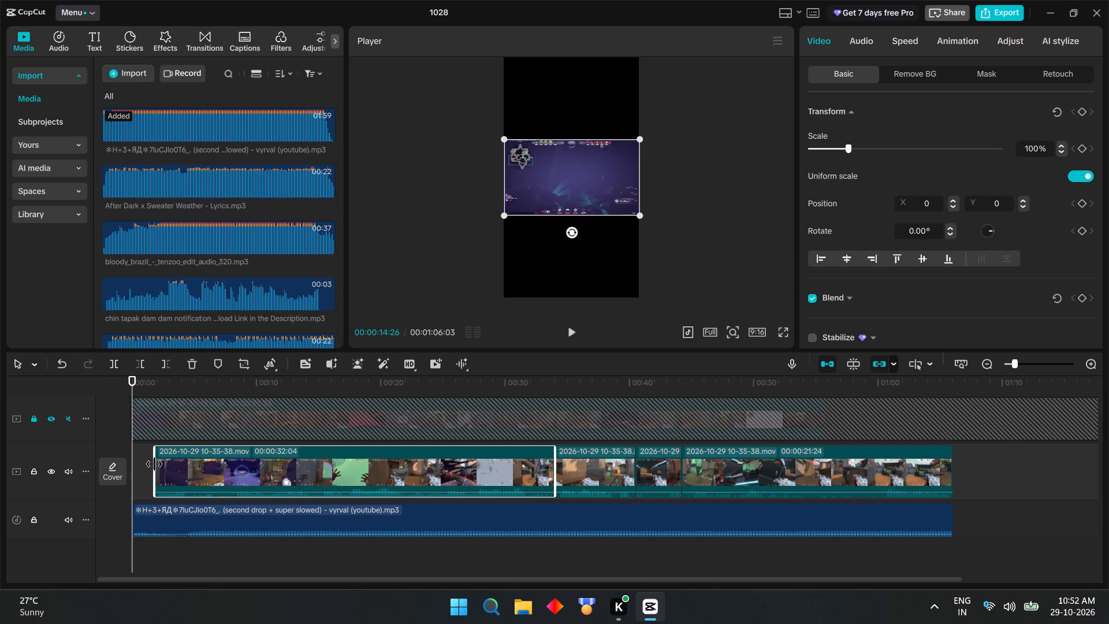
drag(154, 464, 164, 460)
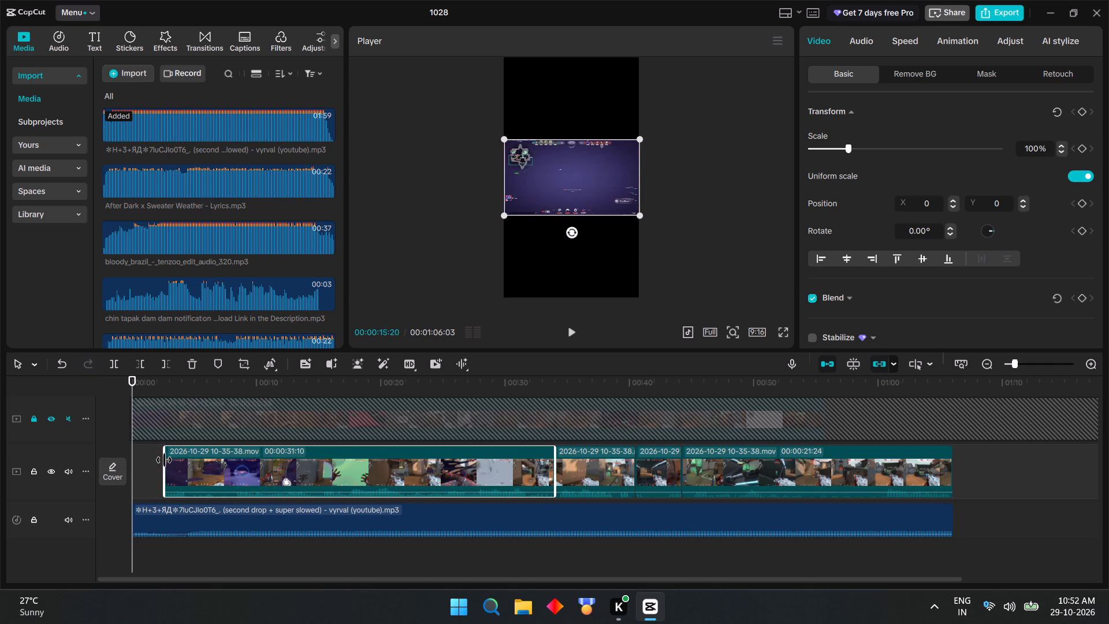
drag(164, 460, 176, 456)
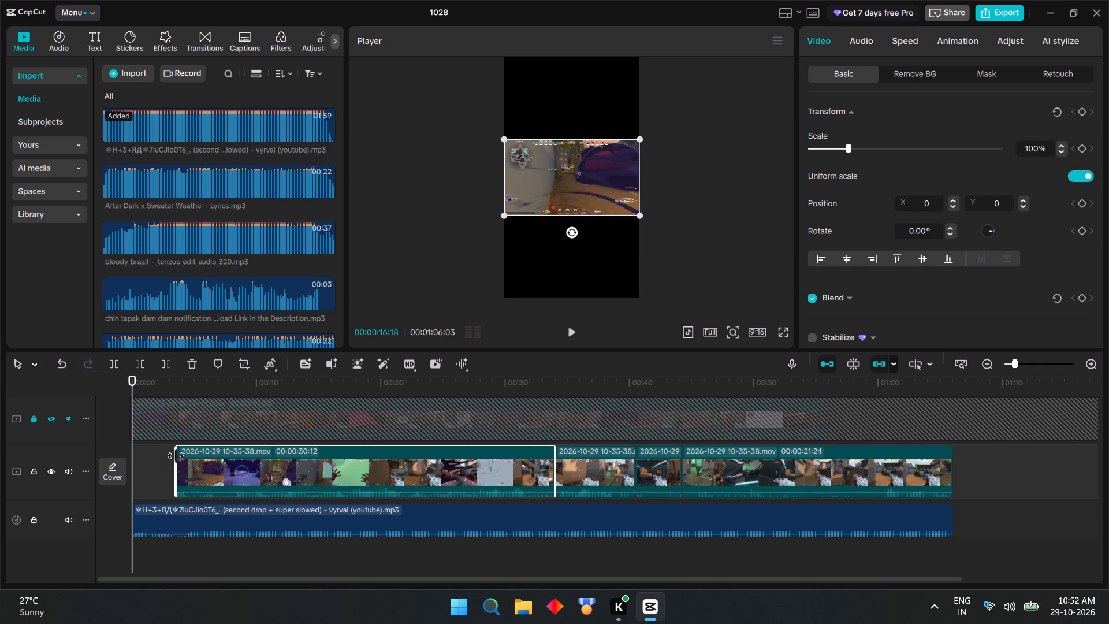
drag(176, 456, 173, 456)
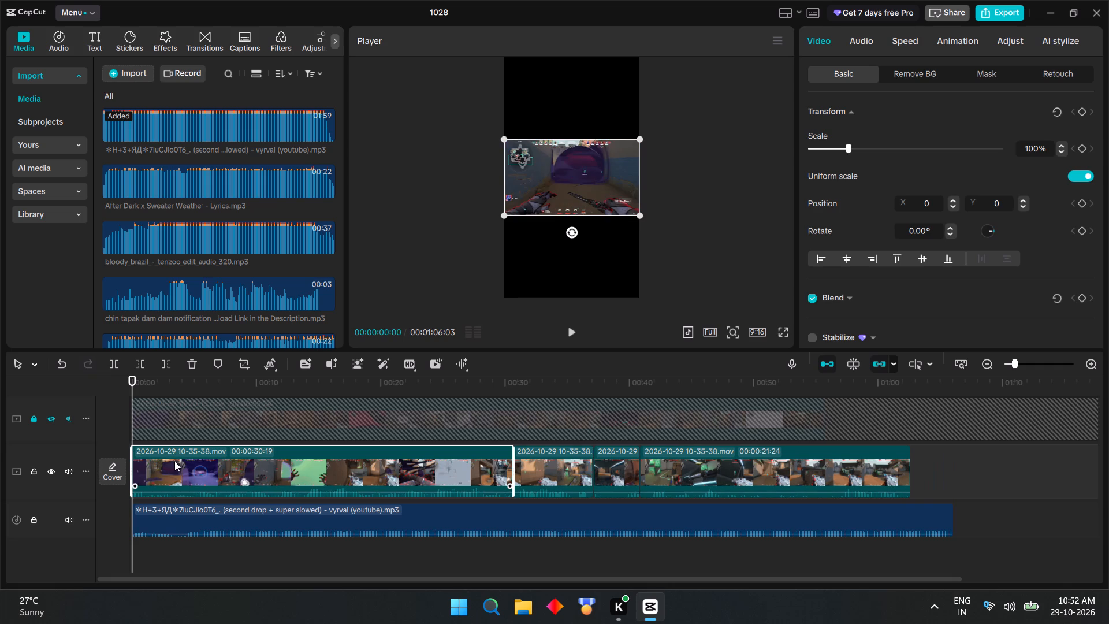
Play the opening from the start to find the cut point, and split the first gameplay piece at 00:00:01:25.
click(572, 333)
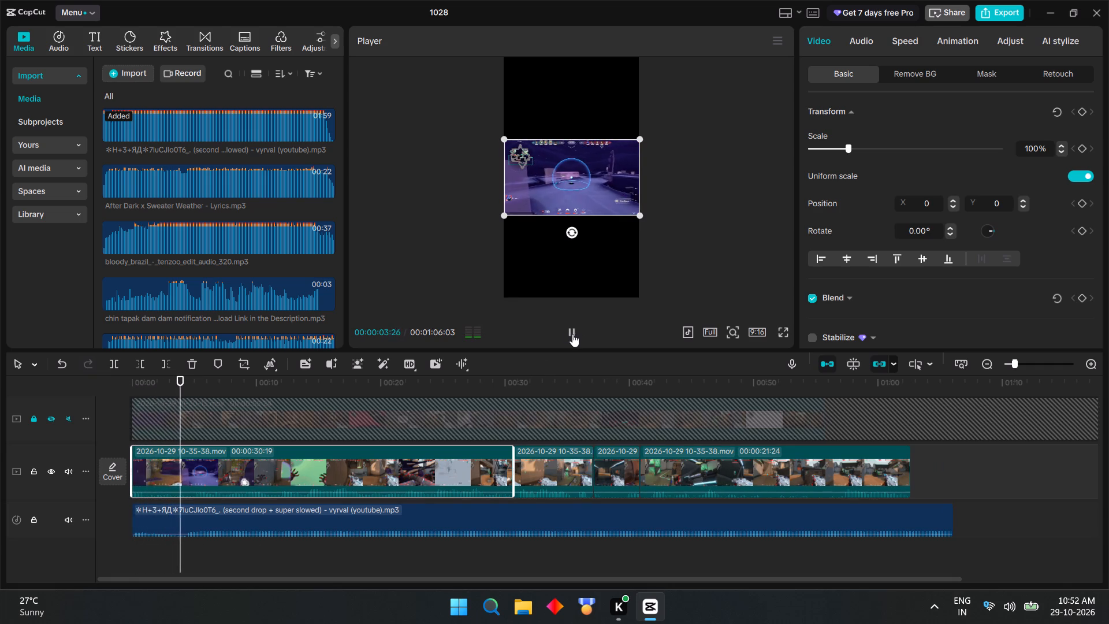
drag(187, 547, 29, 544)
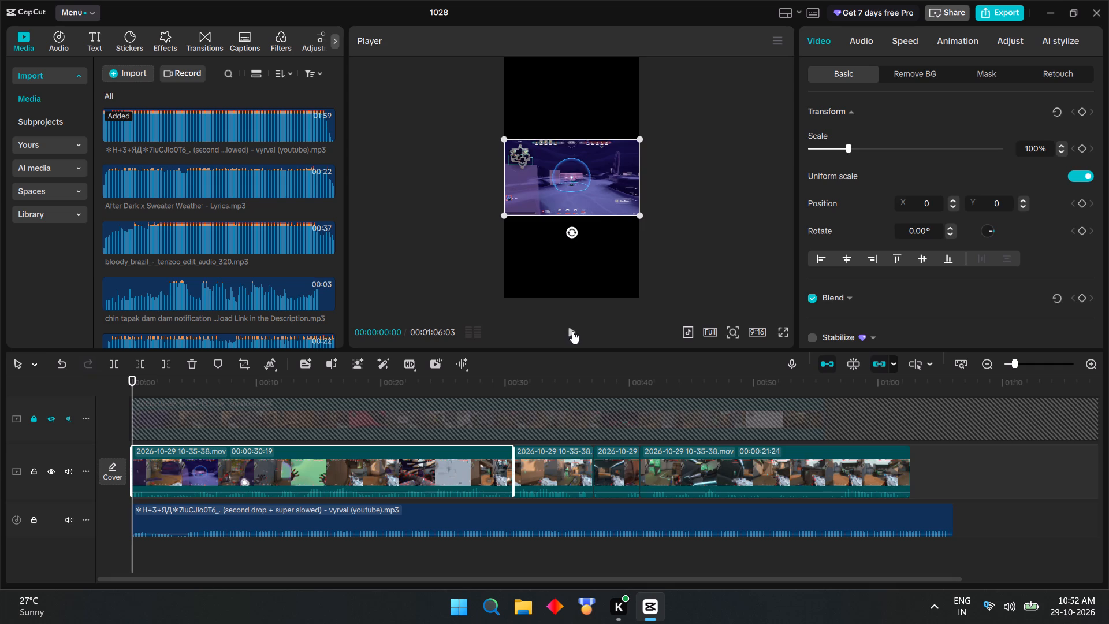
click(572, 330)
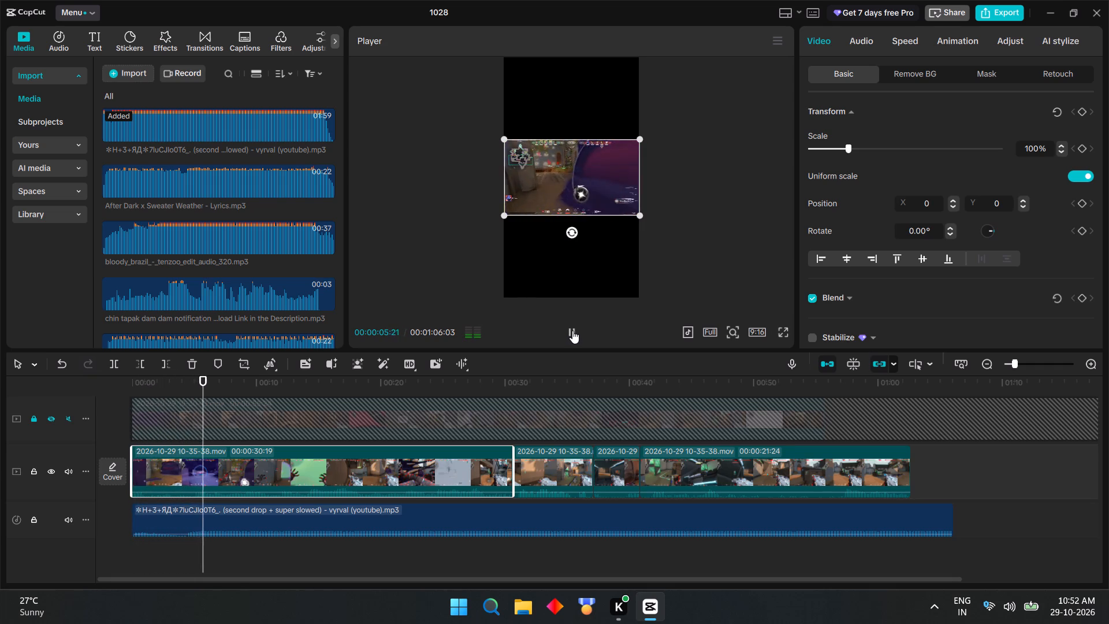
click(572, 329)
click(170, 565)
drag(171, 564, 165, 564)
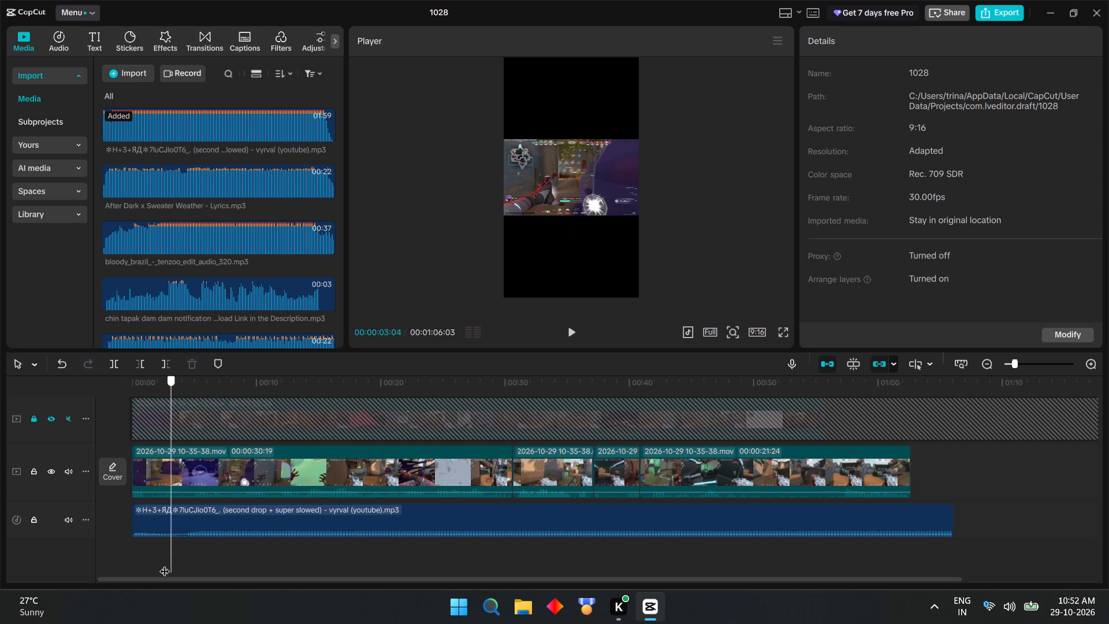
drag(165, 564, 128, 559)
click(562, 329)
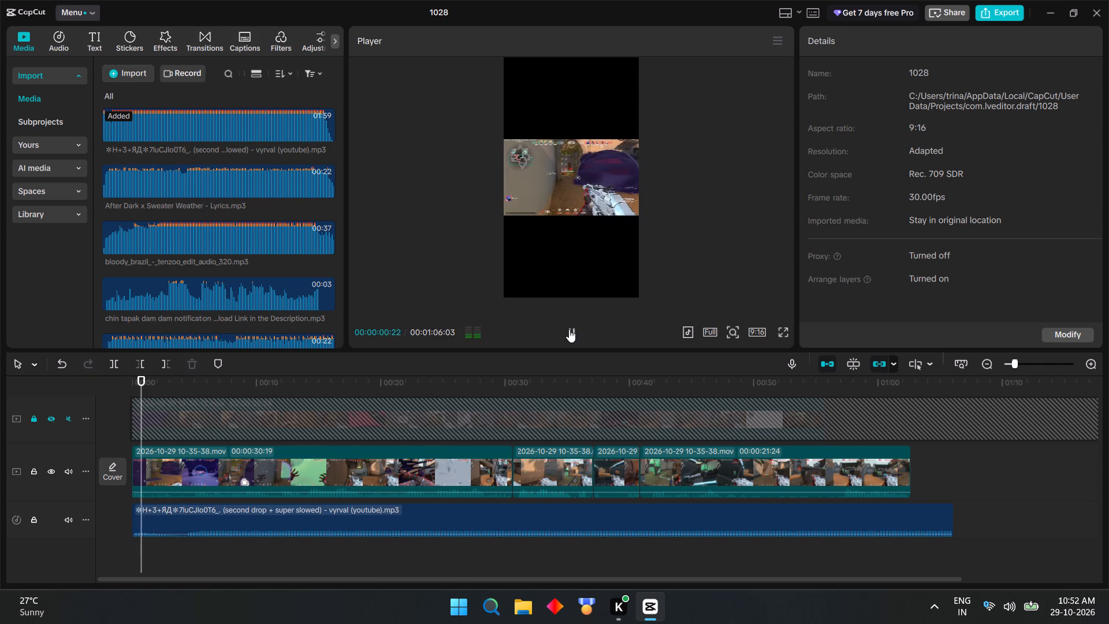
click(569, 329)
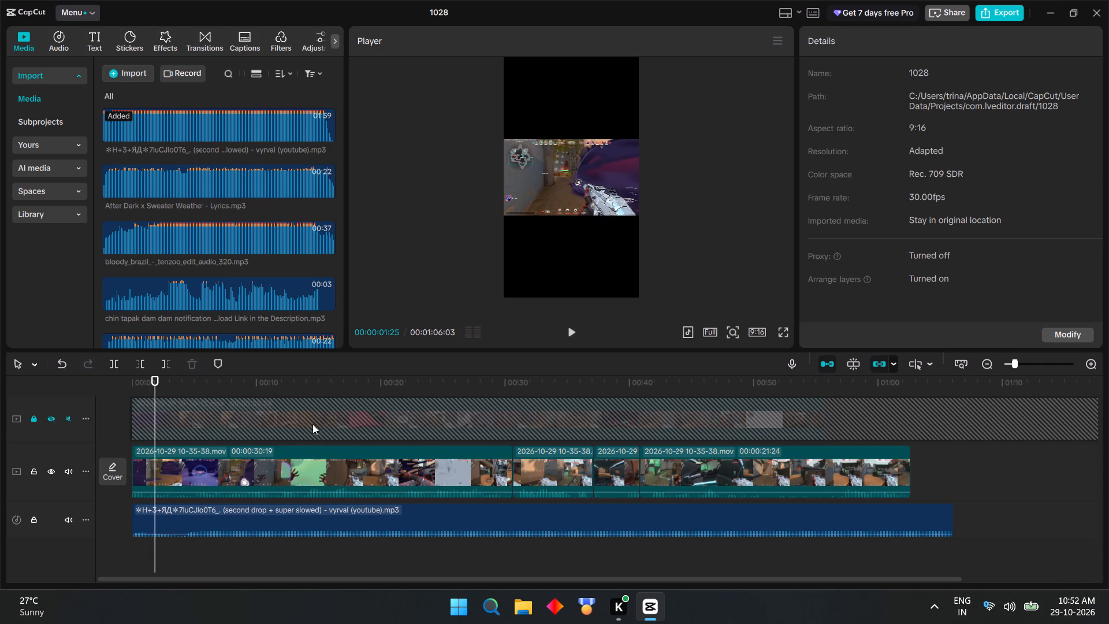
click(158, 471)
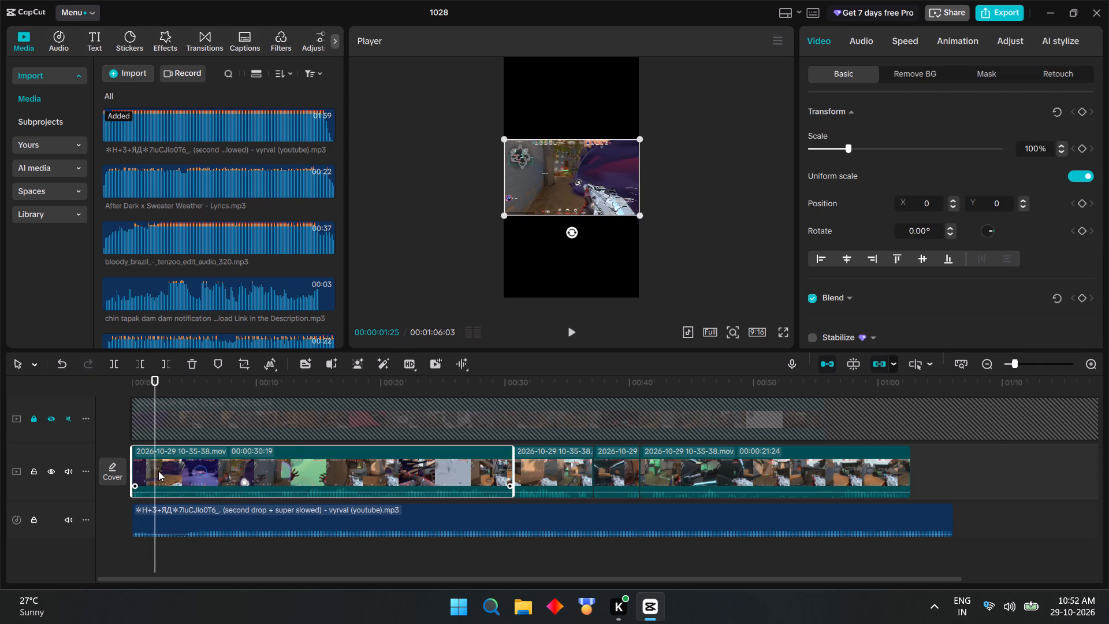
key(ctrl+b)
Trim the start of the gameplay part after the new split to a length of 00:00:24:24.
drag(151, 467, 165, 464)
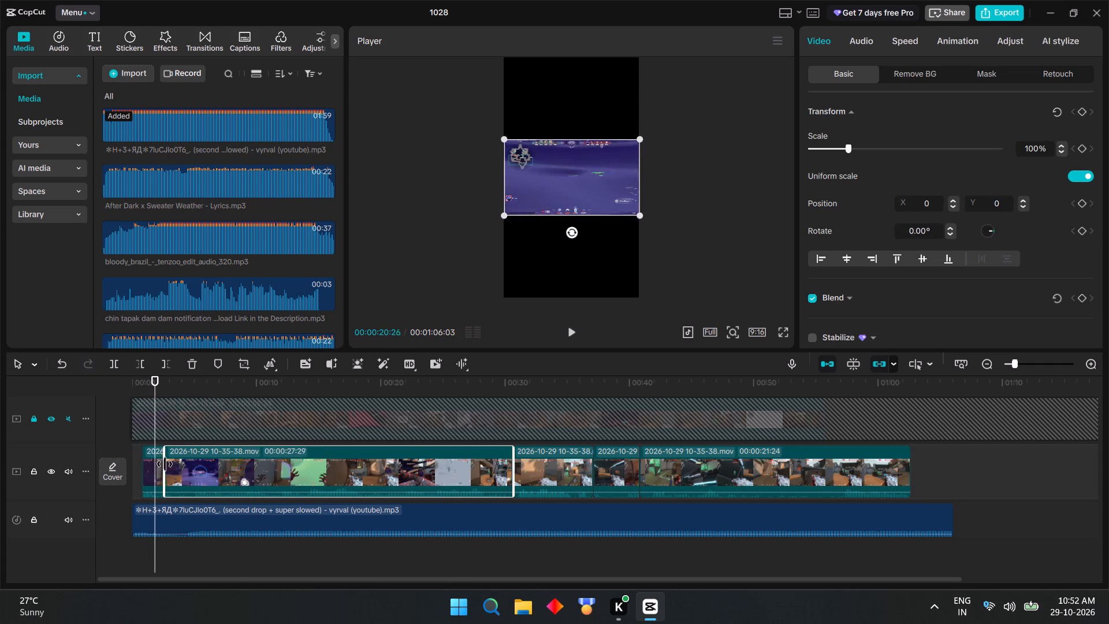
drag(165, 464, 192, 455)
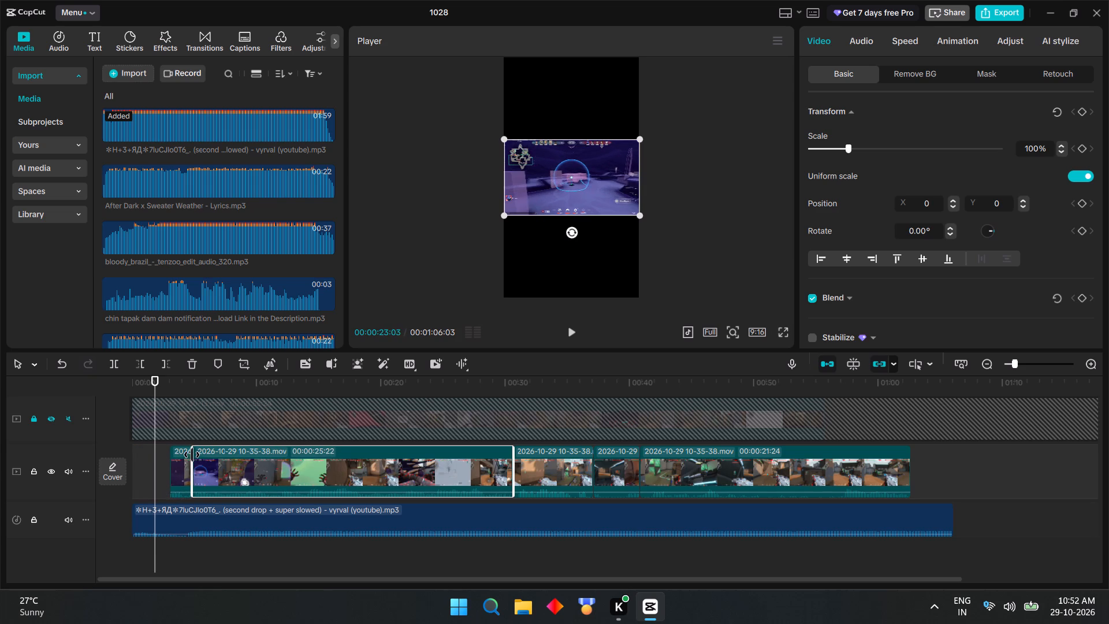
drag(192, 455, 201, 452)
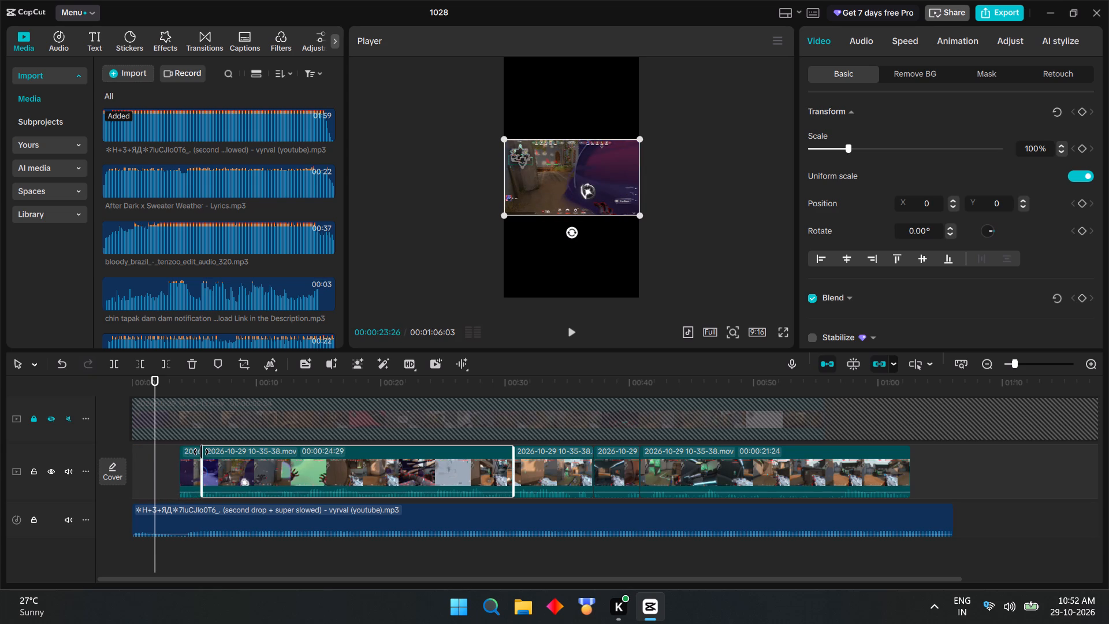
drag(201, 452, 203, 451)
Play the sequence from the start through the new cut in the opening.
drag(156, 555, 76, 551)
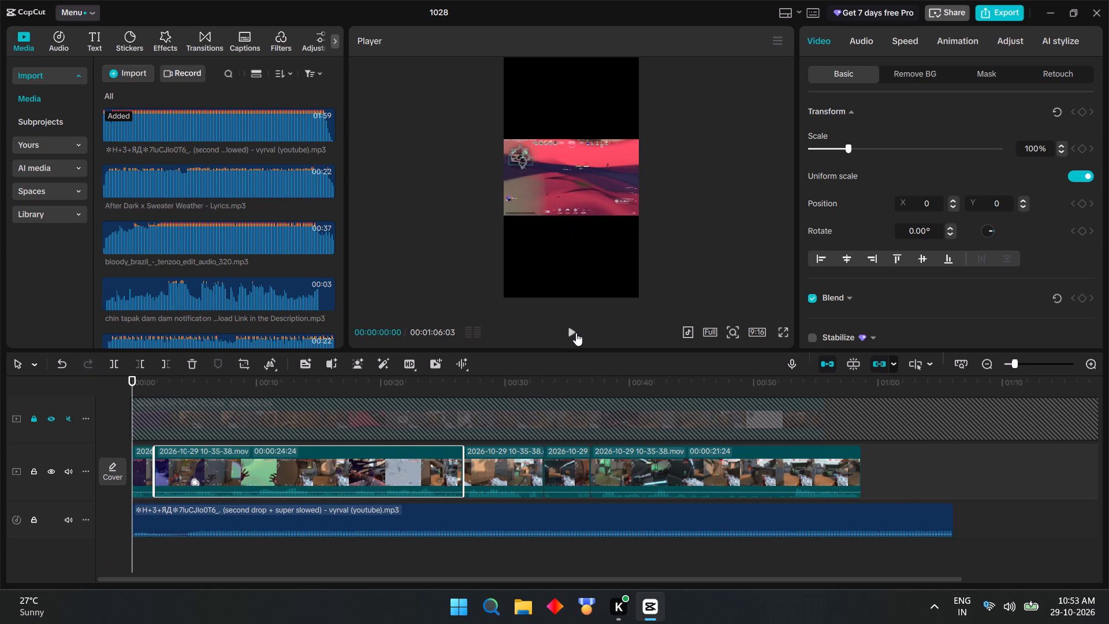
click(567, 333)
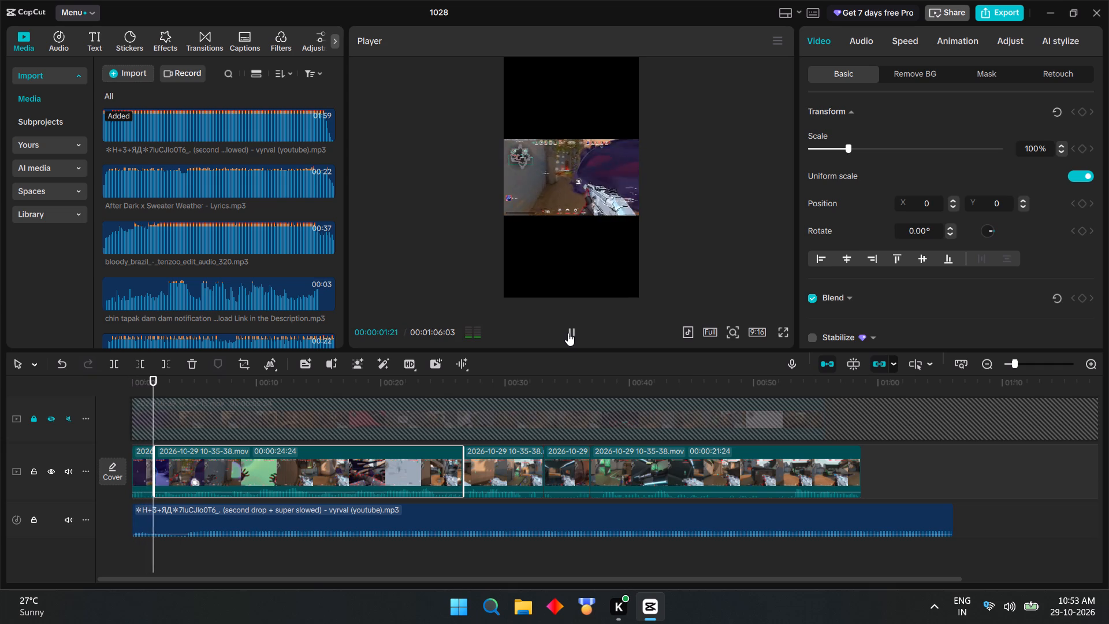
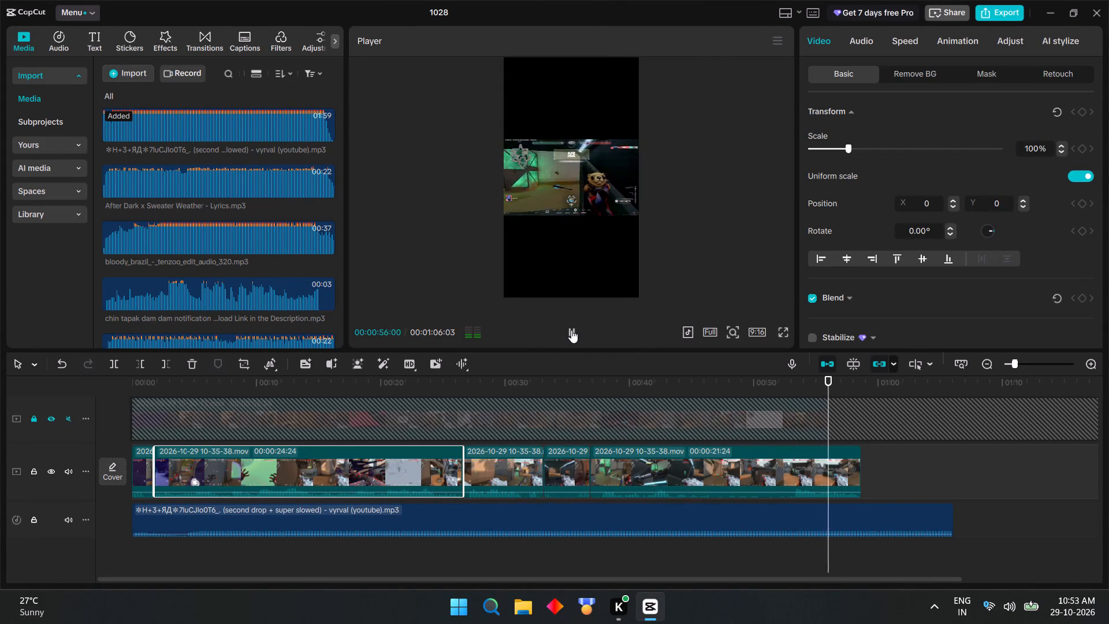
Play the closing seconds to find the end point and trim the end of the last gameplay piece to a length of 00:00:21:16.
click(570, 329)
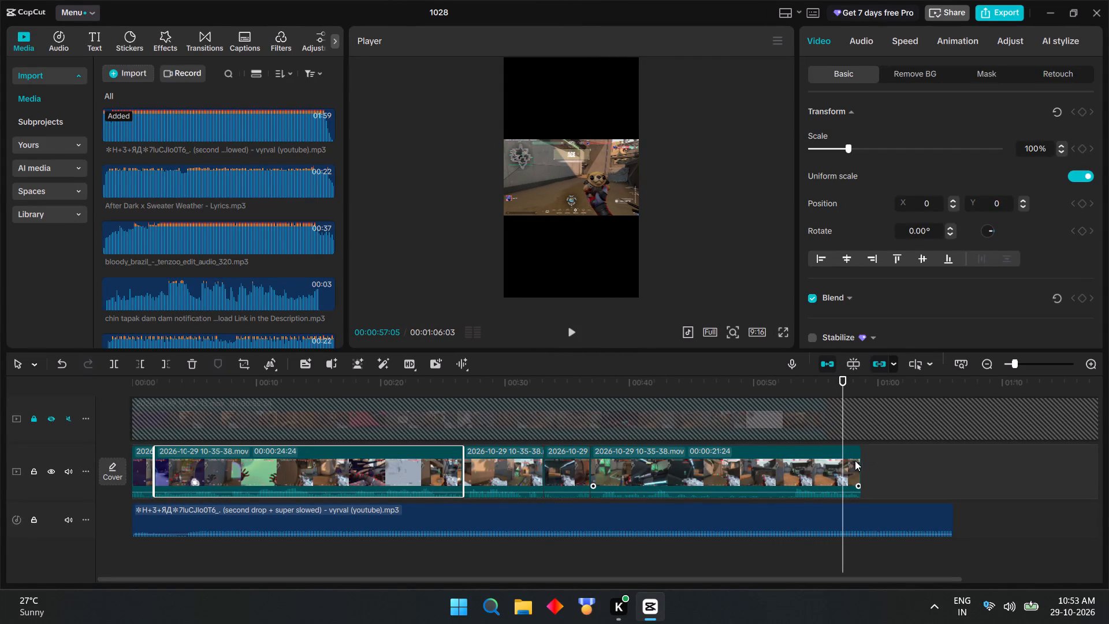
click(572, 337)
click(572, 337)
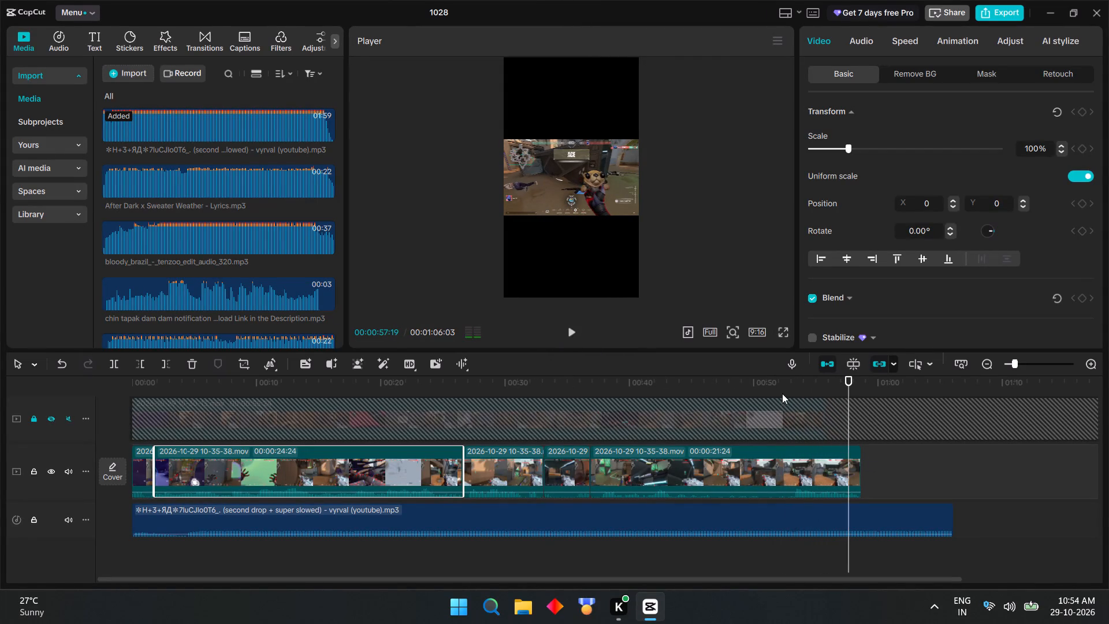
double_click(571, 331)
click(571, 332)
click(570, 332)
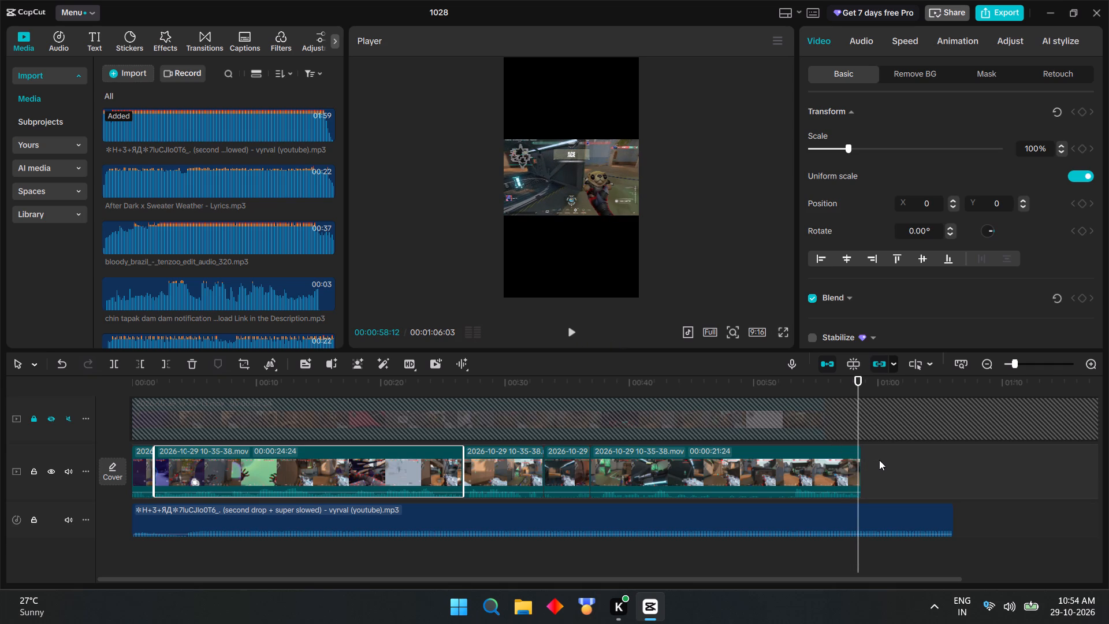
ctrl+scroll(879, 460, up, 20)
ctrl+scroll(879, 460, up, 3)
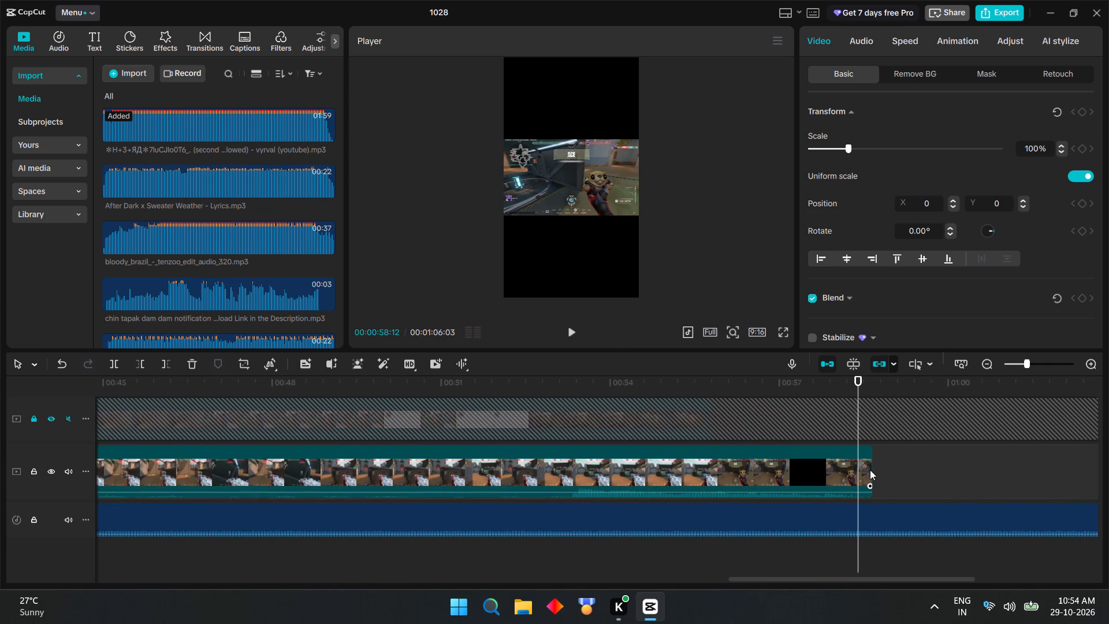
click(870, 470)
drag(872, 468, 857, 477)
Shorten the end of the vyrval music clip to match the end of the gameplay video at about 00:00:58:13.
ctrl+scroll(879, 485, down, 10)
ctrl+scroll(955, 507, down, 5)
click(984, 508)
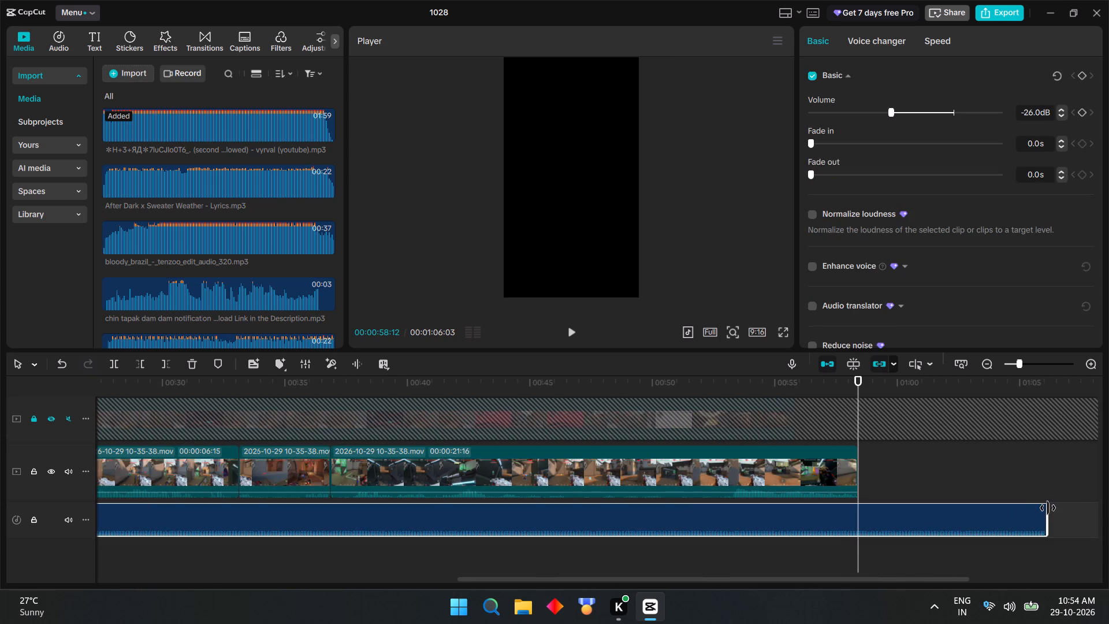
drag(1048, 508, 857, 542)
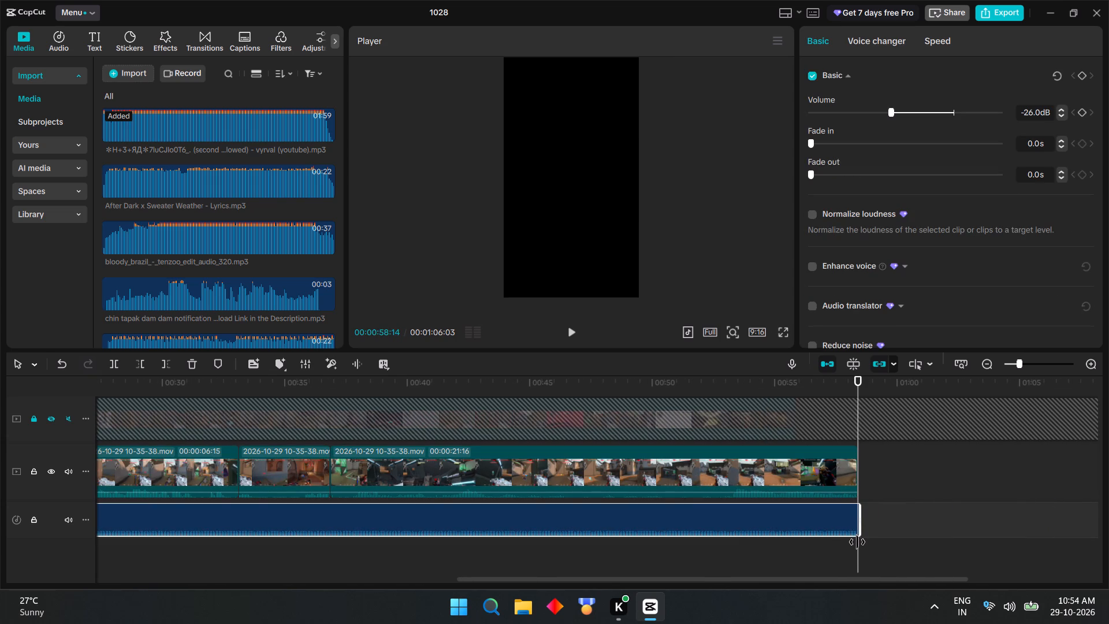
drag(857, 542, 857, 543)
Play the edit from 00:00:24:00 through the later cuts, and play its opening from the start, to review the pacing.
click(811, 553)
drag(811, 553, 718, 565)
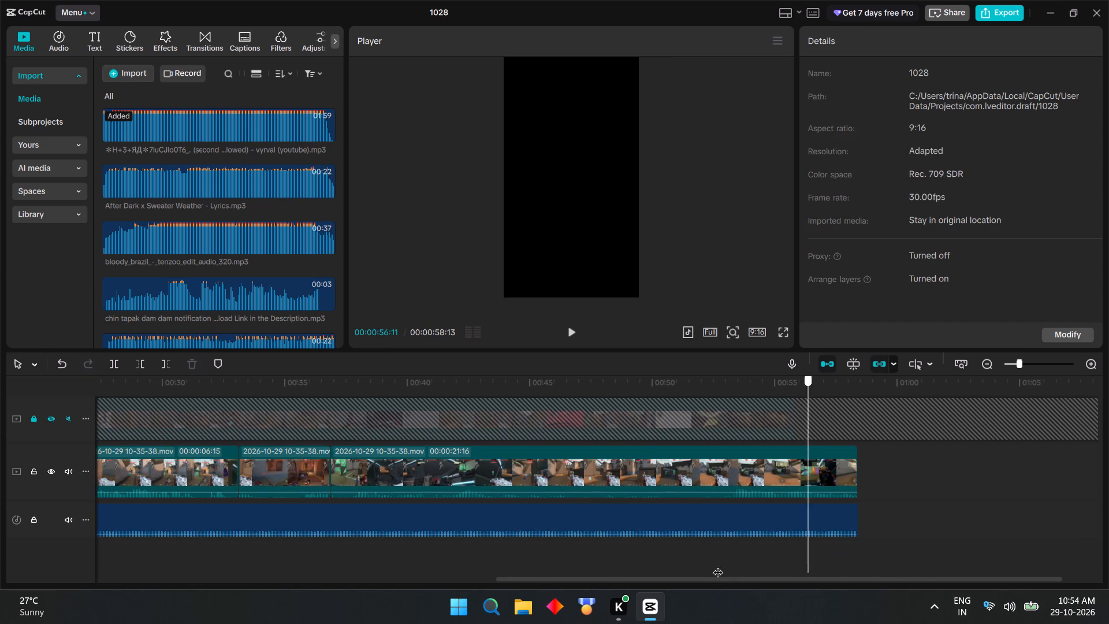
drag(718, 565, 0, 478)
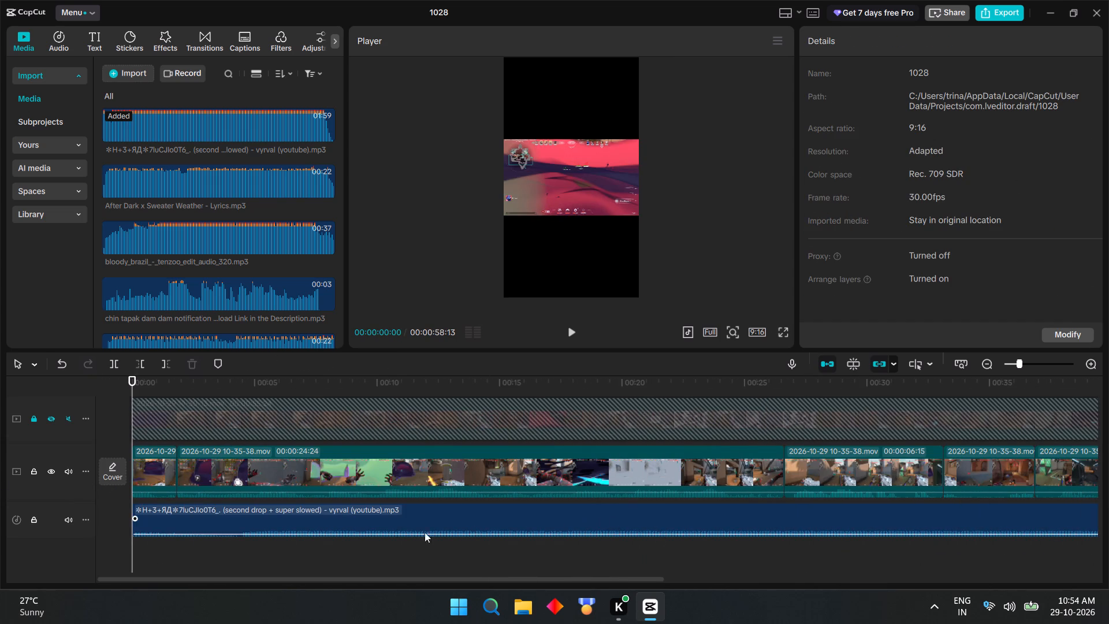
click(720, 554)
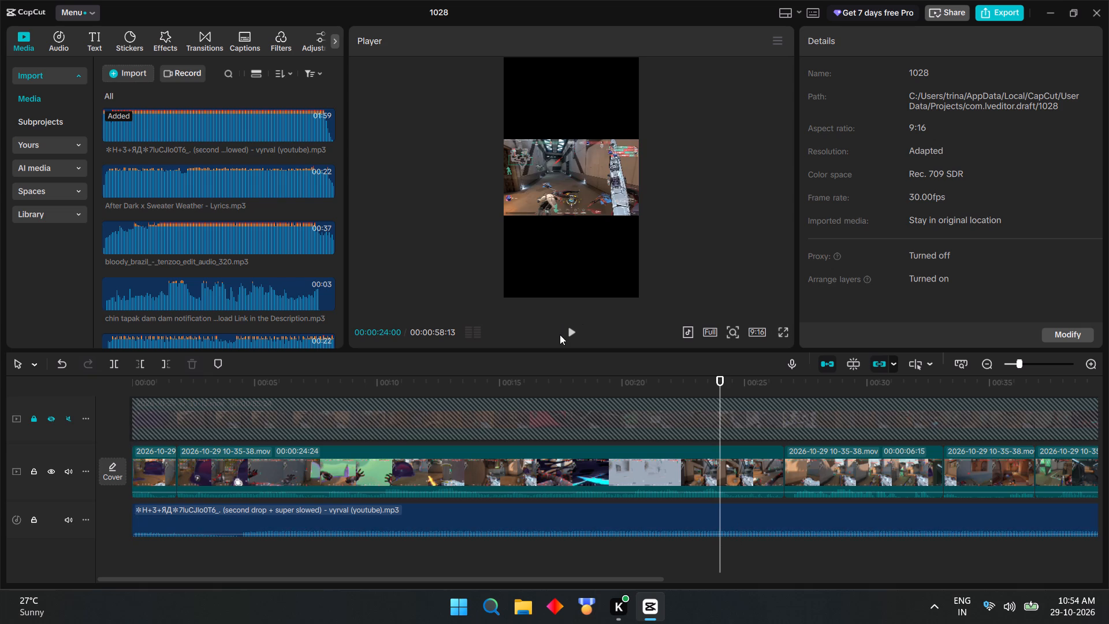
click(561, 336)
click(571, 334)
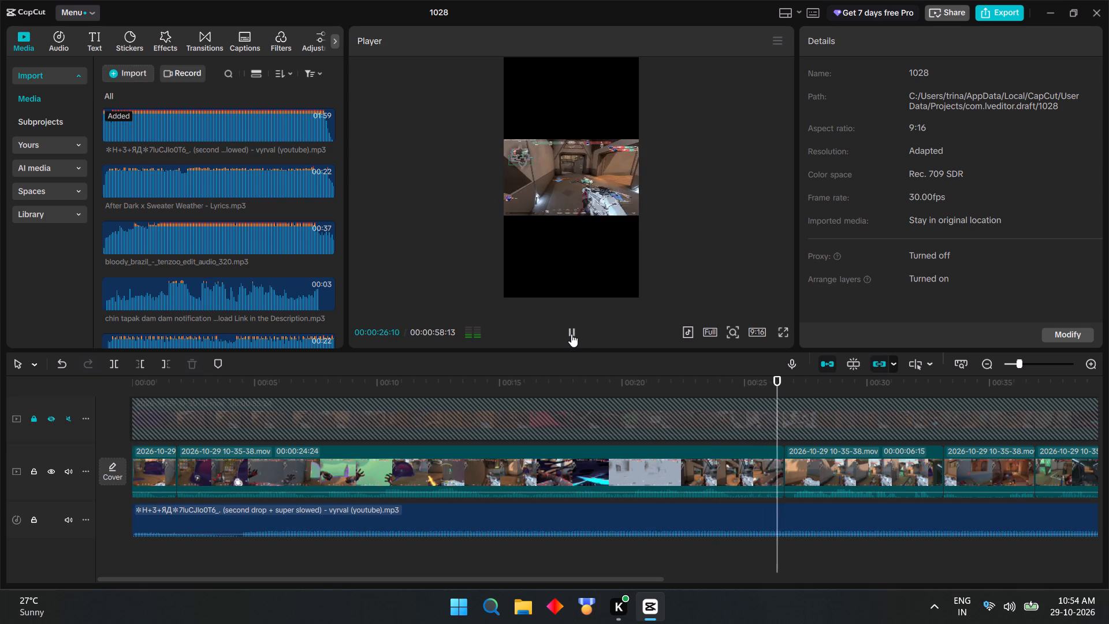
click(571, 334)
click(573, 333)
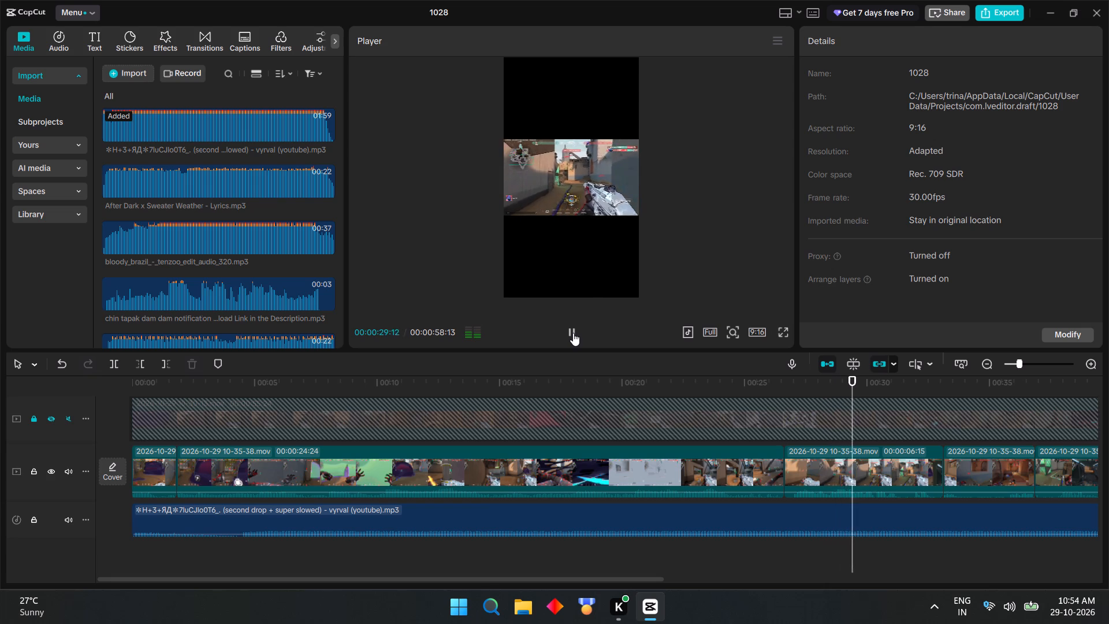
click(573, 333)
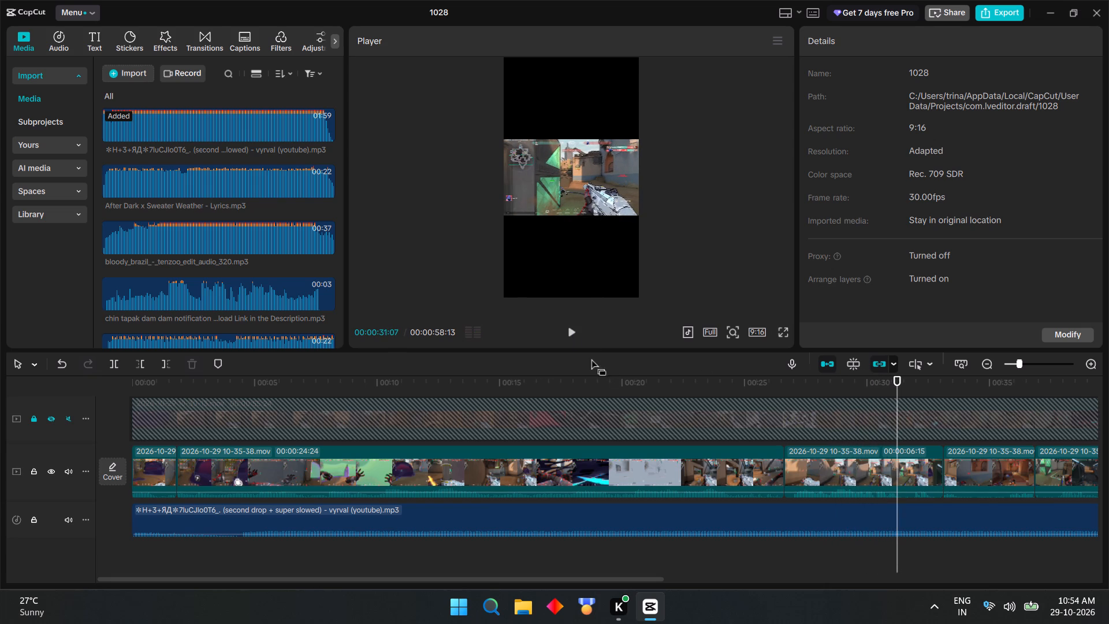
click(565, 329)
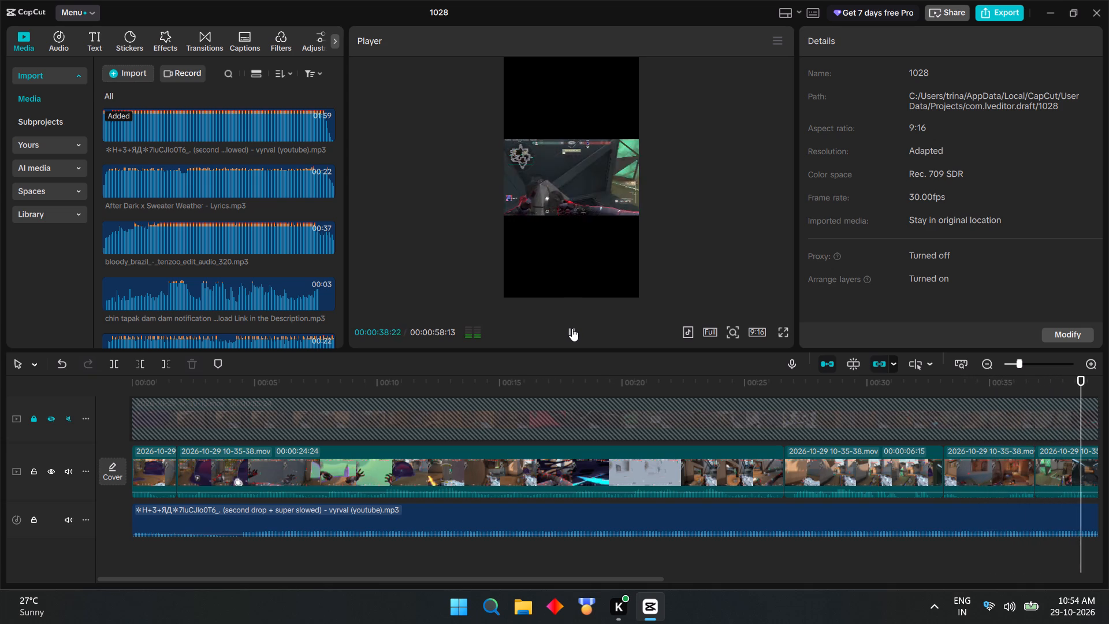
click(426, 555)
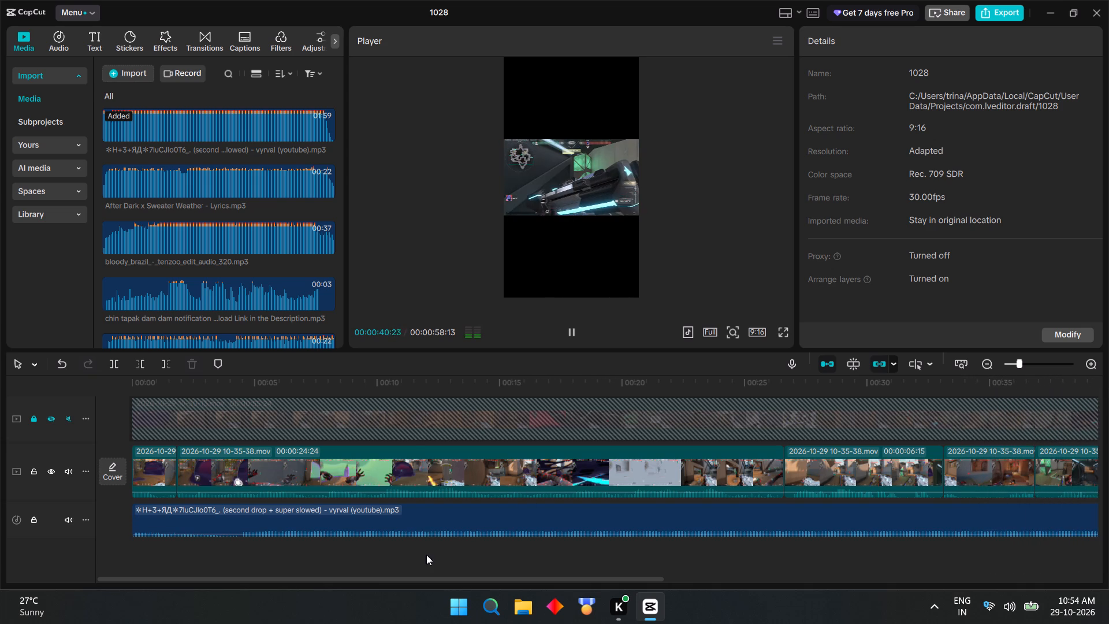
drag(426, 555, 0, 547)
click(571, 333)
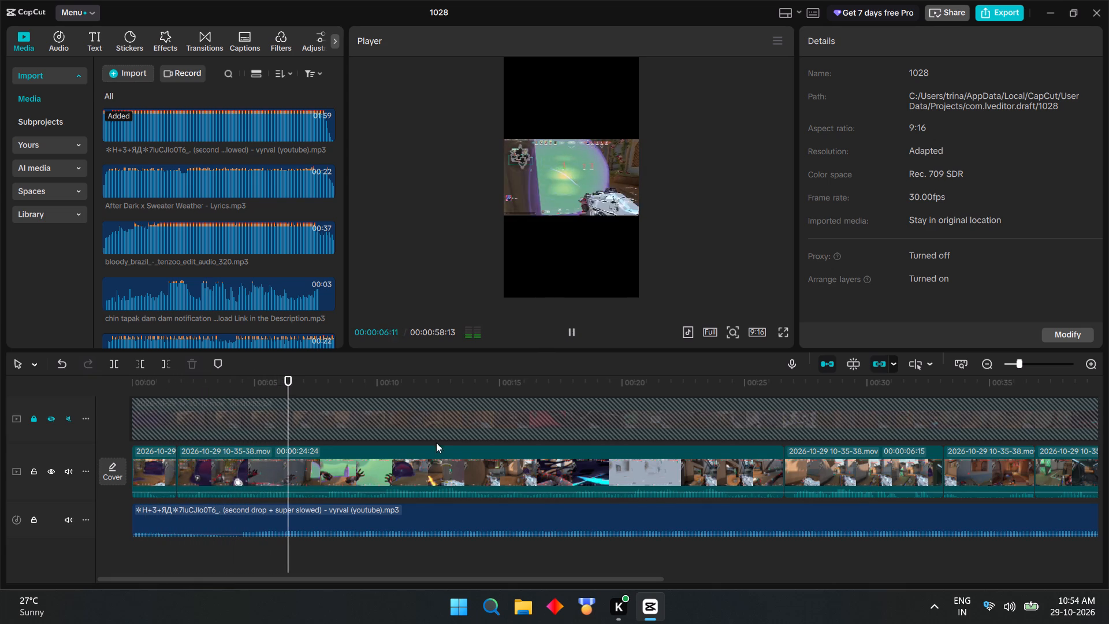
Set up a voiceover recording from the start of the timeline with Mute project and Echo reduction turned on.
click(273, 544)
drag(273, 544, 0, 542)
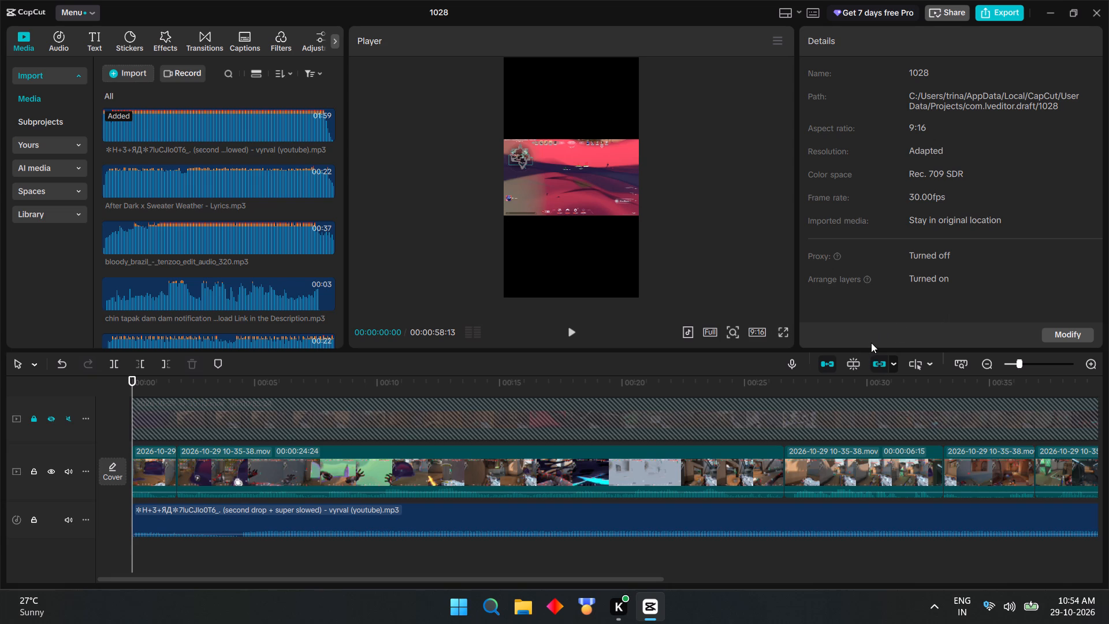
click(784, 365)
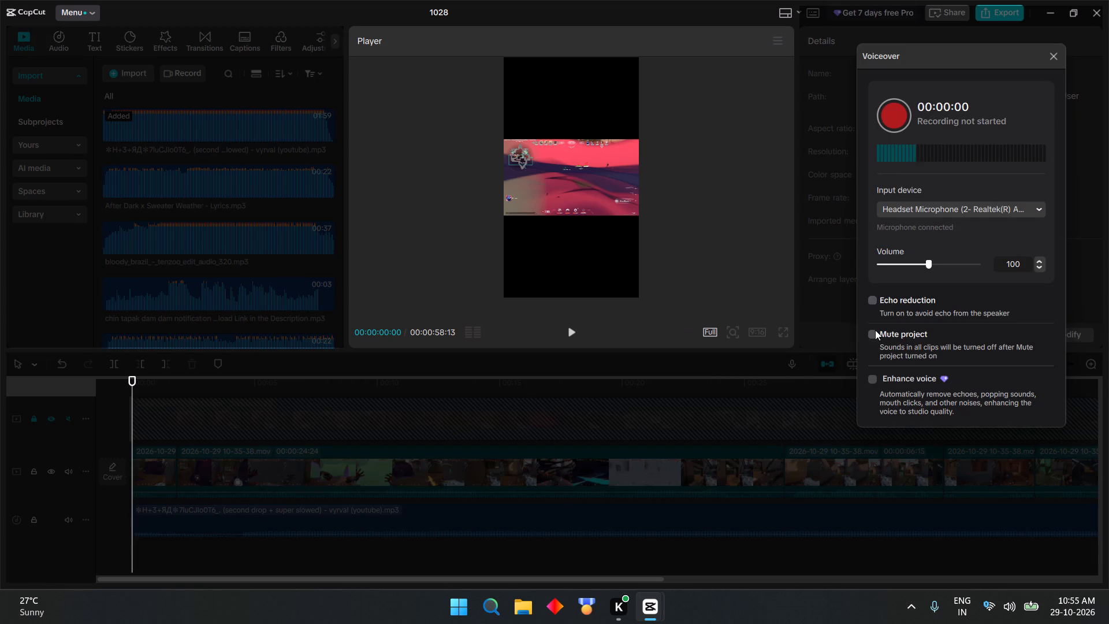
click(874, 336)
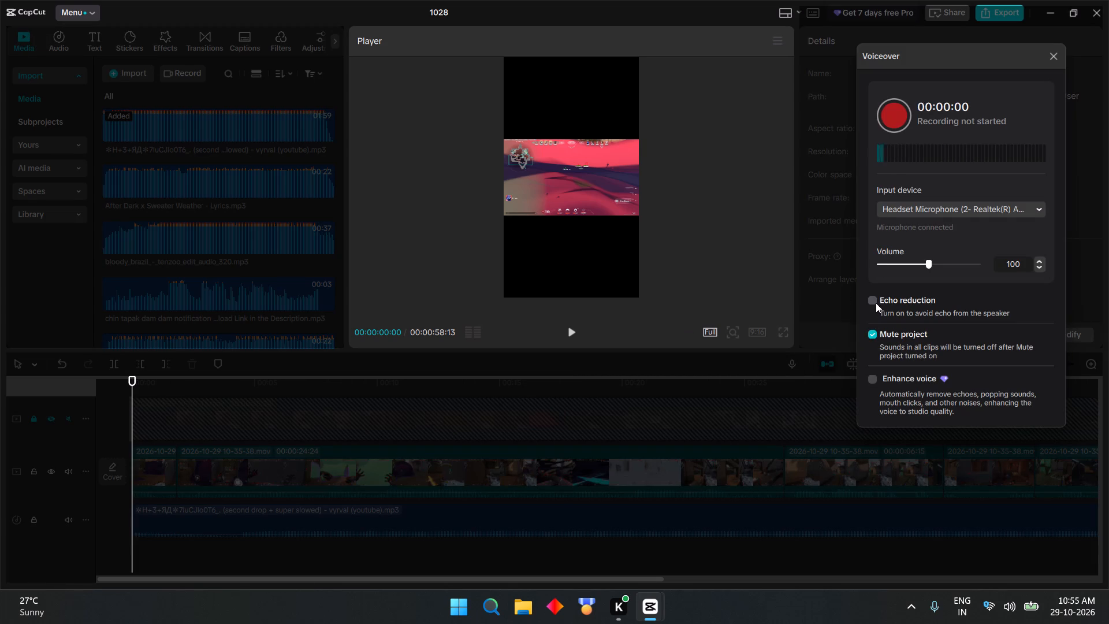
click(874, 302)
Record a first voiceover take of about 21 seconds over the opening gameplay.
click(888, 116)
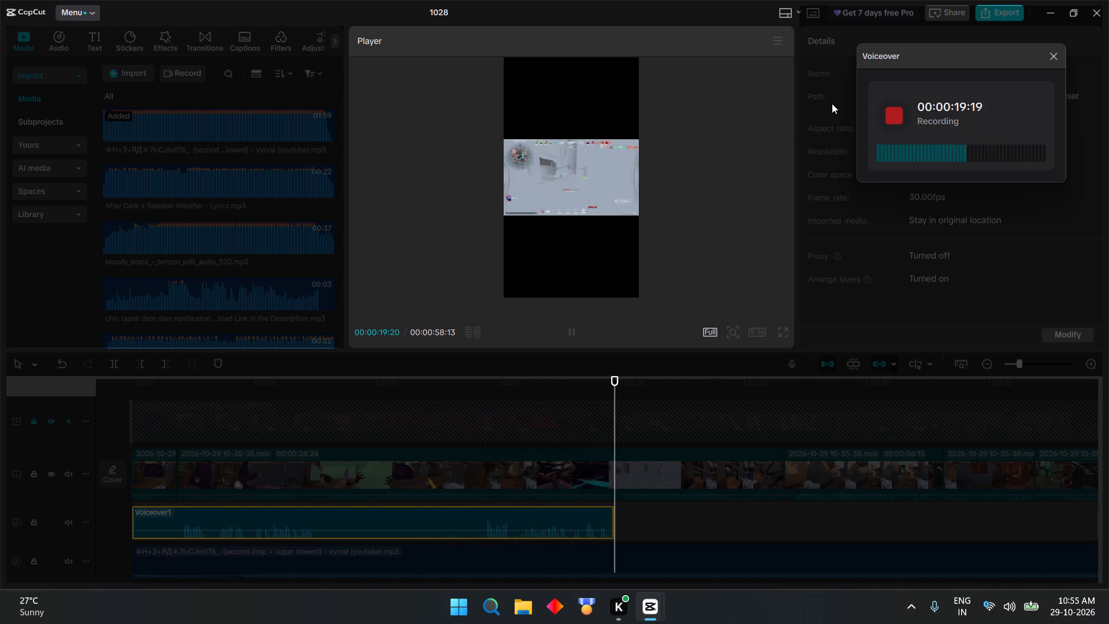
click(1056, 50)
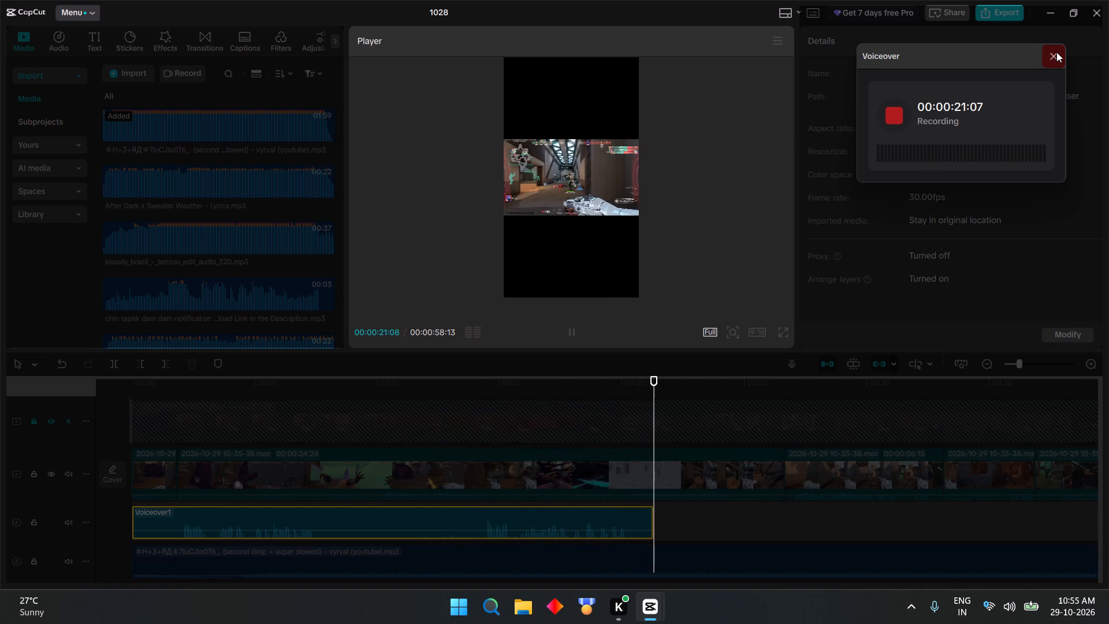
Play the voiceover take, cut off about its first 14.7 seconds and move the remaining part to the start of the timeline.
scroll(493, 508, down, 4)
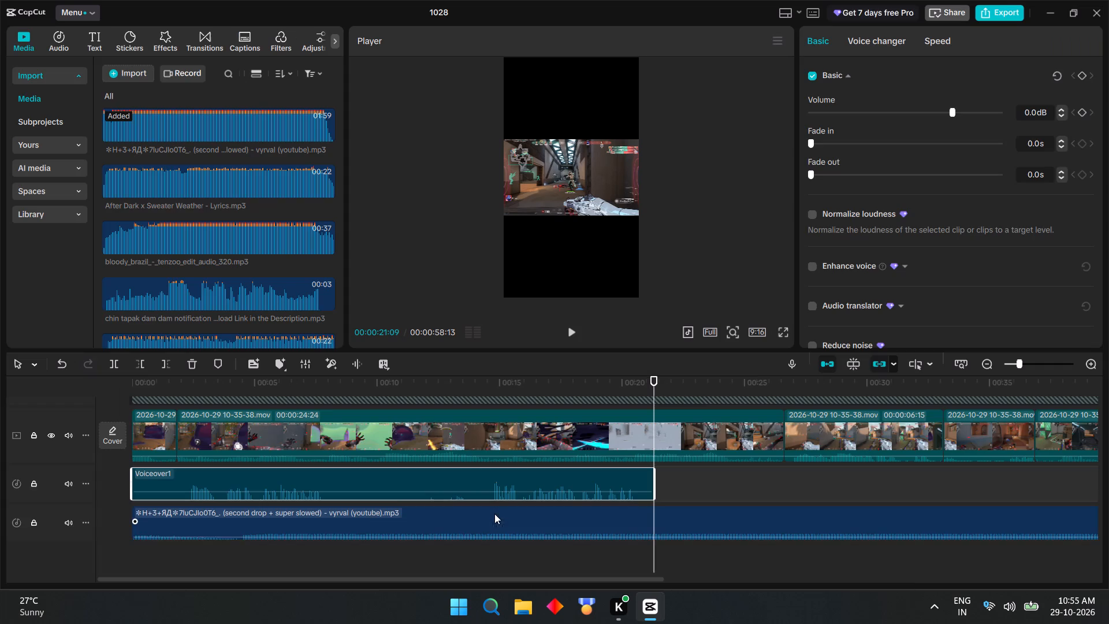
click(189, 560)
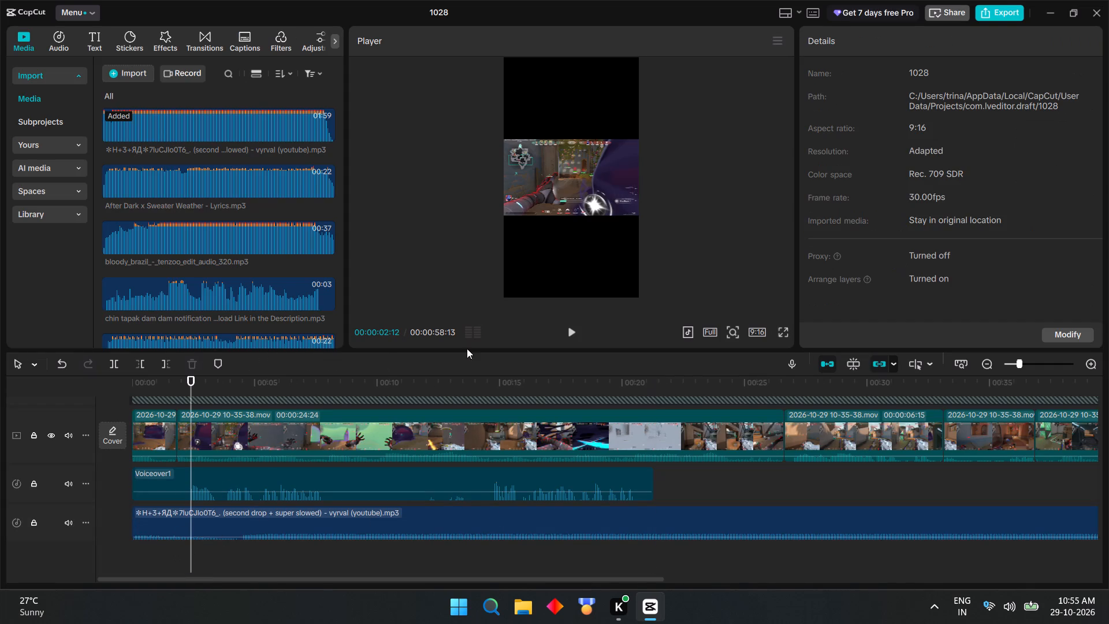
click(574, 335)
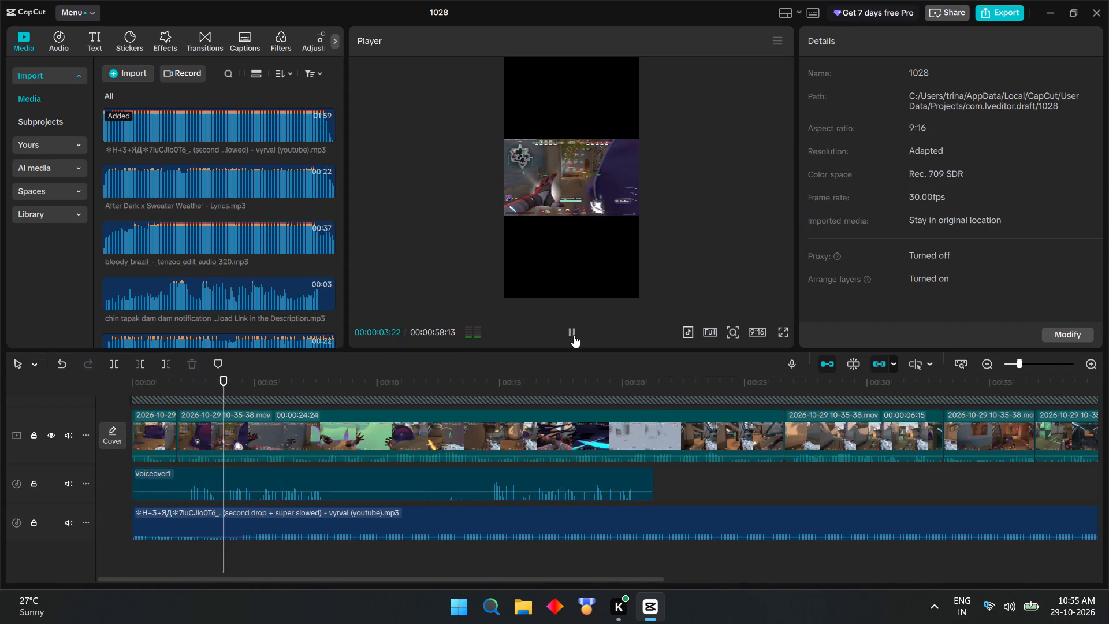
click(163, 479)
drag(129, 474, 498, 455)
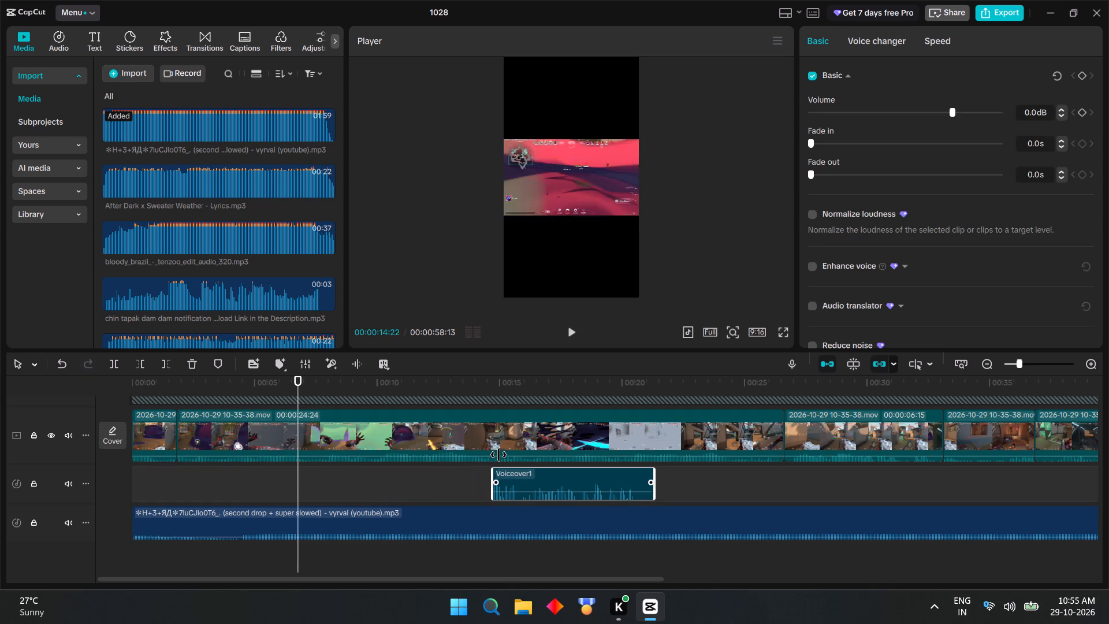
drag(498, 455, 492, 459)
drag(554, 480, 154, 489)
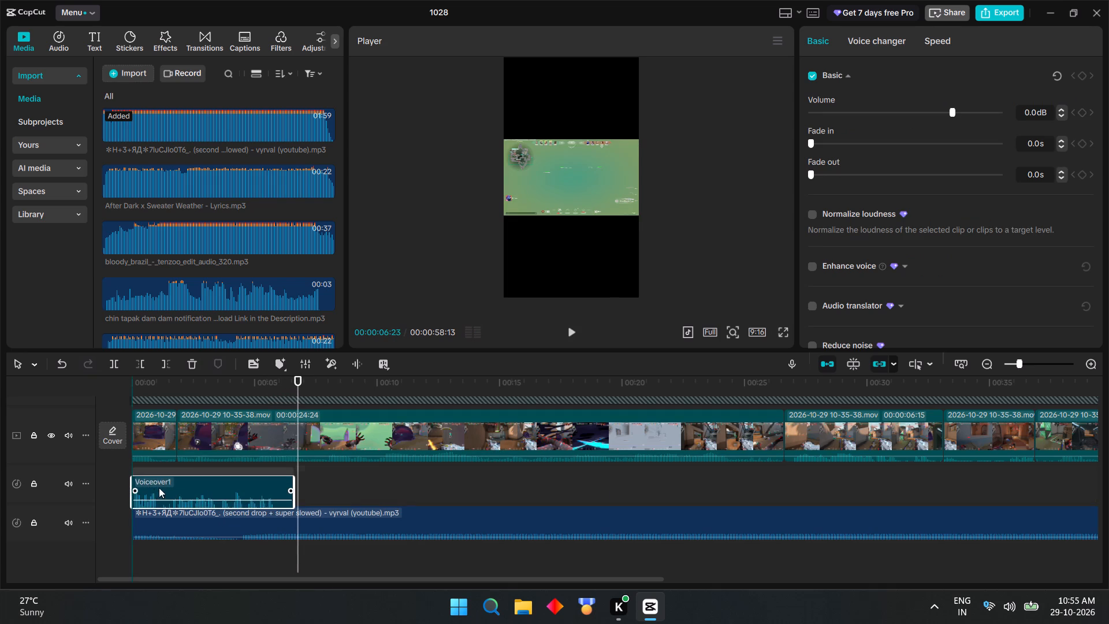
Play the opening twice from the start to check the trimmed voiceover against the gameplay.
click(149, 554)
drag(150, 552, 46, 549)
click(574, 331)
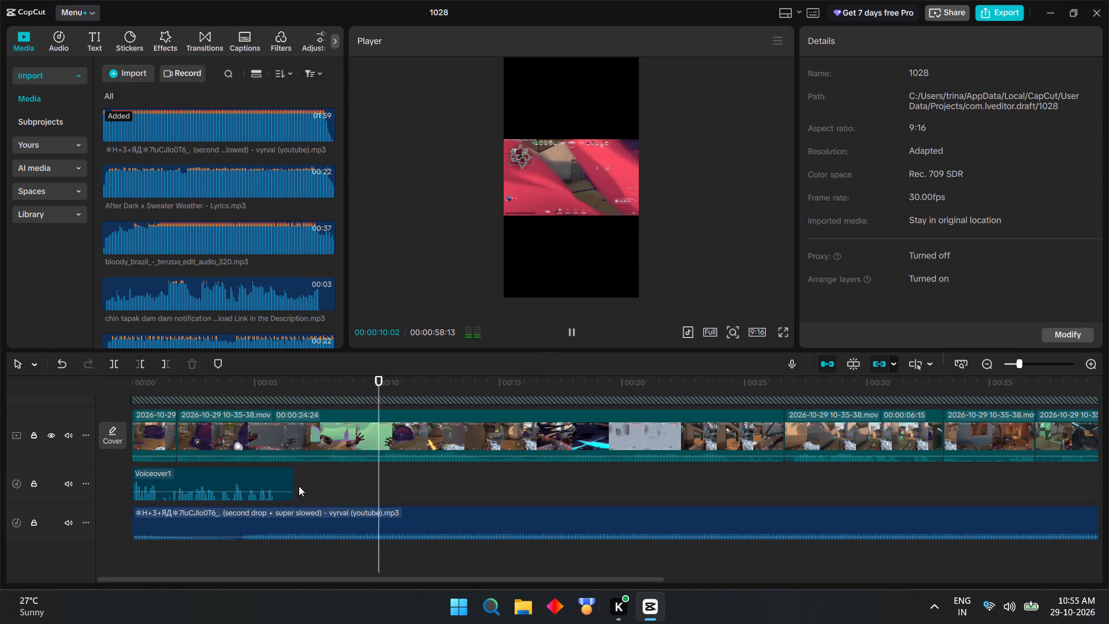
click(245, 554)
drag(242, 555, 0, 558)
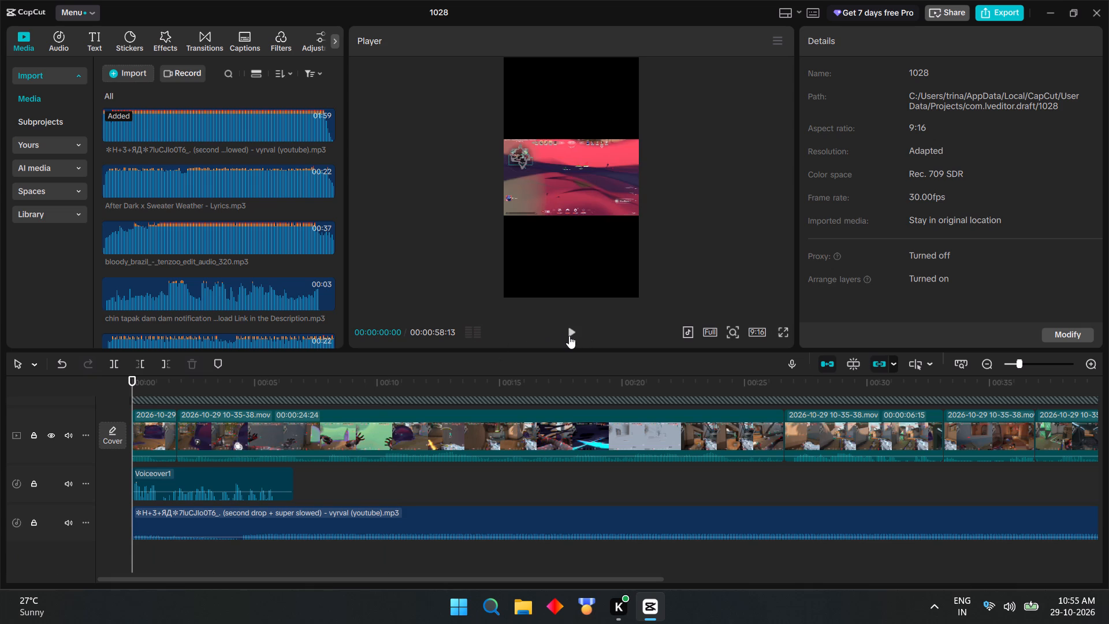
click(571, 333)
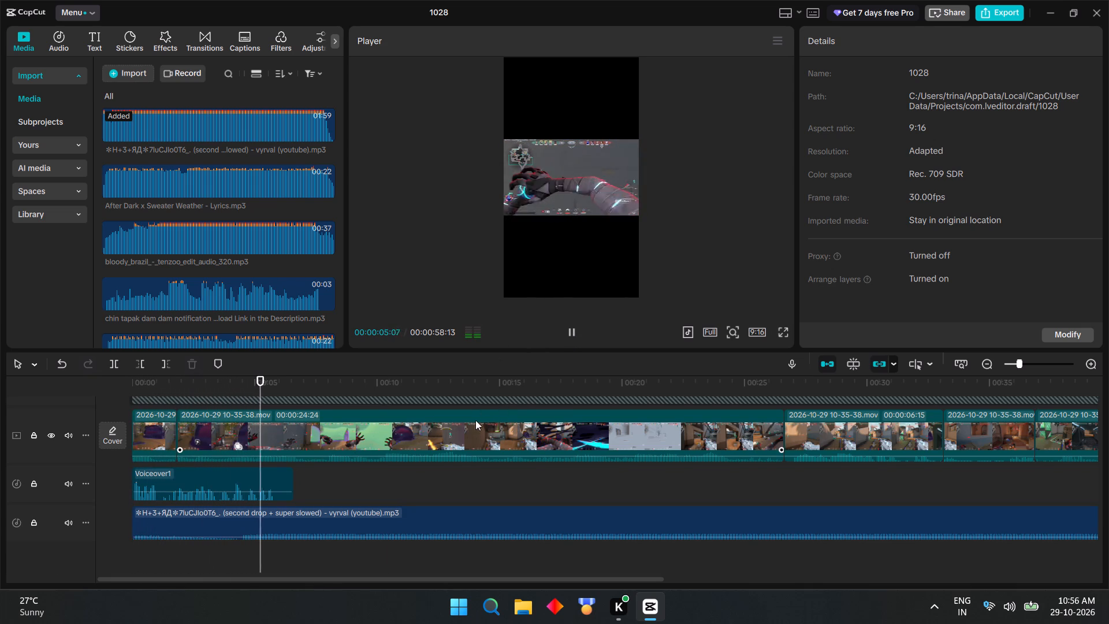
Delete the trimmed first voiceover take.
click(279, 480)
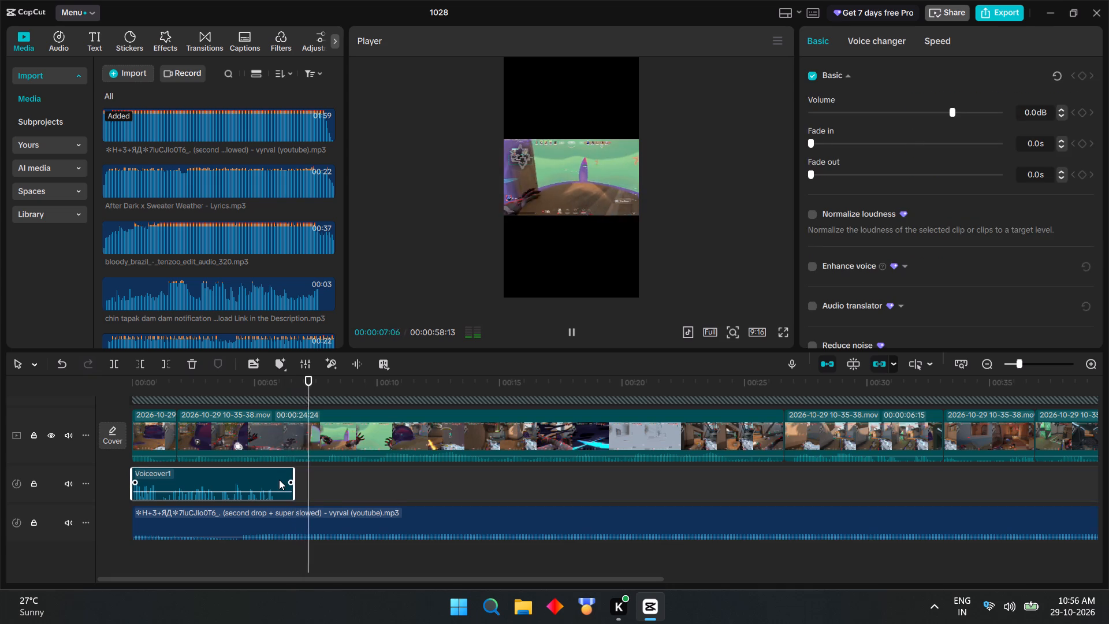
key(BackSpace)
Record a new voiceover take of about 15 seconds from the start of the timeline.
click(140, 556)
drag(140, 556, 47, 555)
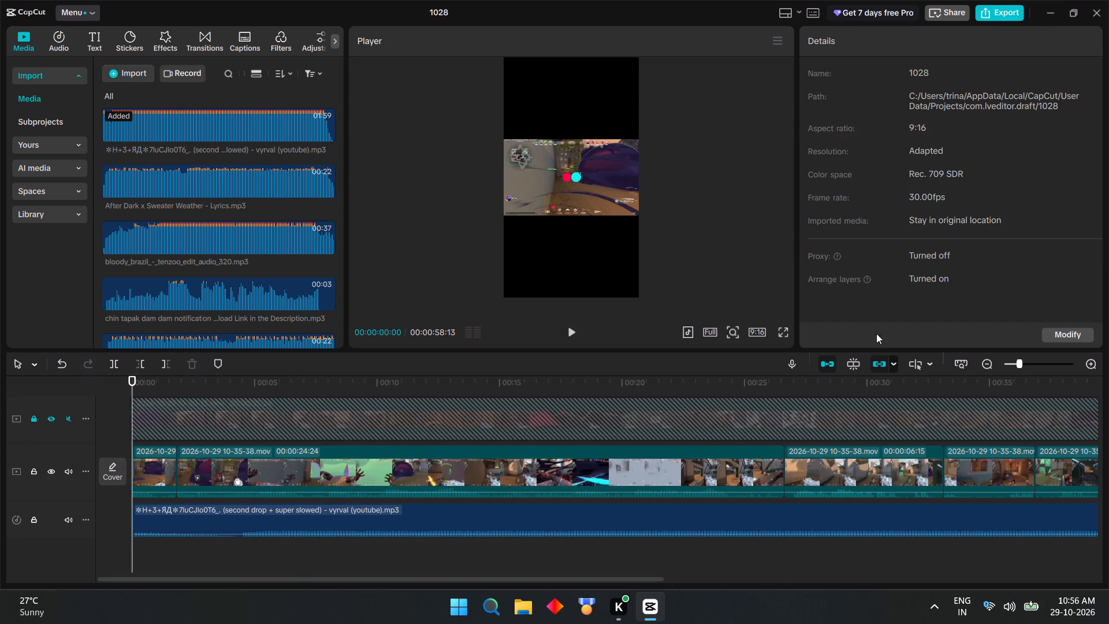
click(788, 363)
click(900, 114)
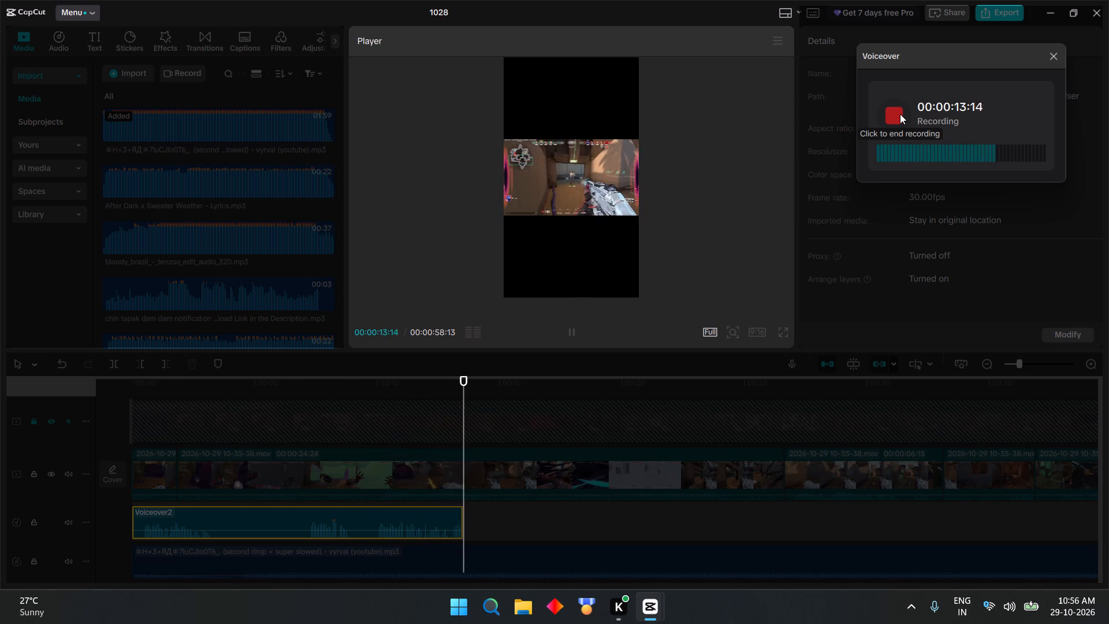
click(1057, 58)
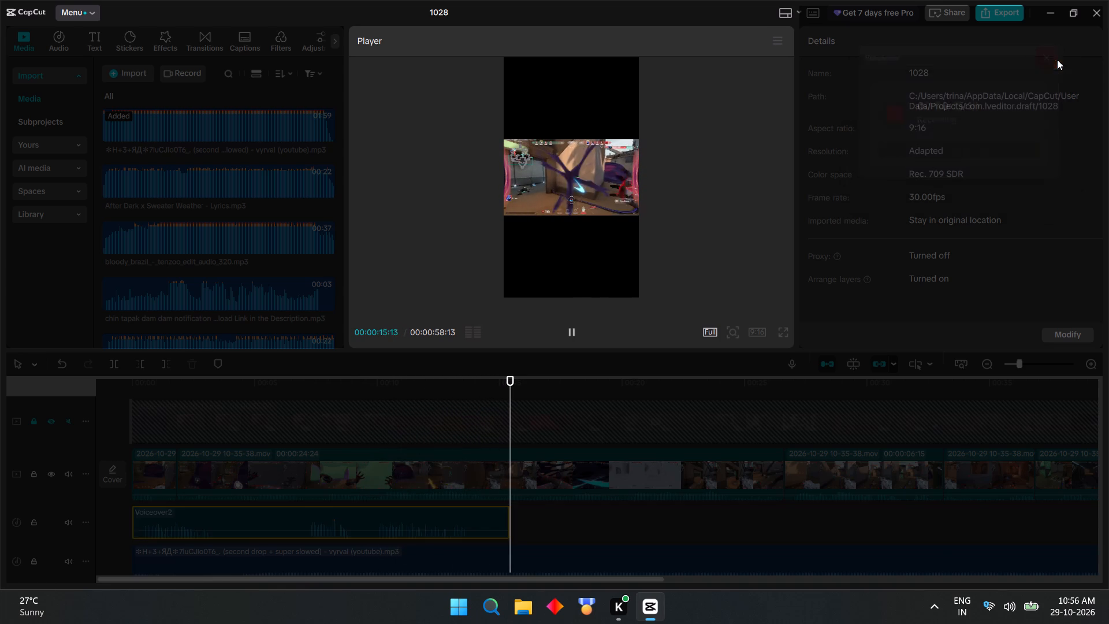
Trim the start of the new voiceover take, cutting off about its first 7.5 seconds.
click(247, 526)
drag(132, 515, 142, 512)
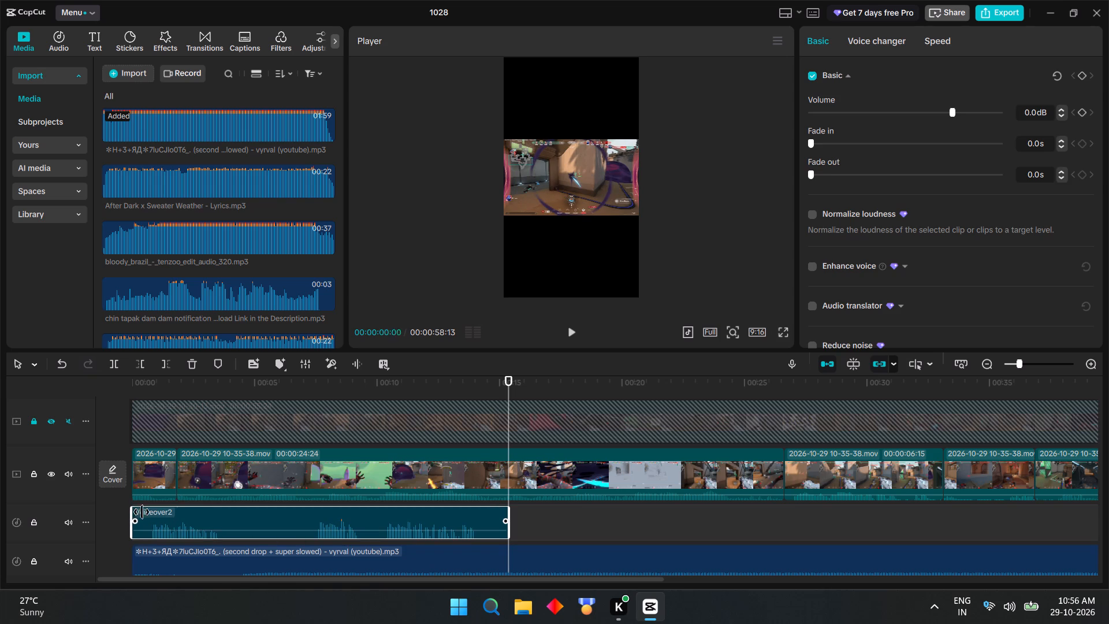
drag(142, 512, 318, 488)
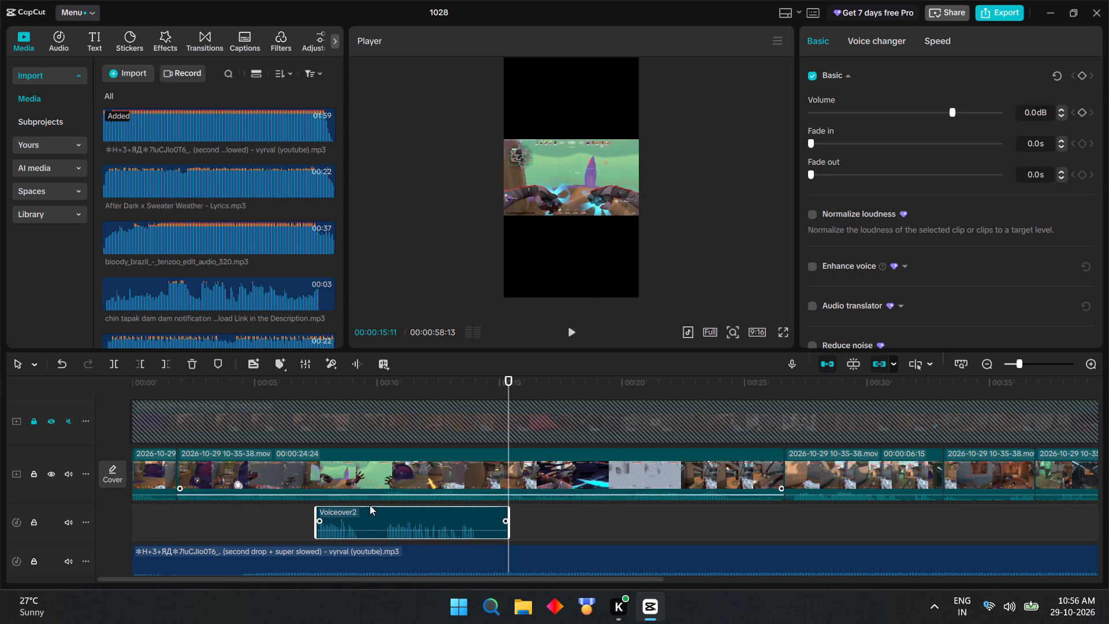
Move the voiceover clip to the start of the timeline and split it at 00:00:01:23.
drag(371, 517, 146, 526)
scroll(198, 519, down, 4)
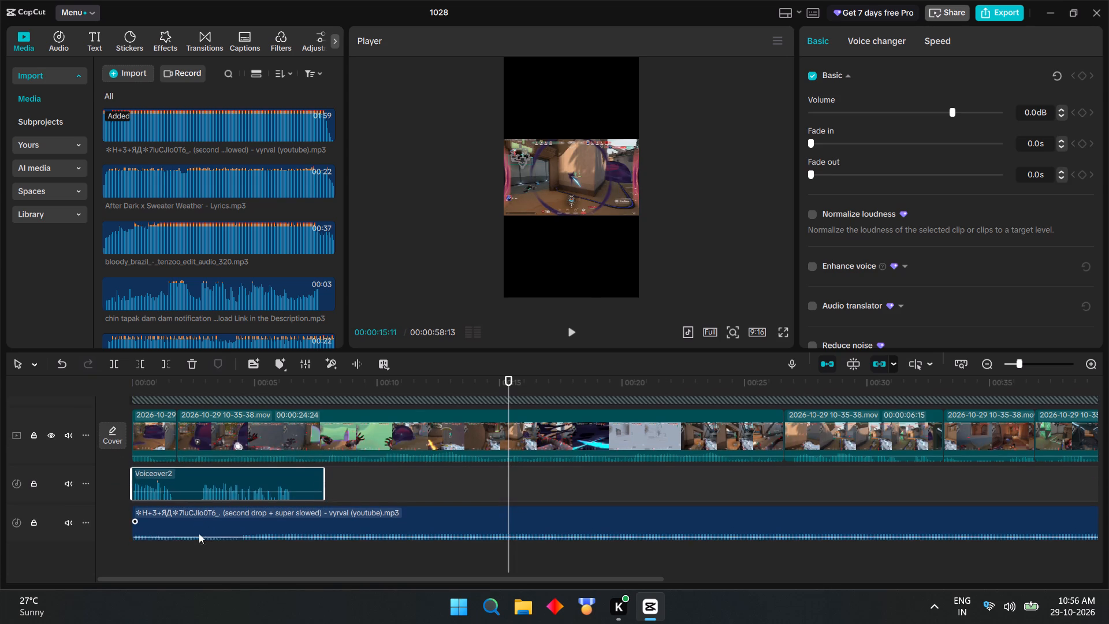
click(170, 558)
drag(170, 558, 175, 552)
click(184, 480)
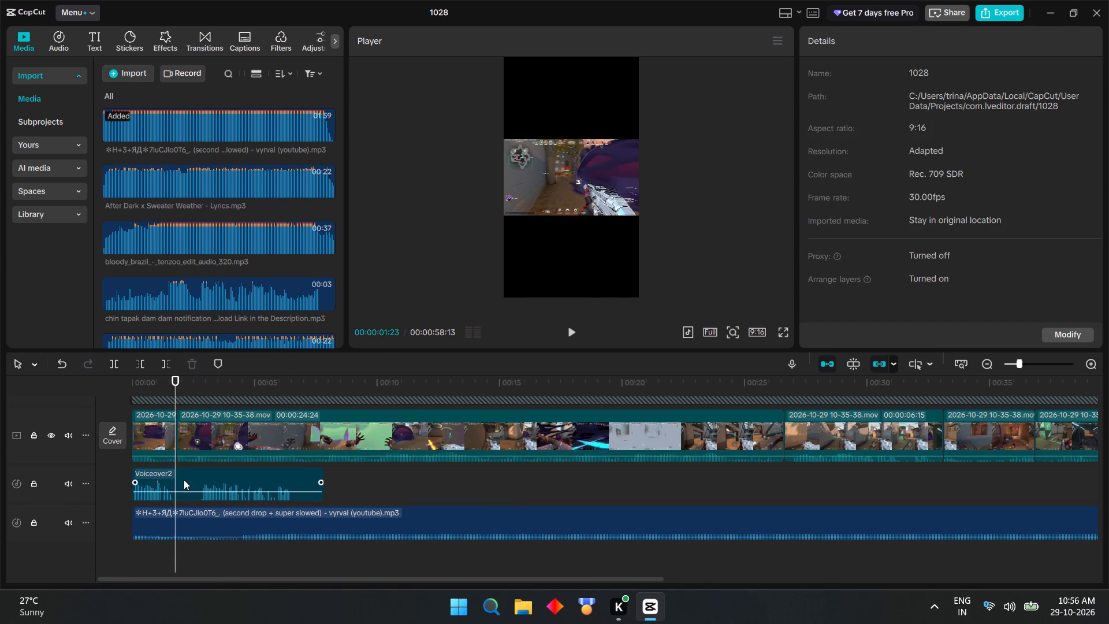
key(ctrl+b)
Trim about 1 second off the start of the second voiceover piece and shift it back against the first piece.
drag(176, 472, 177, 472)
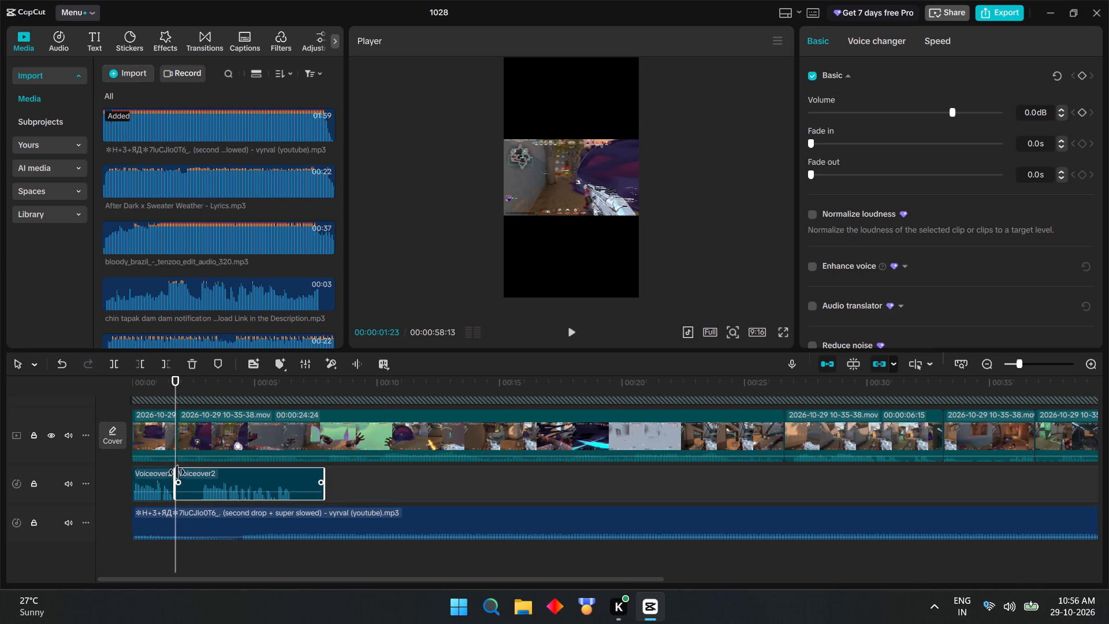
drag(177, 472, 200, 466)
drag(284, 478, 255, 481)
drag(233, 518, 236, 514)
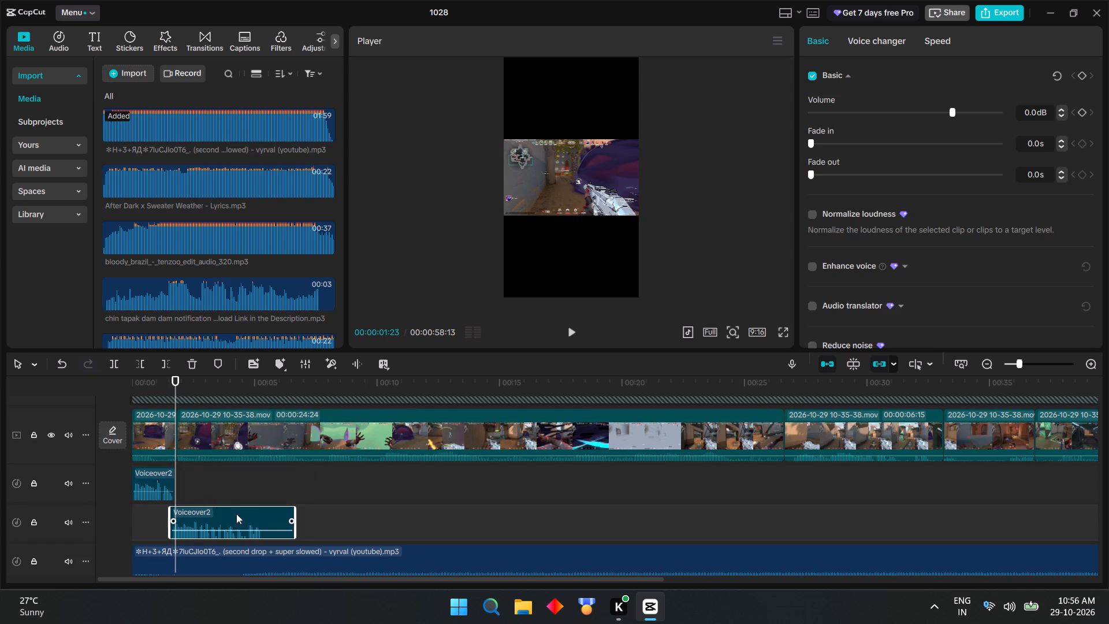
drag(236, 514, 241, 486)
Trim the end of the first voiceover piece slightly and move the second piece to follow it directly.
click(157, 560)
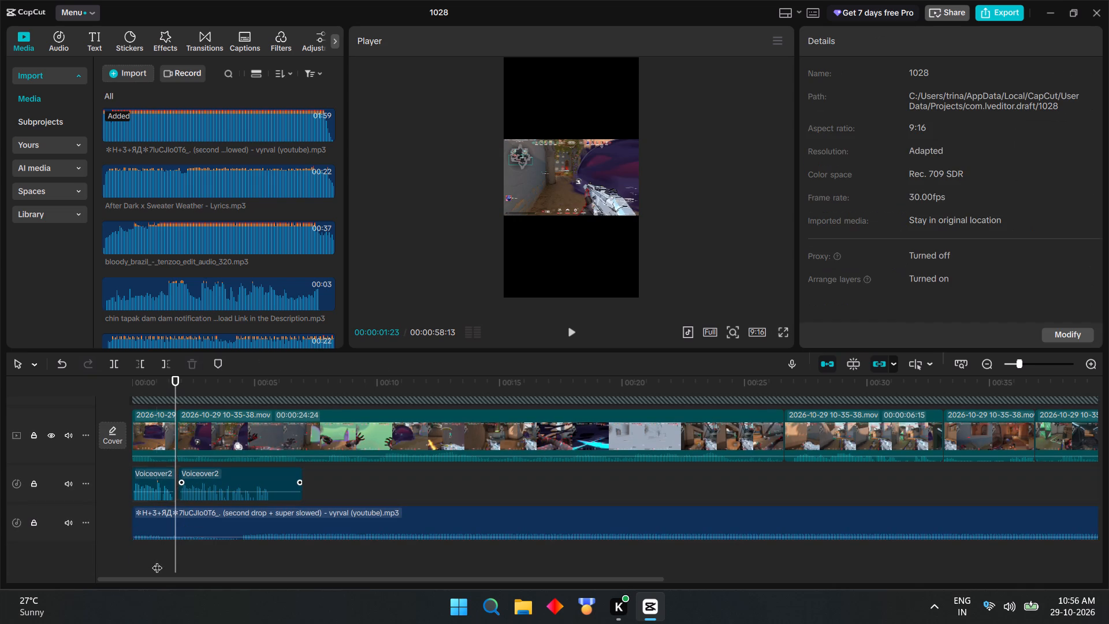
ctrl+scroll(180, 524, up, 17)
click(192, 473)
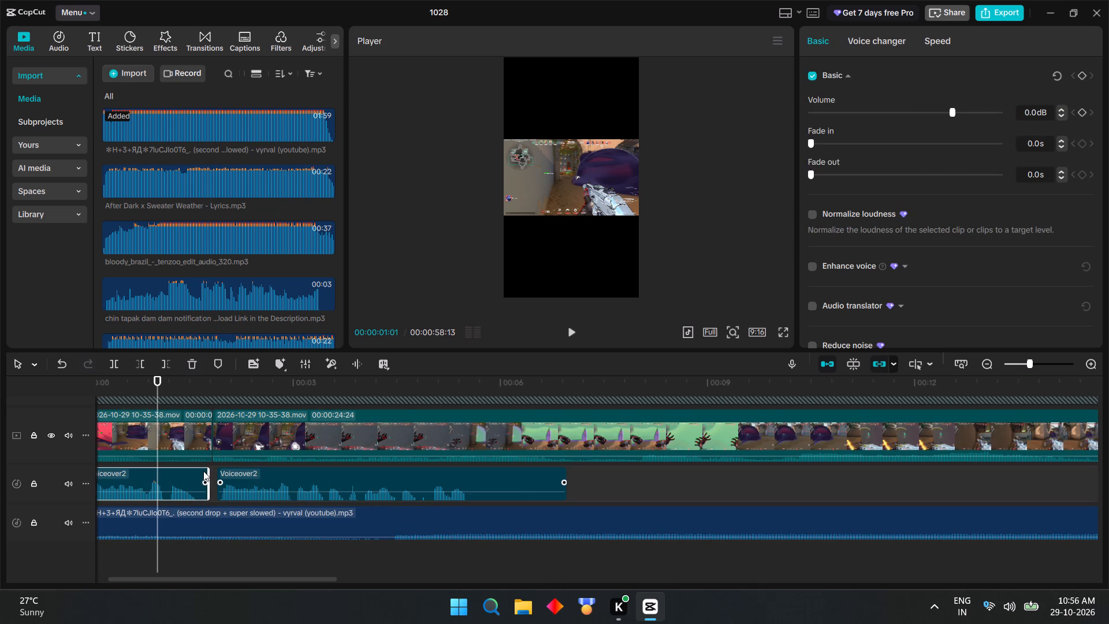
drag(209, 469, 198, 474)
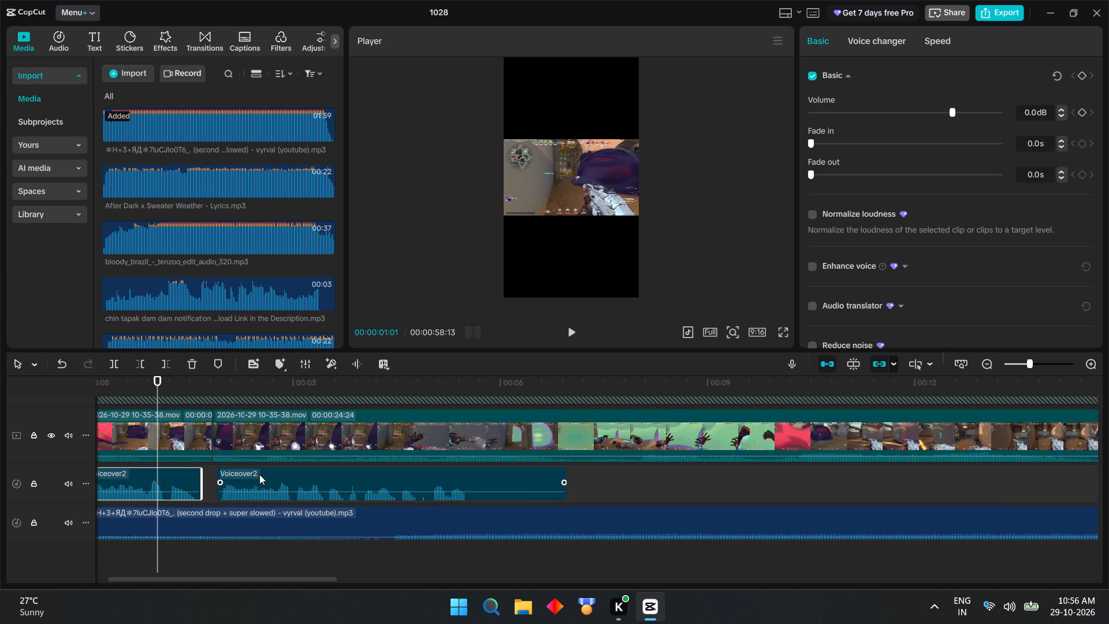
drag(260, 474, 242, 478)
Play from the start of the timeline to check the two voiceover pieces together.
click(163, 517)
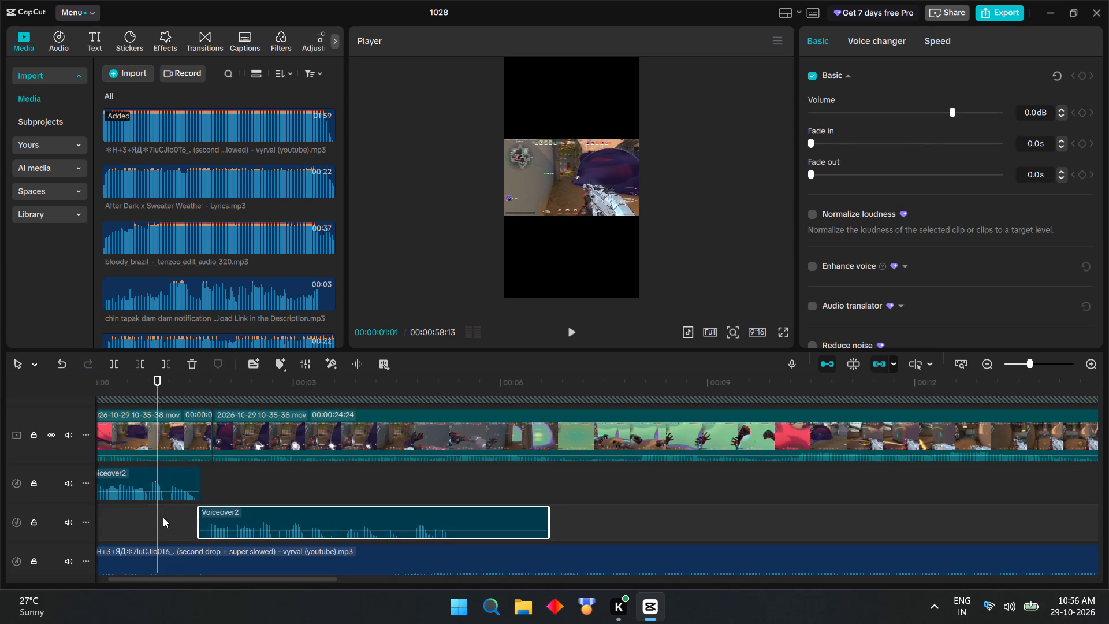
drag(161, 518, 0, 506)
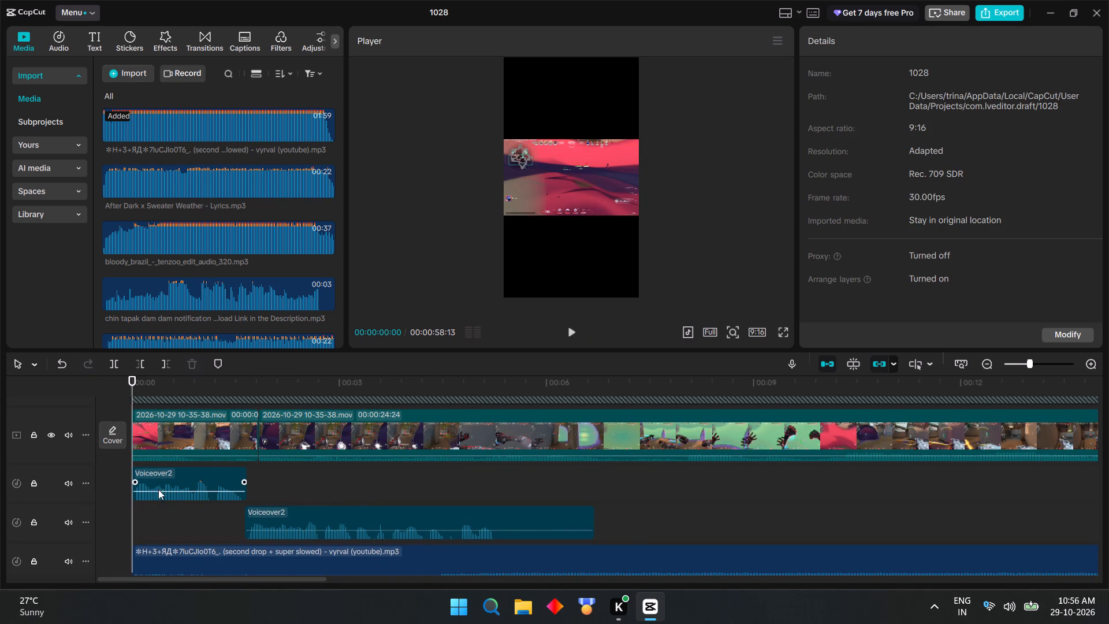
click(573, 330)
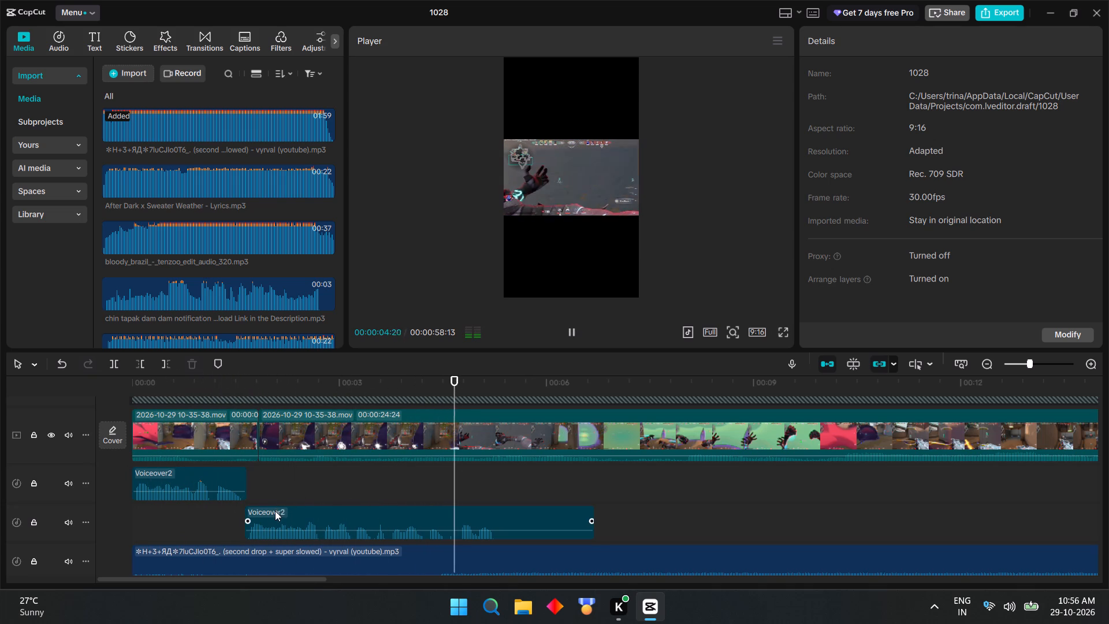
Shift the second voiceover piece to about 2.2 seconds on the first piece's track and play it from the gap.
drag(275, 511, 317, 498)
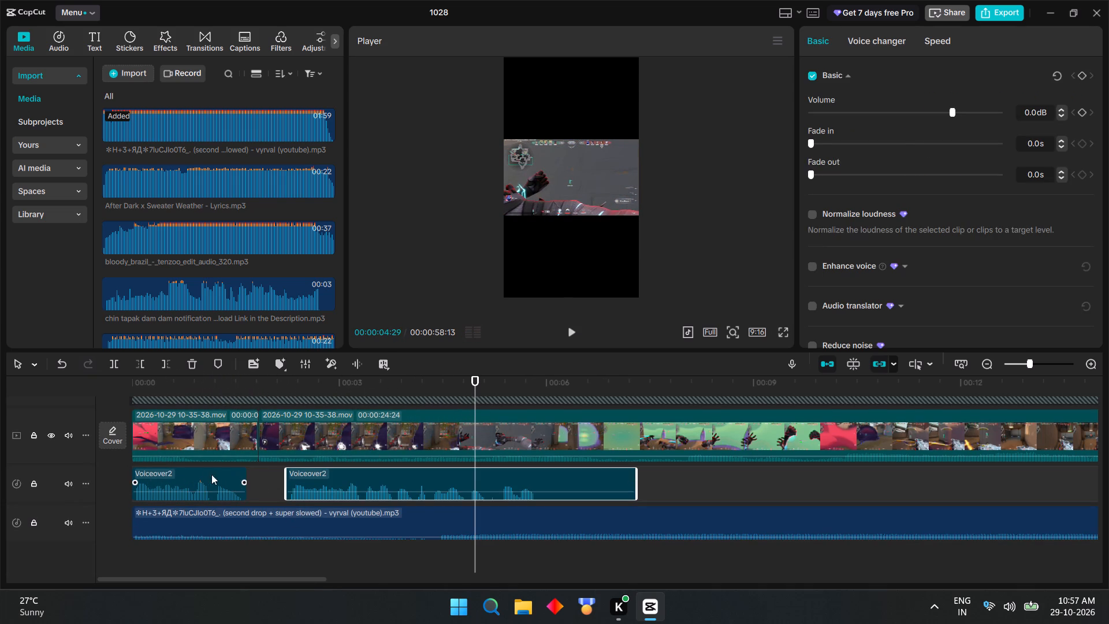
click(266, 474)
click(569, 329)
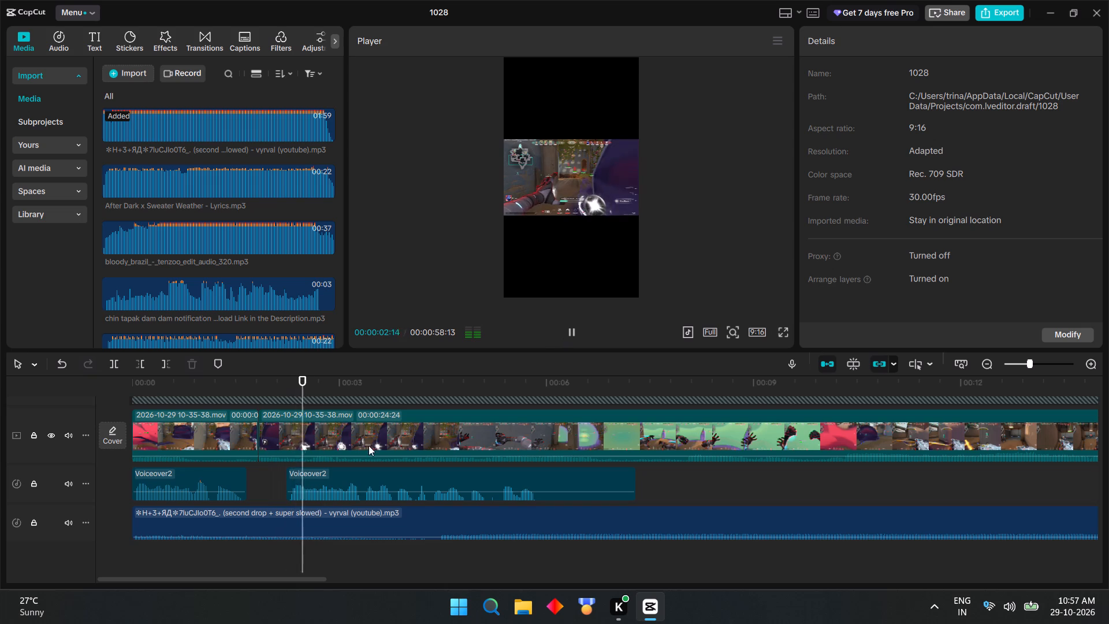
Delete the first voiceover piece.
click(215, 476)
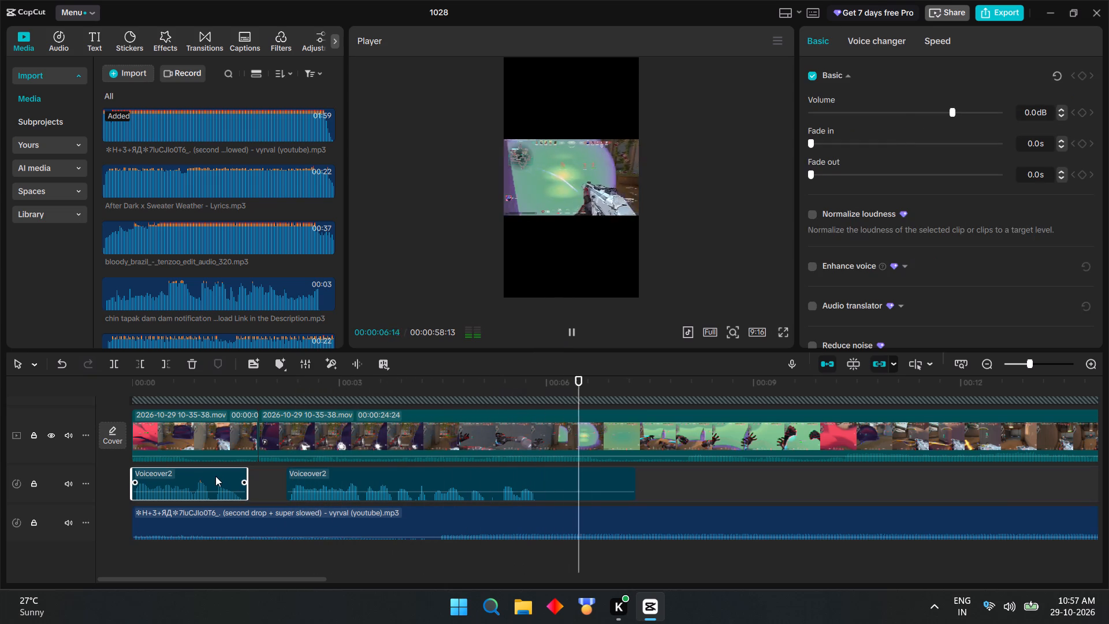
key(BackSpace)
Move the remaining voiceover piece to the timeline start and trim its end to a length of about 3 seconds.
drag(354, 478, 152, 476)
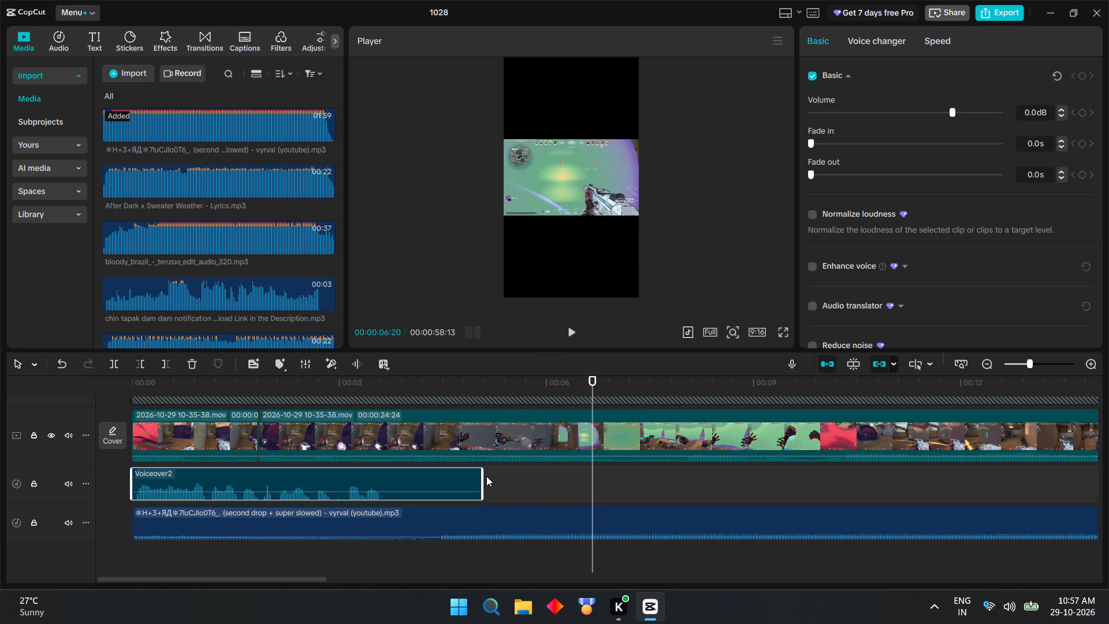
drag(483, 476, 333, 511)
Play from the start to check the shortened voiceover and find where further narration should begin.
click(206, 558)
drag(206, 558, 0, 556)
click(571, 330)
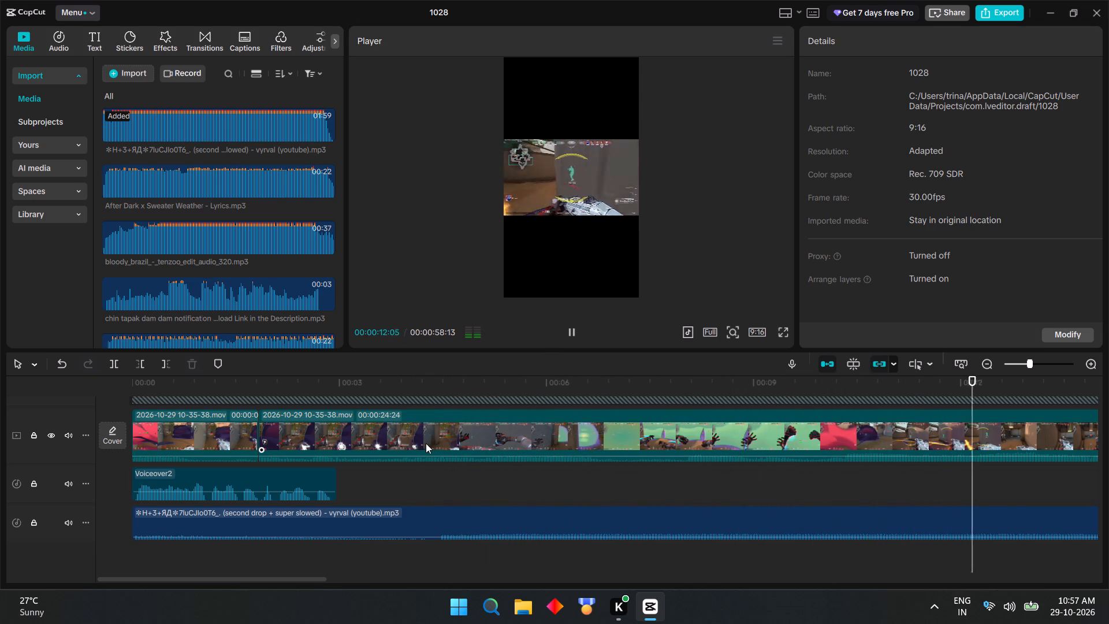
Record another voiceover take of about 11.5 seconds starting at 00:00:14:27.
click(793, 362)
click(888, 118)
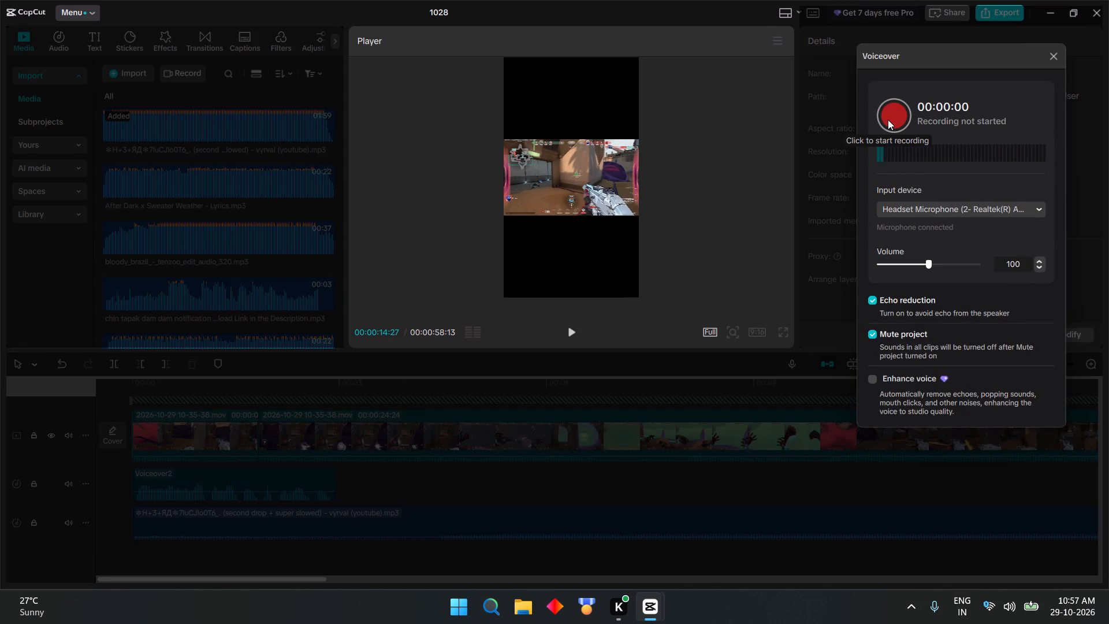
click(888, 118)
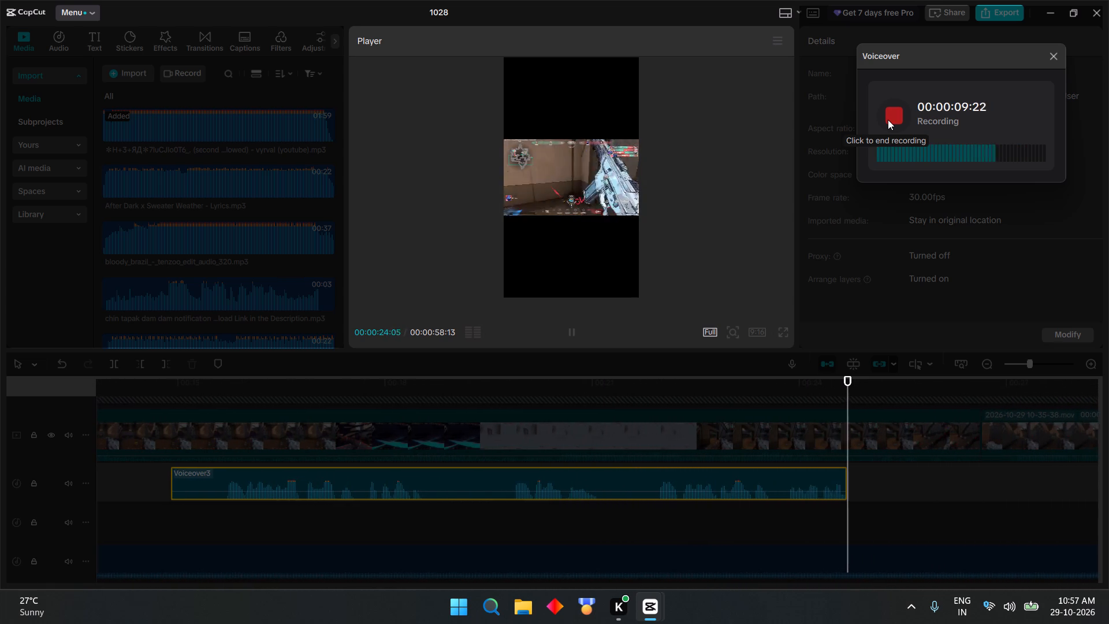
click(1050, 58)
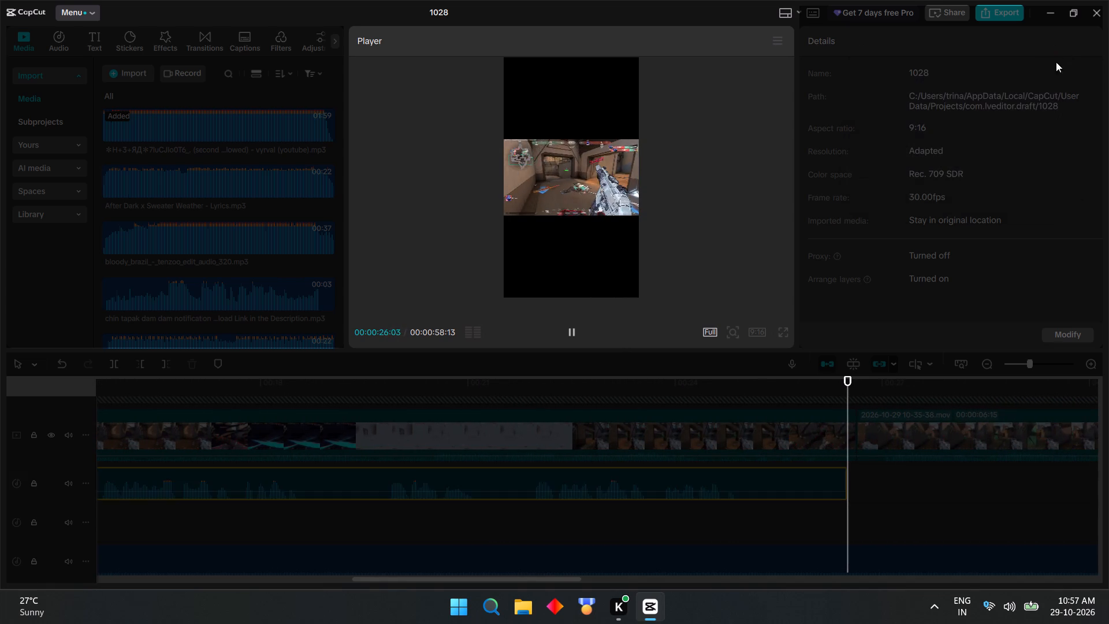
Play the end of the new voiceover take from 00:00:21:29.
click(535, 513)
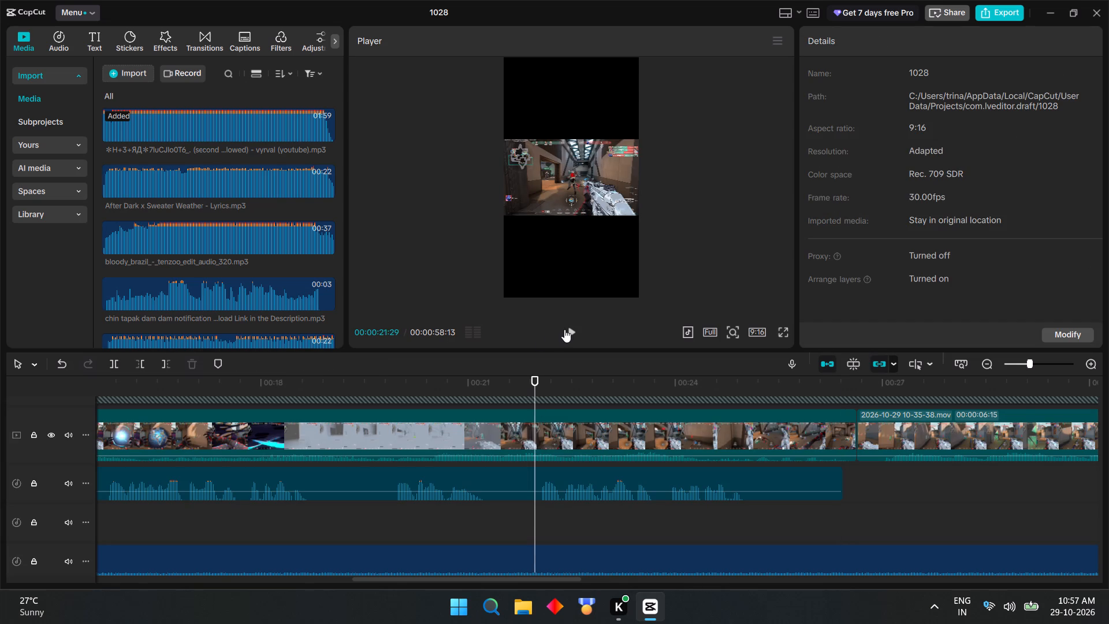
click(572, 329)
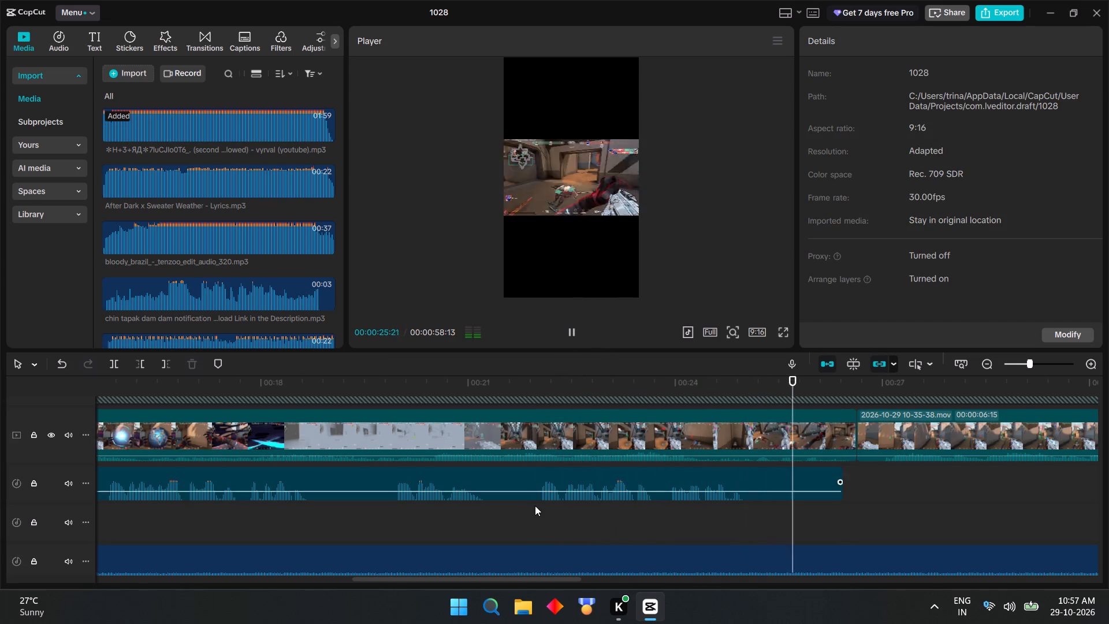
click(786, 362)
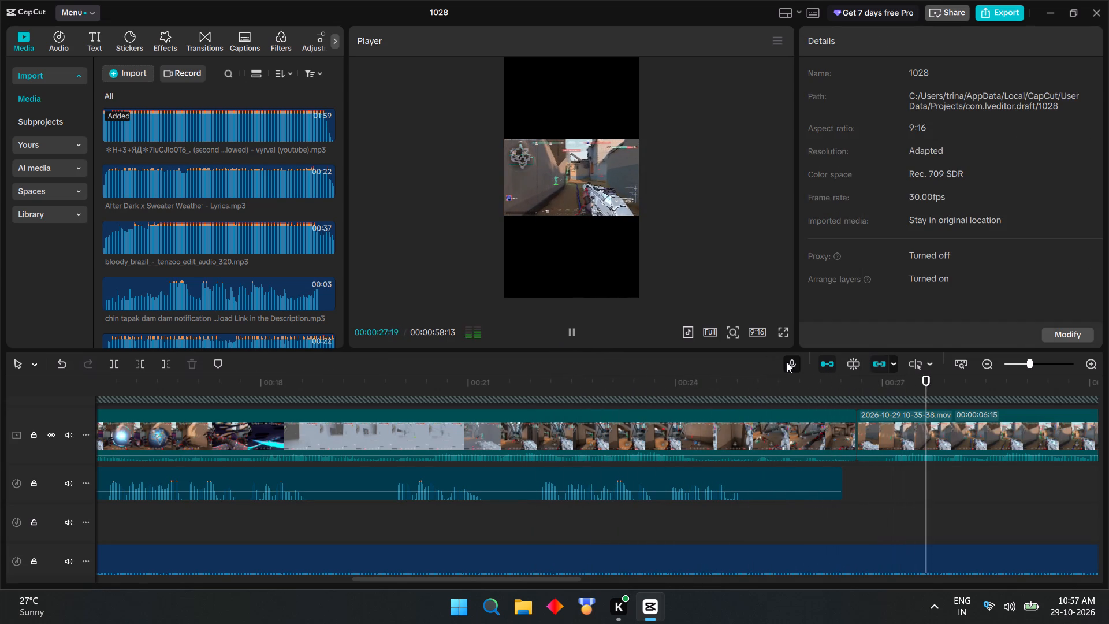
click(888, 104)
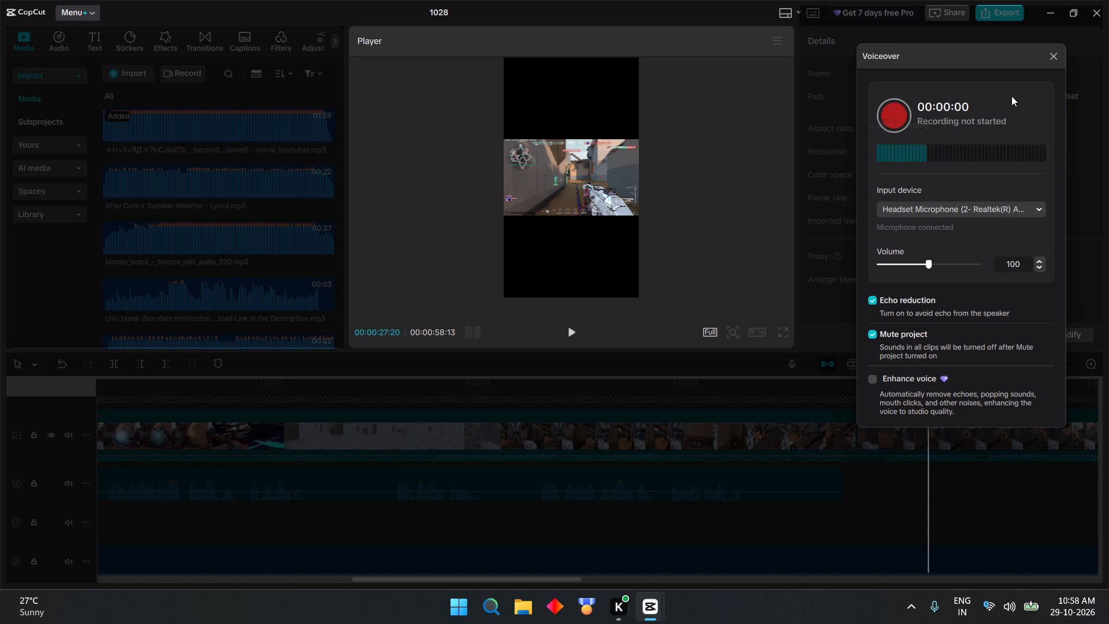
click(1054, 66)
Delete both voiceover clips from the timeline.
ctrl+scroll(874, 498, down, 5)
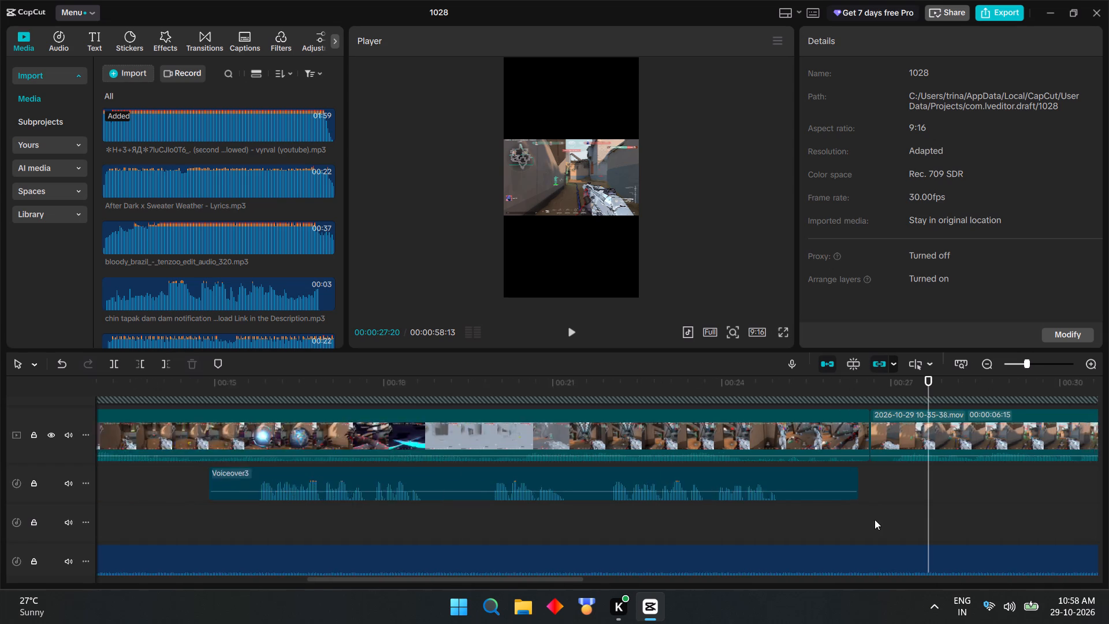
ctrl+scroll(874, 519, down, 20)
ctrl+scroll(874, 519, down, 2)
drag(705, 496, 128, 519)
key(BackSpace)
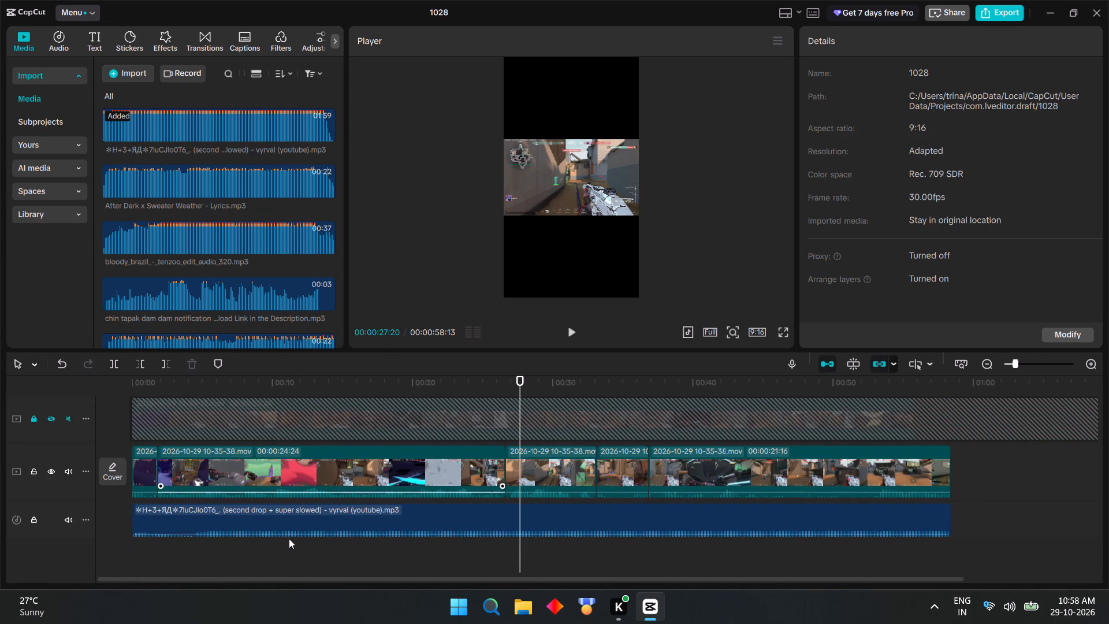
Record a new voiceover take of about 7 seconds from the start of the timeline.
click(215, 573)
drag(214, 560, 0, 539)
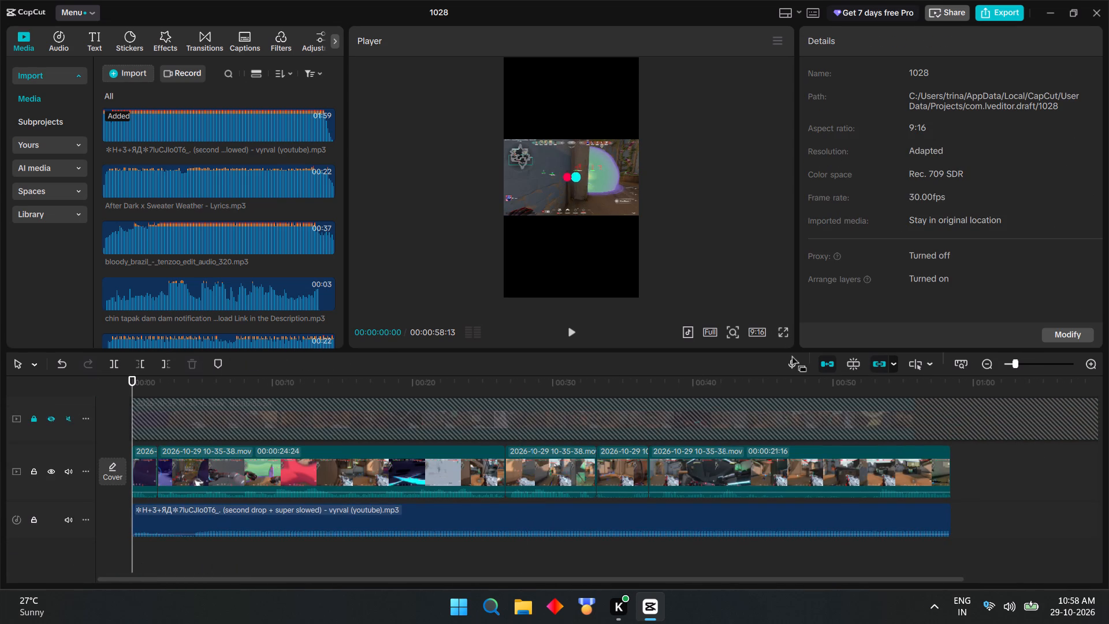
click(797, 368)
click(894, 116)
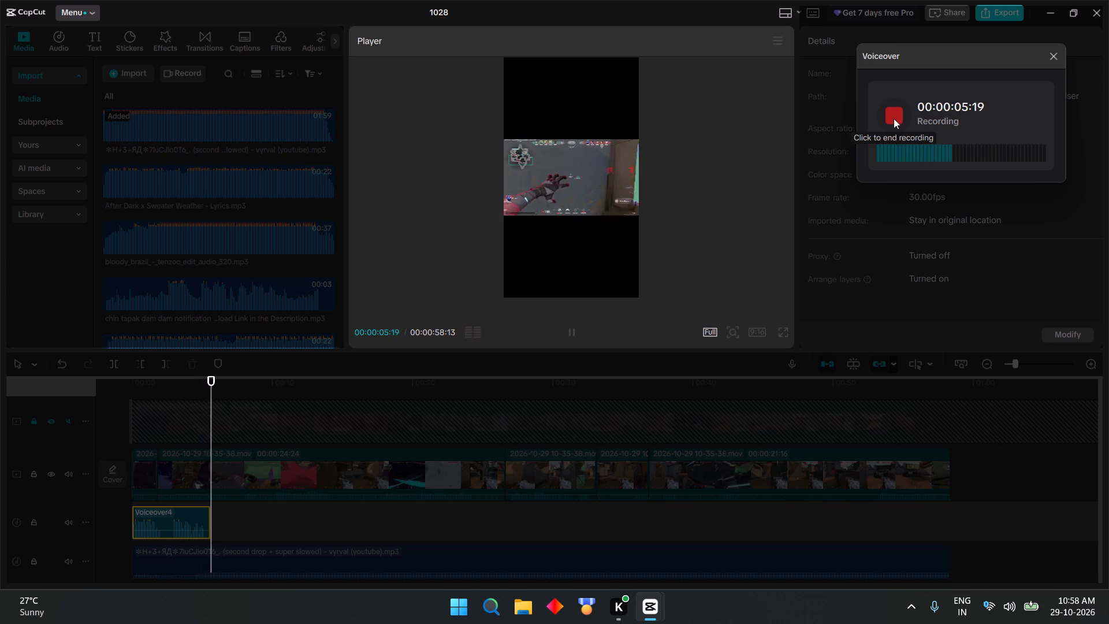
click(1048, 54)
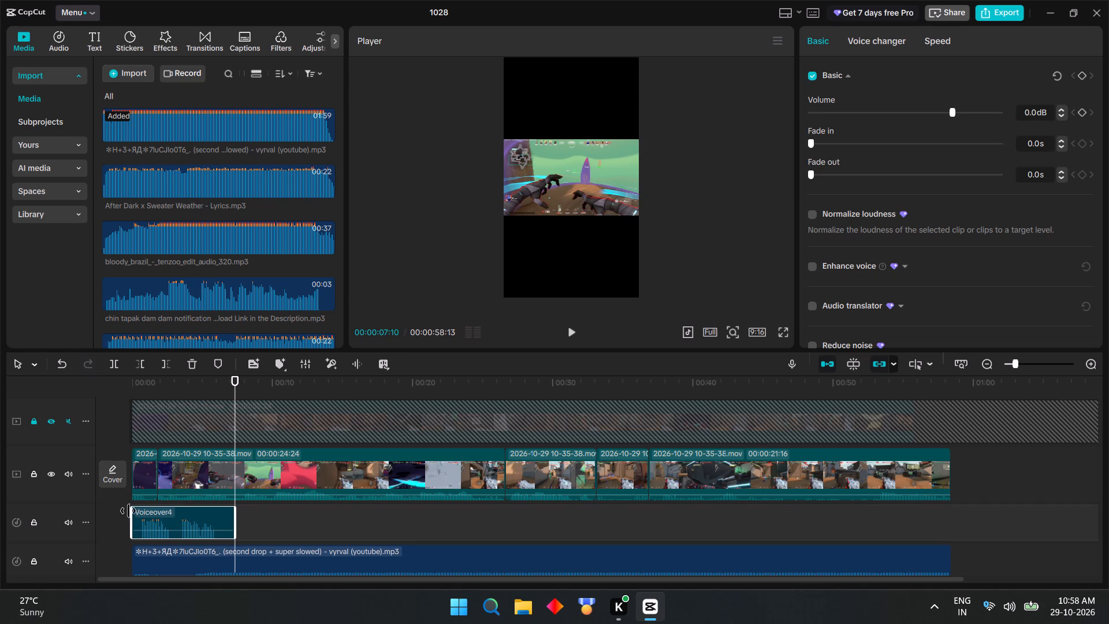
Trim about 3.3 seconds off the start of the new voiceover take and move it to the timeline start.
drag(129, 510, 178, 501)
drag(213, 516, 139, 512)
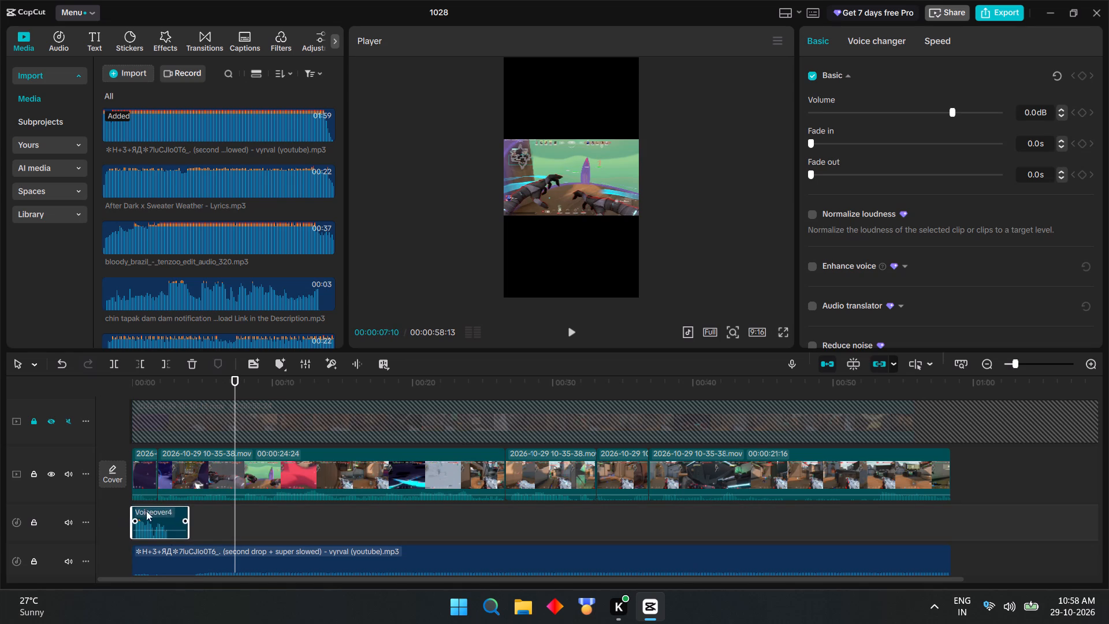
Trim a further sliver of silence off the voiceover's start and move the clip back to the beginning of the timeline.
ctrl+scroll(163, 515, up, 13)
click(171, 516)
drag(171, 515, 0, 541)
ctrl+scroll(170, 527, up, 3)
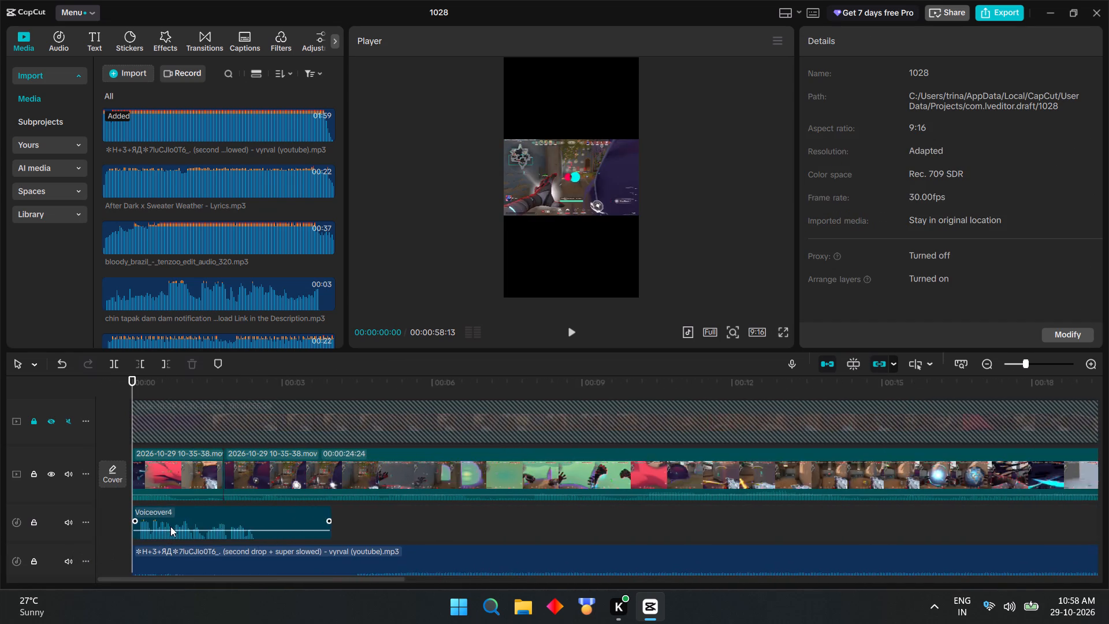
ctrl+scroll(170, 526, up, 17)
click(140, 514)
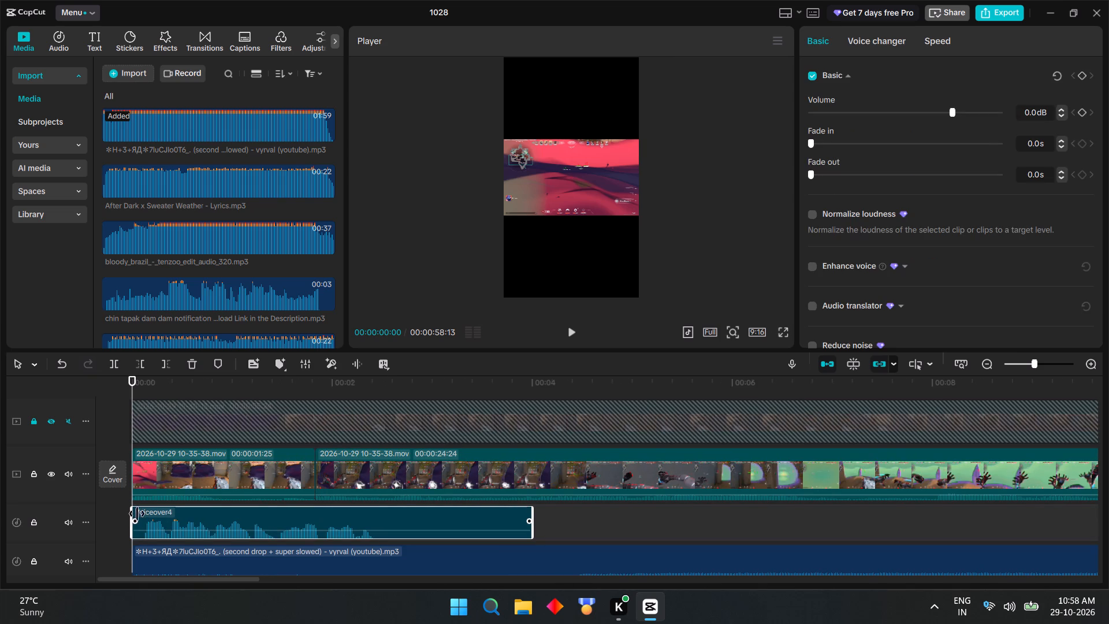
drag(134, 514, 142, 512)
drag(251, 513, 196, 513)
Play the opening from the start and replay around 1.5 seconds to check the voiceover against the gameplay.
click(565, 336)
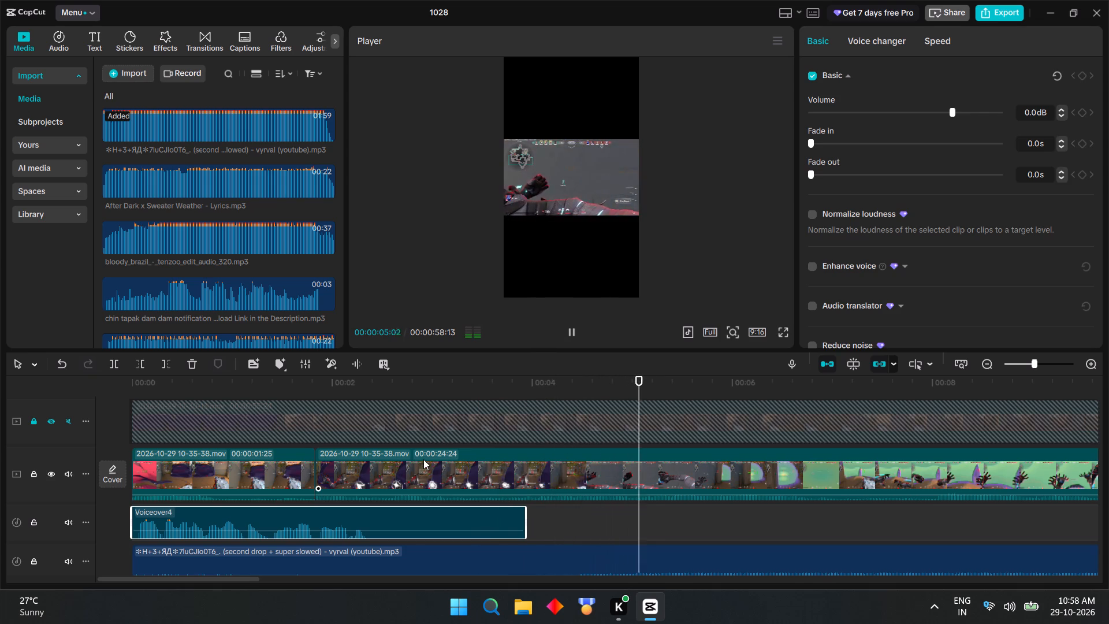
scroll(364, 526, down, 4)
click(307, 564)
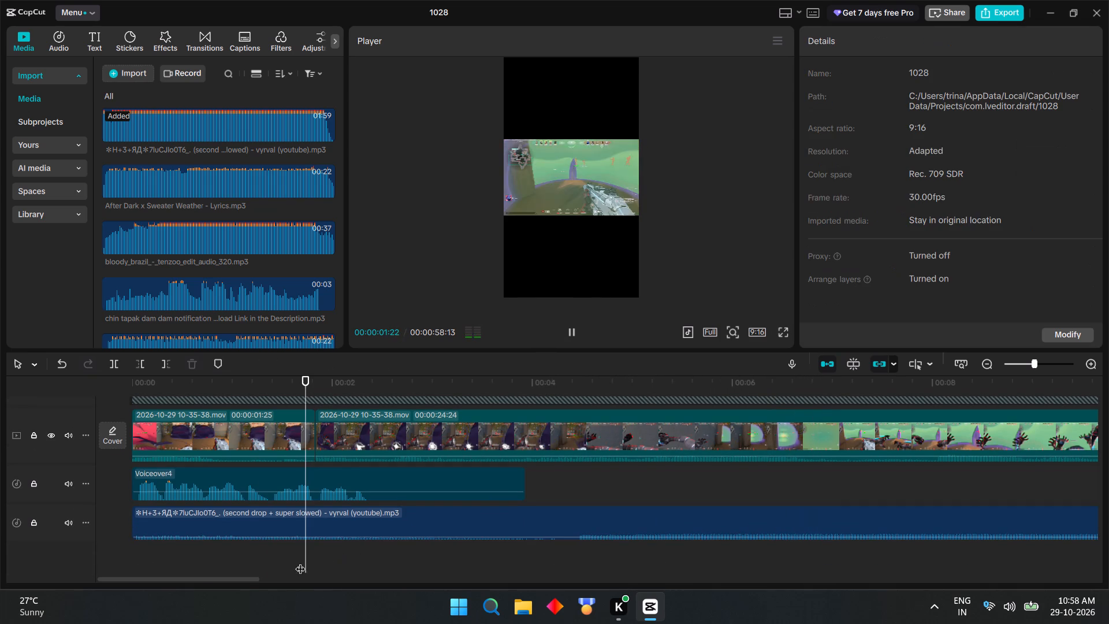
click(271, 564)
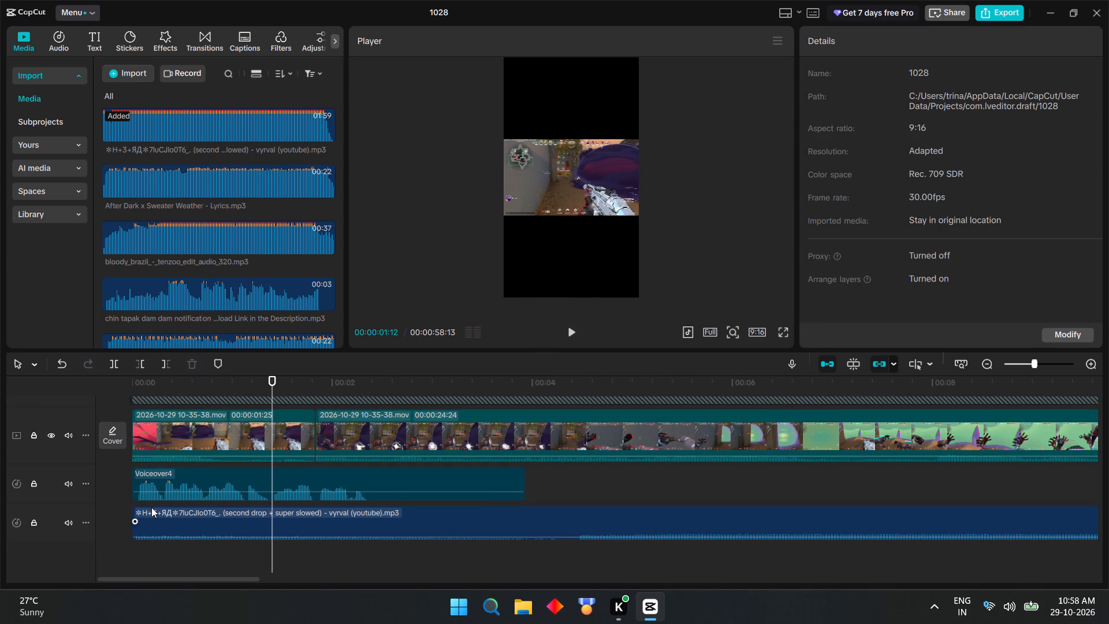
Trim another sliver off the start of the voiceover clip and move it back to the beginning of the timeline.
click(138, 480)
click(133, 476)
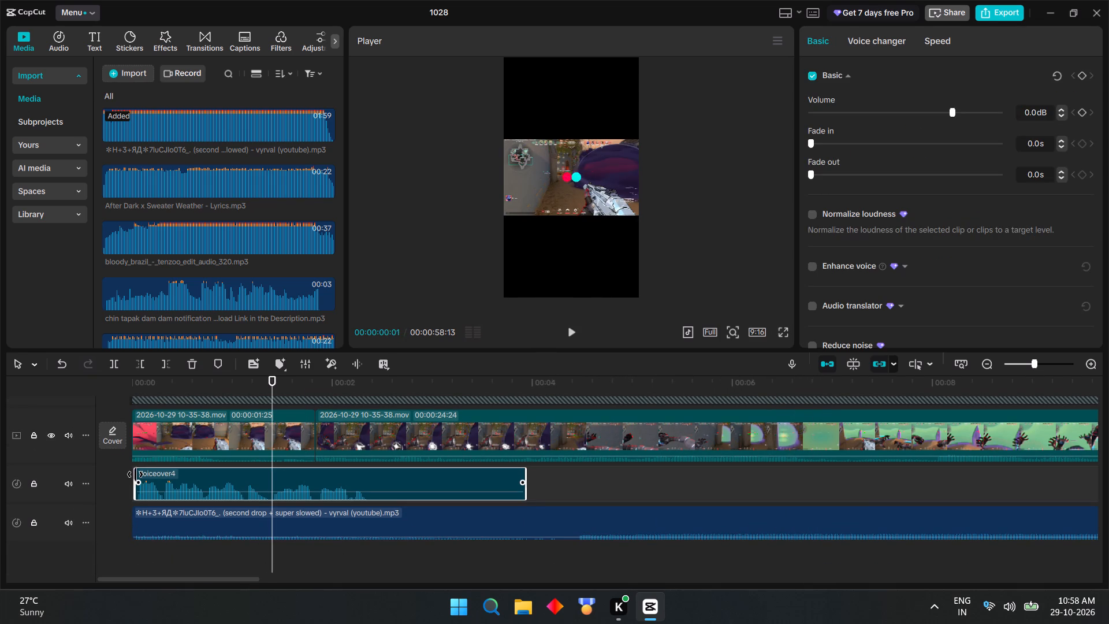
drag(159, 476, 120, 477)
click(162, 553)
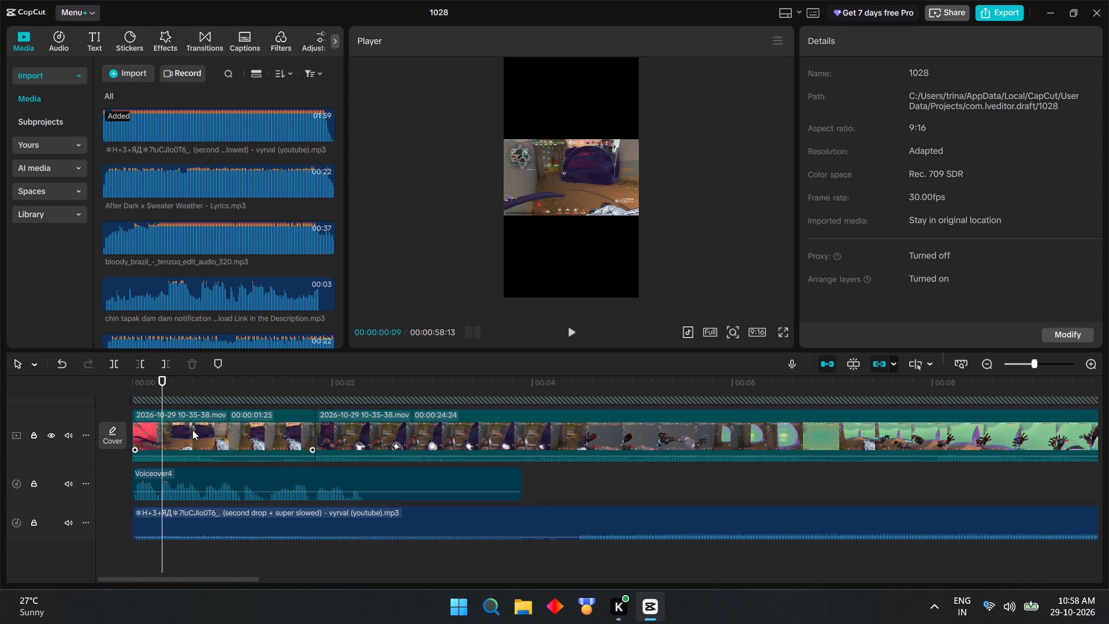
Extend the start of the first gameplay clip by three frames, giving it a length of 00:00:01:28.
click(136, 427)
drag(129, 428, 122, 428)
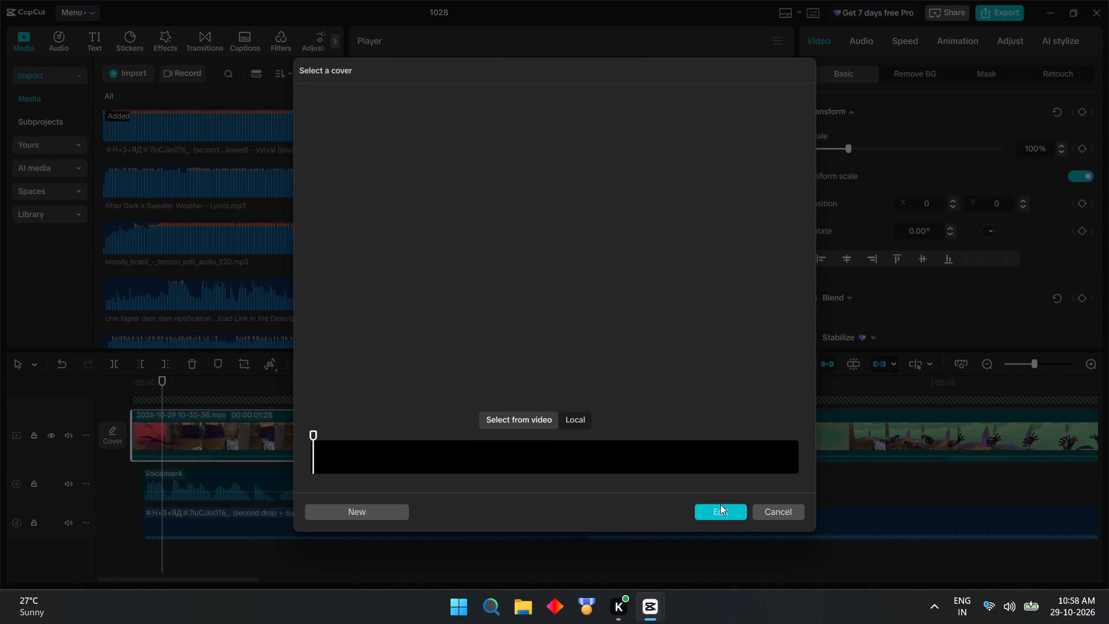
click(781, 511)
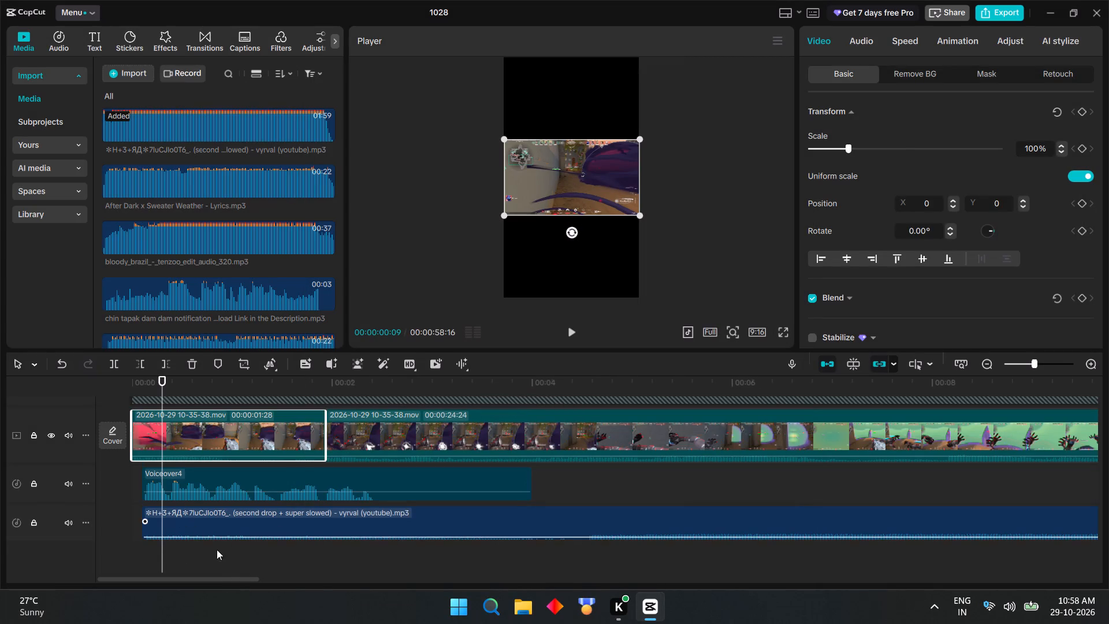
Move the voiceover and vyrval music clips together back to the start of the timeline.
drag(235, 555, 224, 487)
drag(282, 478, 240, 480)
Play the opening from the start and replay its first few seconds to check the voiceover against the gameplay.
click(141, 555)
drag(141, 554, 76, 547)
click(567, 330)
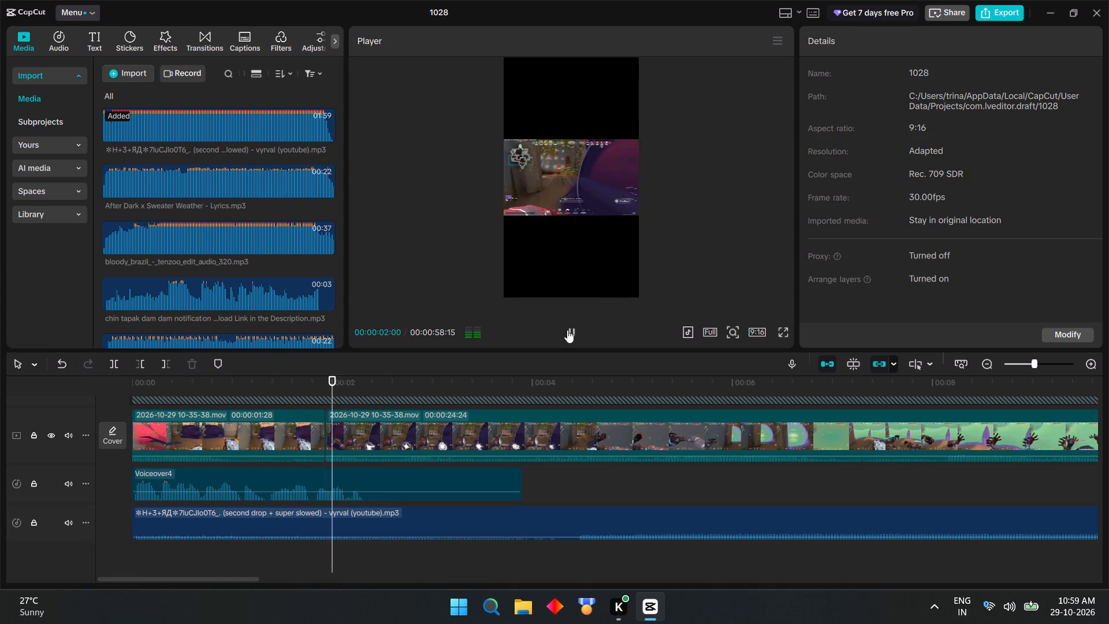
click(567, 330)
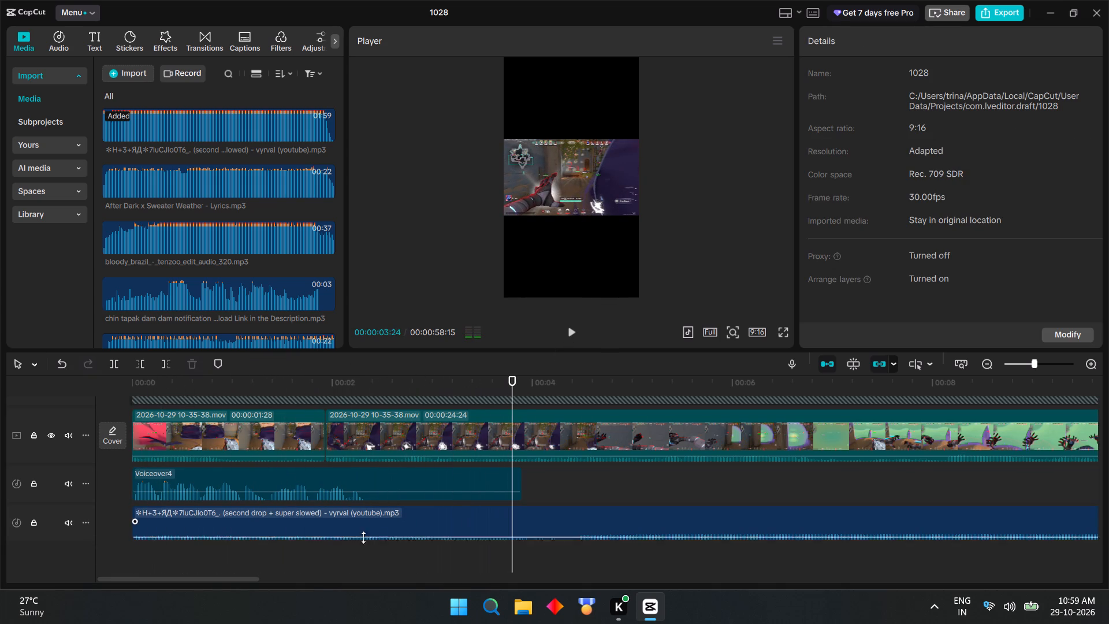
click(295, 563)
click(567, 330)
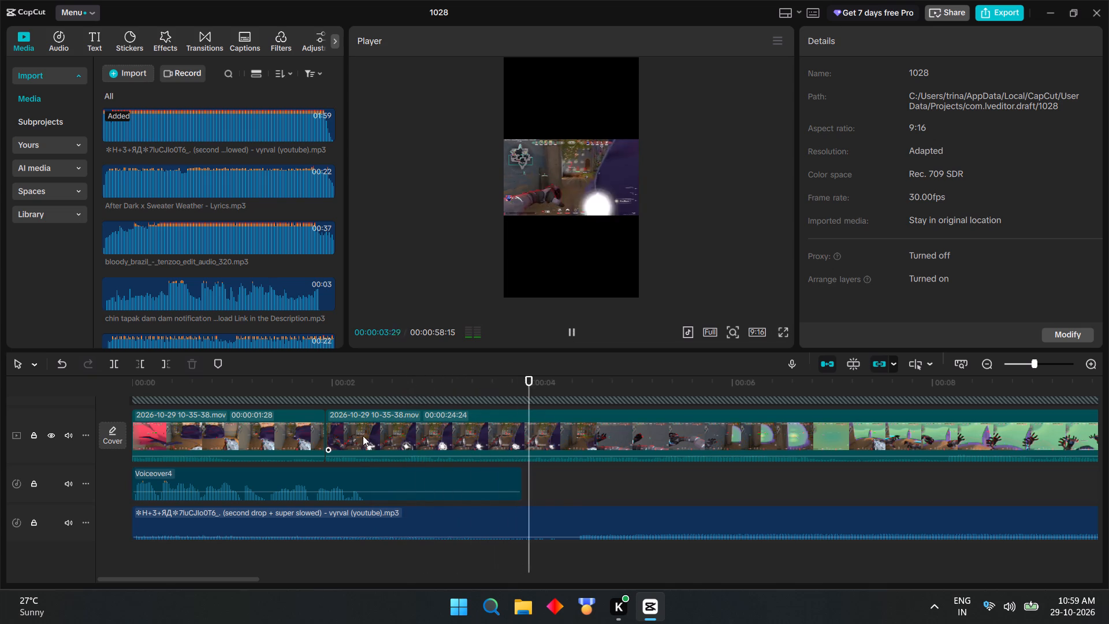
click(267, 553)
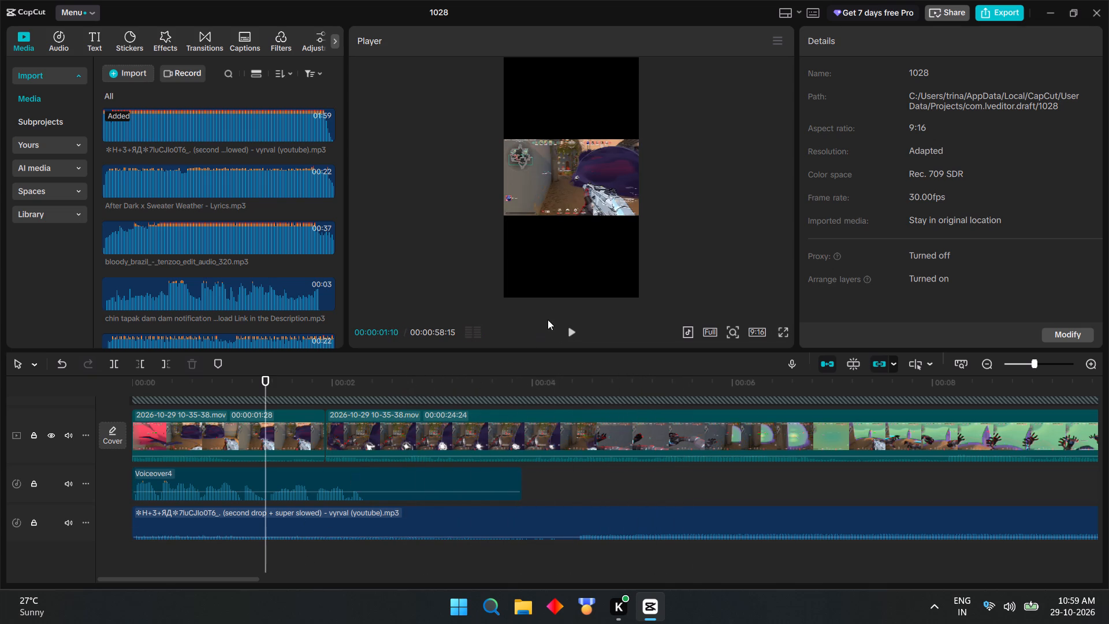
click(568, 333)
click(568, 332)
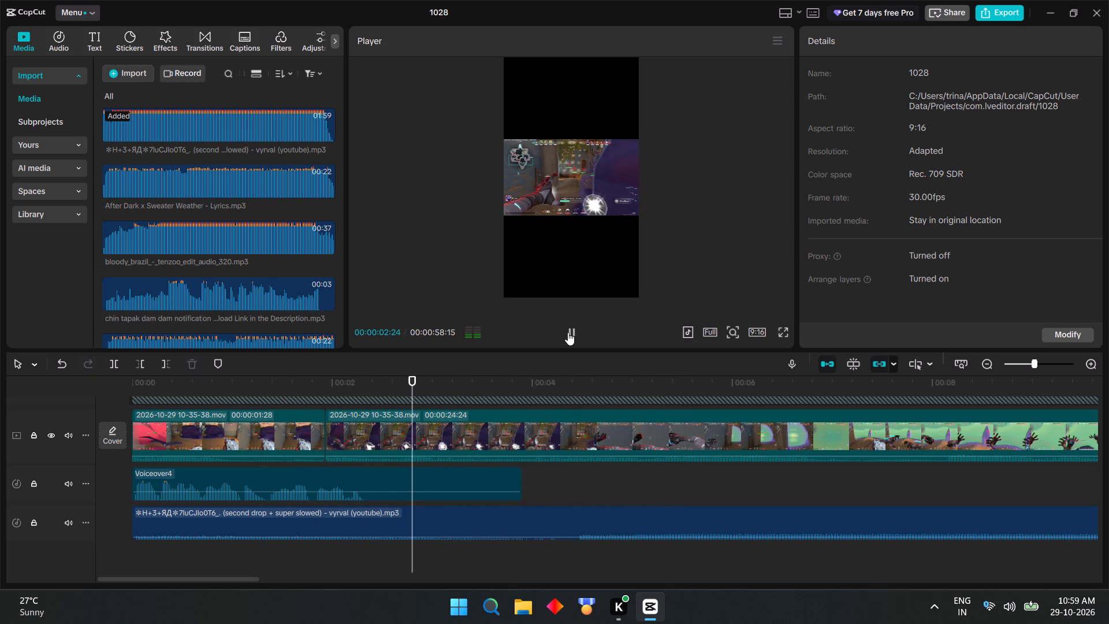
Scrub around the cut between the first two gameplay clips to examine the join against the voiceover.
click(295, 558)
drag(295, 557, 308, 551)
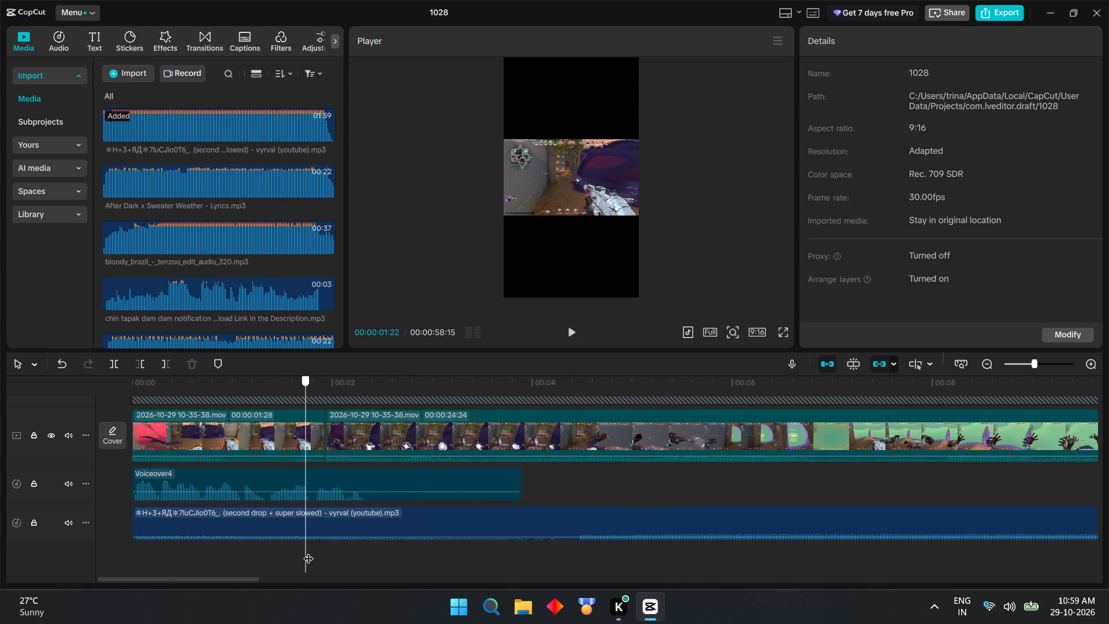
drag(308, 551, 325, 543)
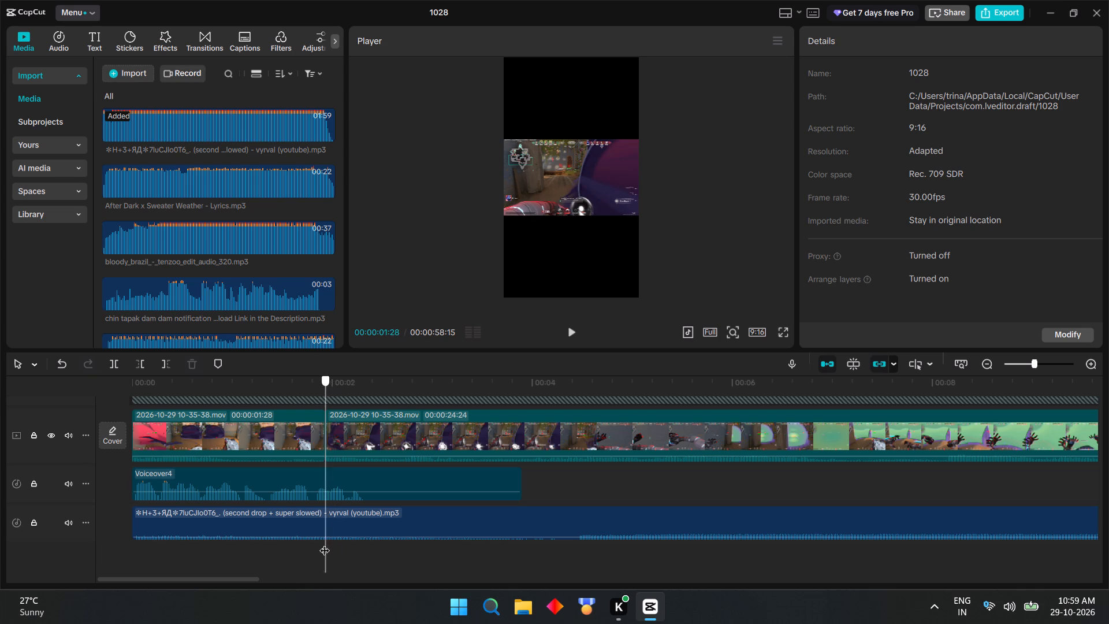
drag(325, 543, 311, 542)
click(325, 439)
click(320, 434)
click(327, 428)
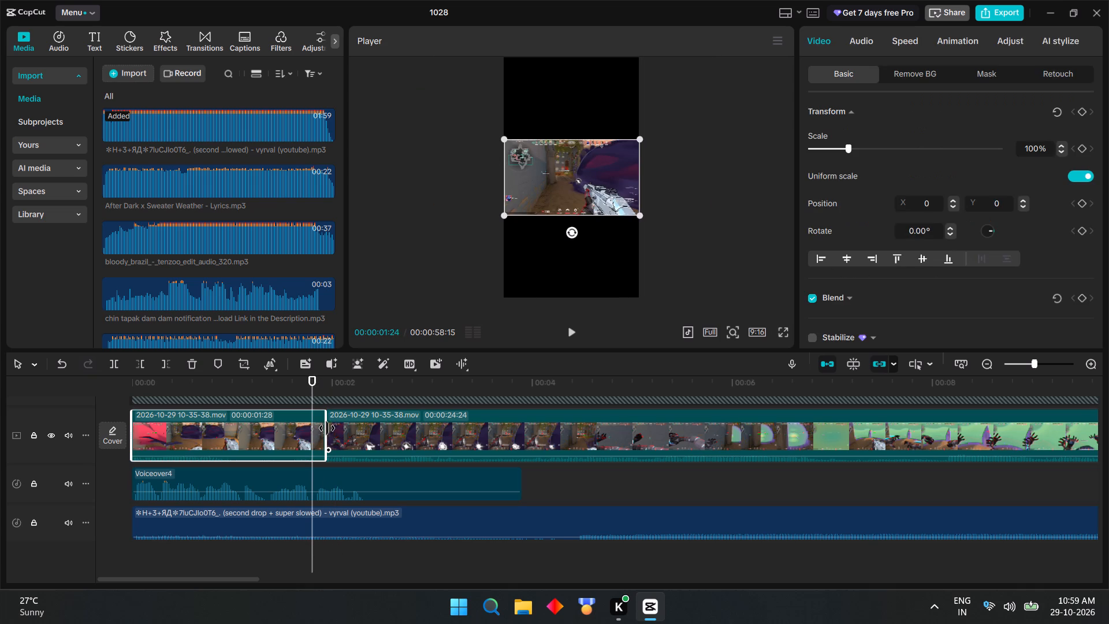
click(282, 558)
click(324, 551)
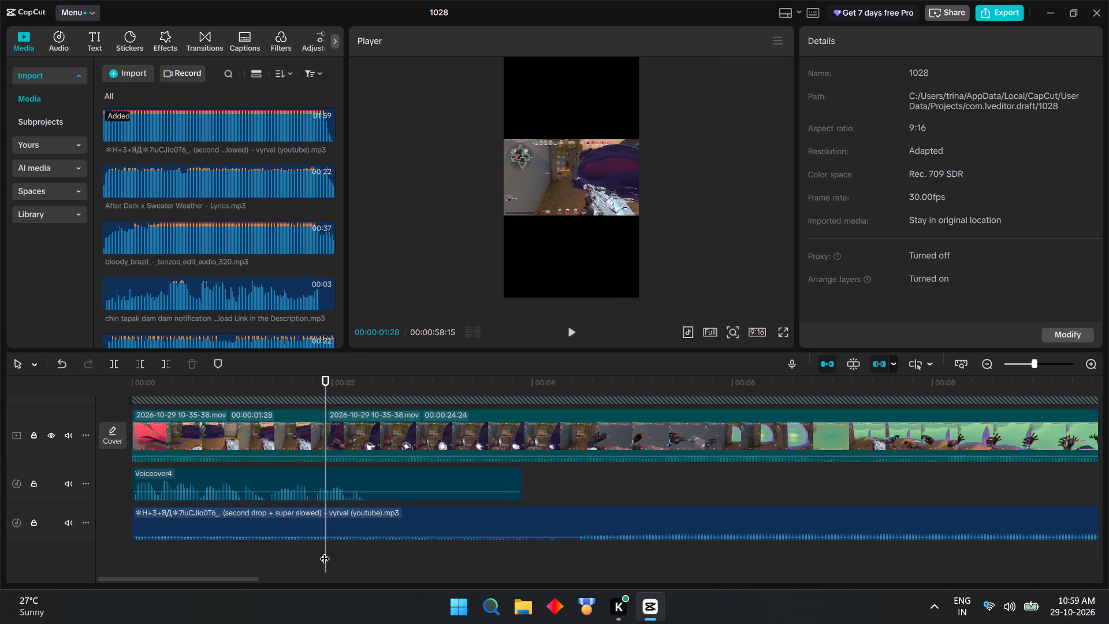
click(318, 553)
click(271, 552)
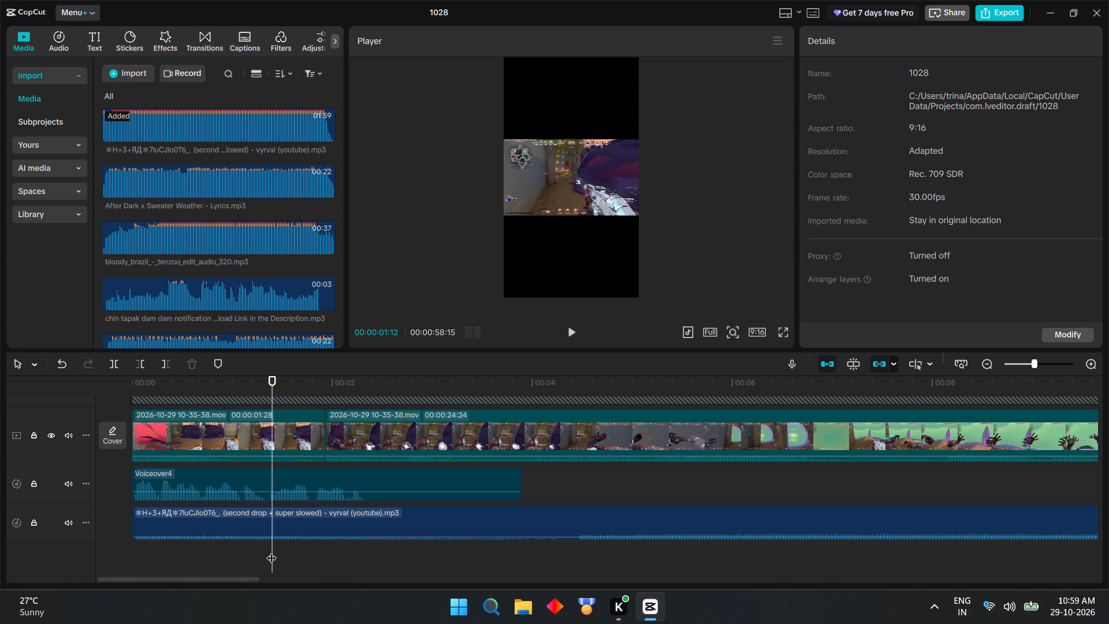
Replay the opening from about 1.4 seconds, from the very start, and from about 2 seconds to check the sync.
click(574, 333)
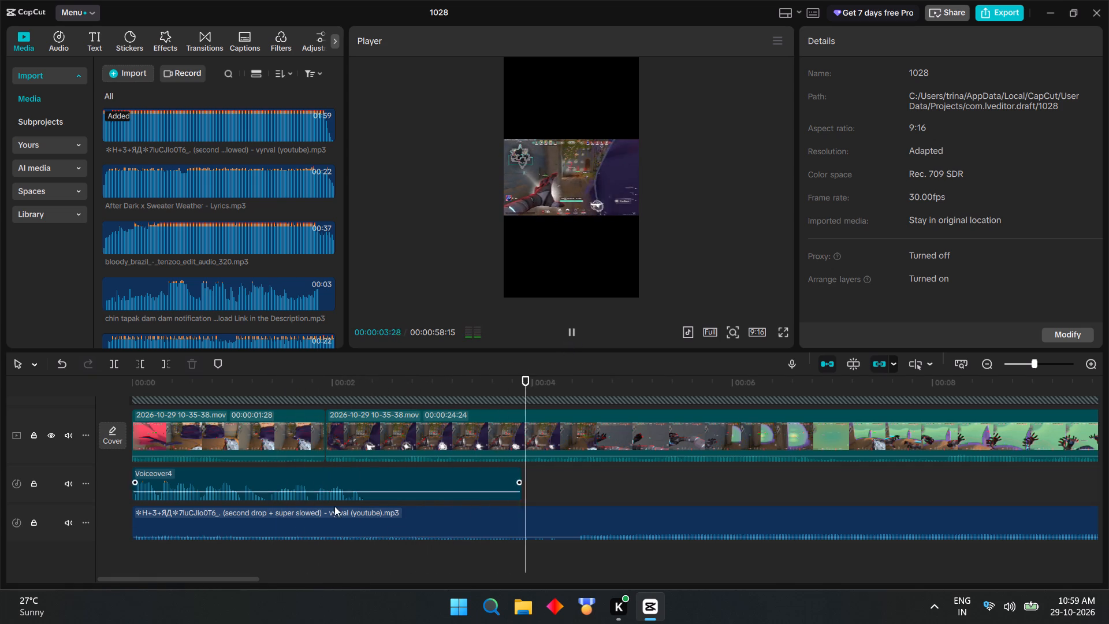
click(267, 552)
drag(267, 552, 39, 538)
click(570, 328)
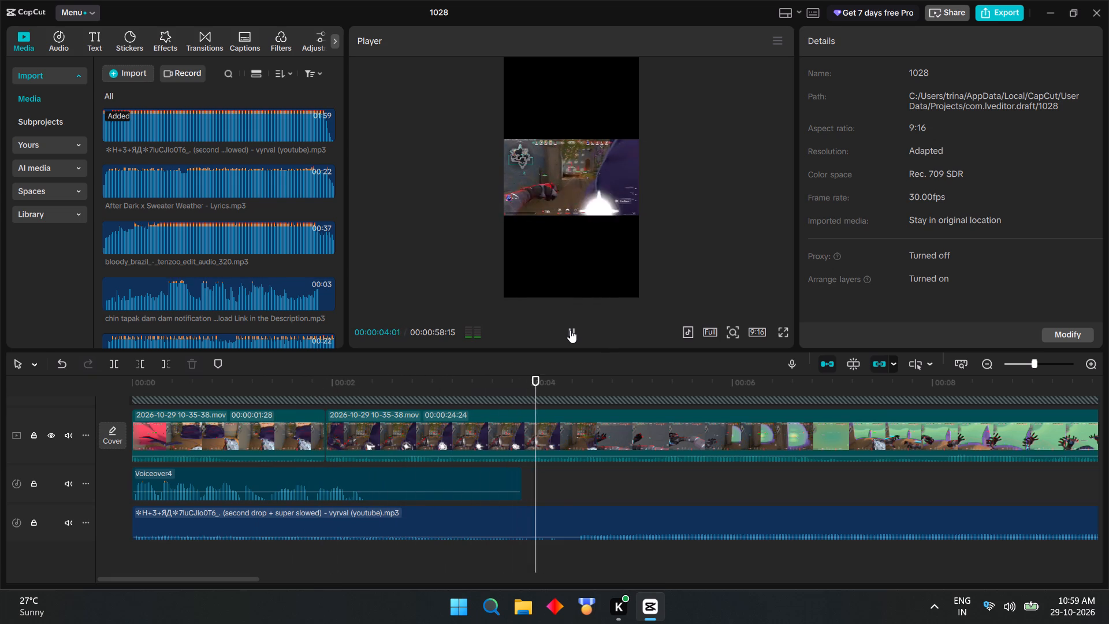
click(335, 561)
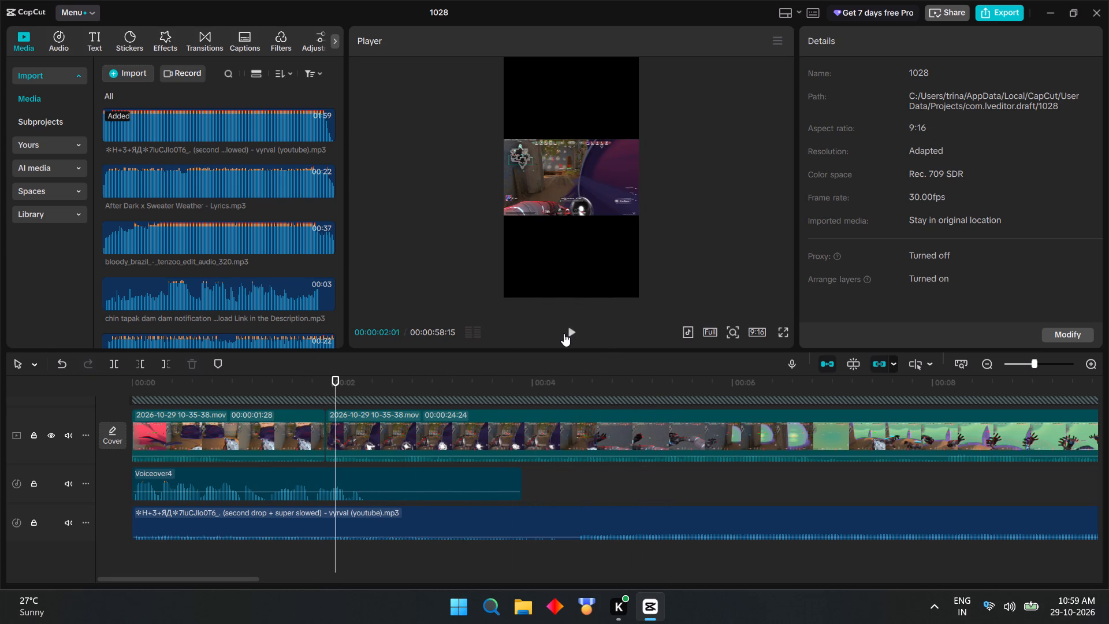
click(564, 333)
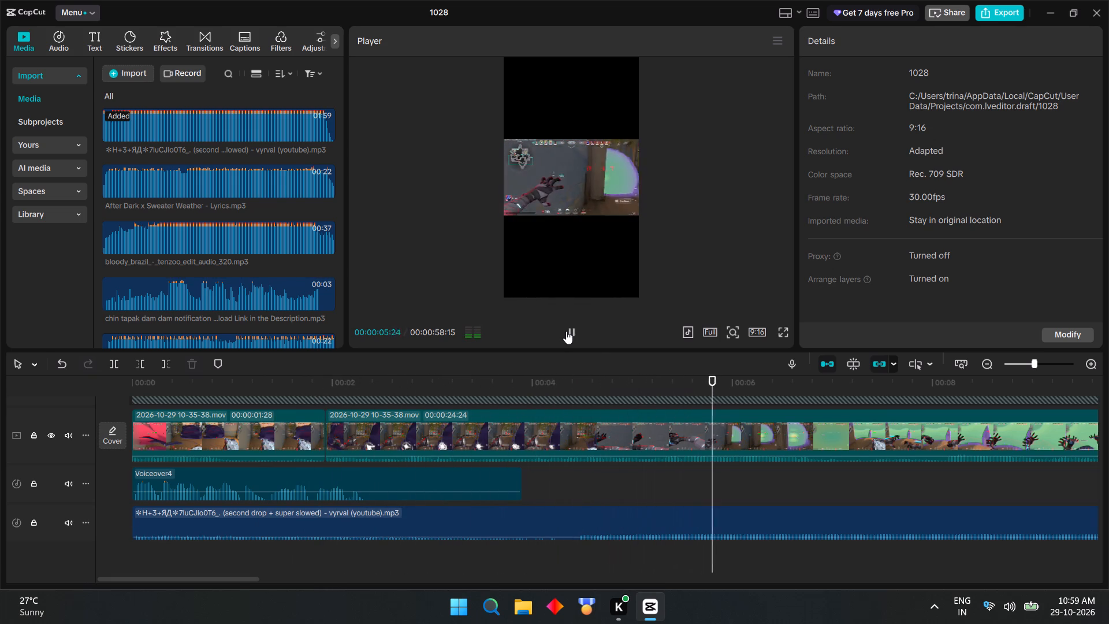
Return to the start of the timeline and play the video in full-screen preview.
click(307, 558)
drag(305, 558, 284, 560)
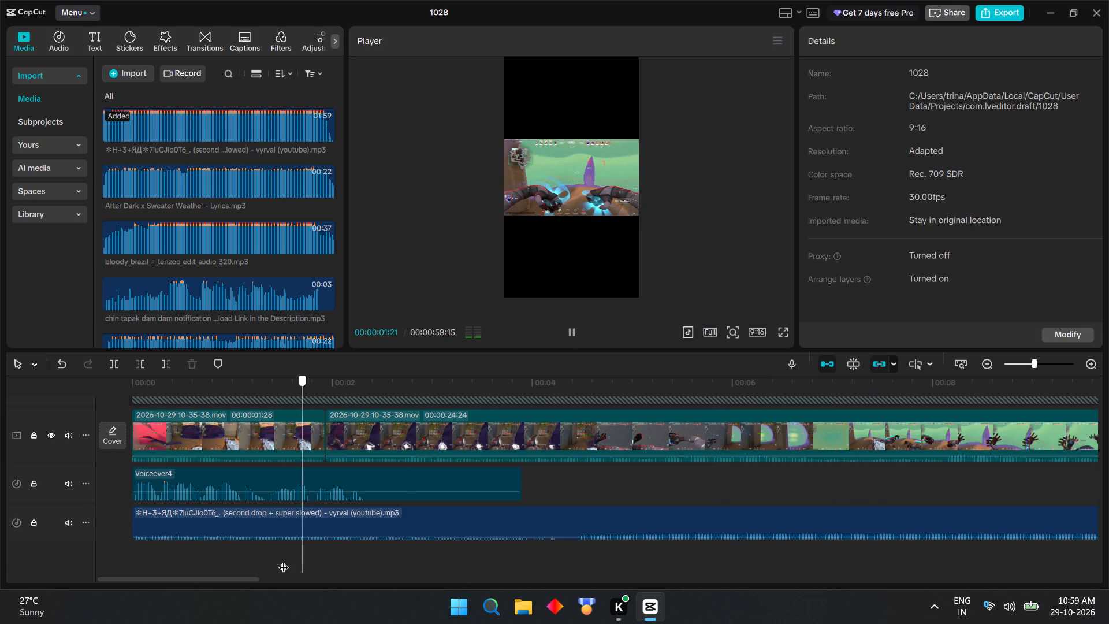
drag(284, 560, 0, 551)
click(787, 332)
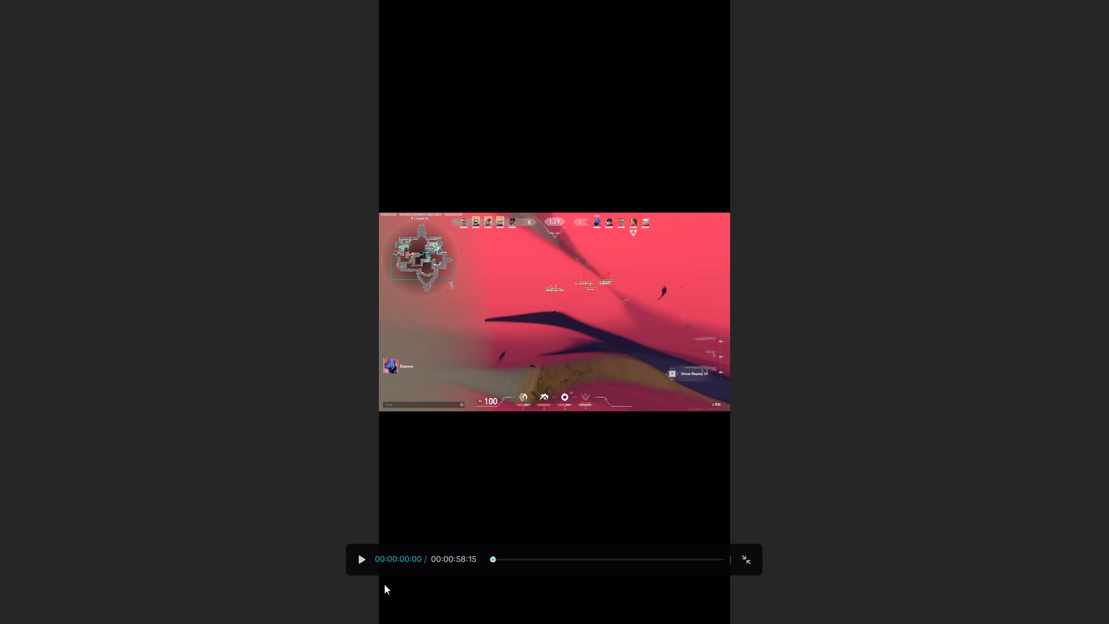
click(358, 564)
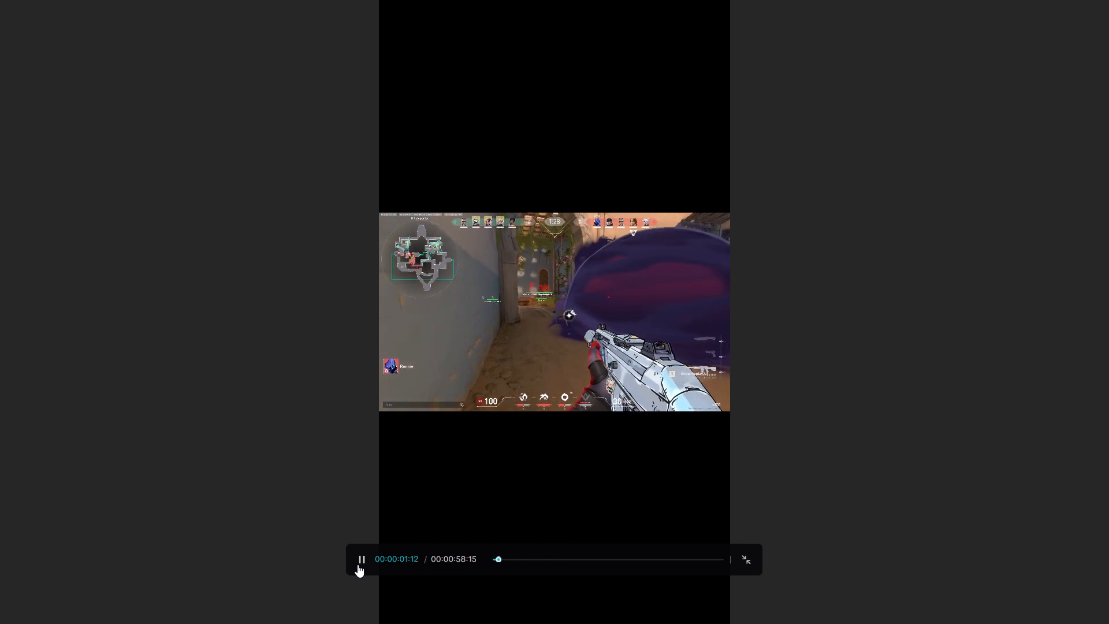
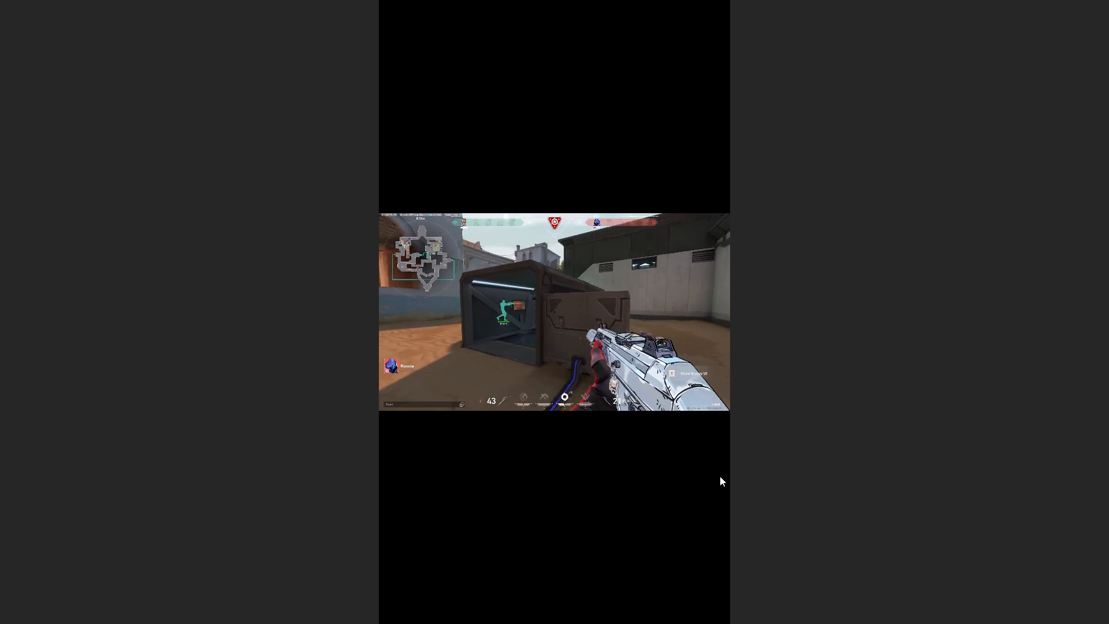
Leave the full-screen preview near the end of the video.
click(757, 476)
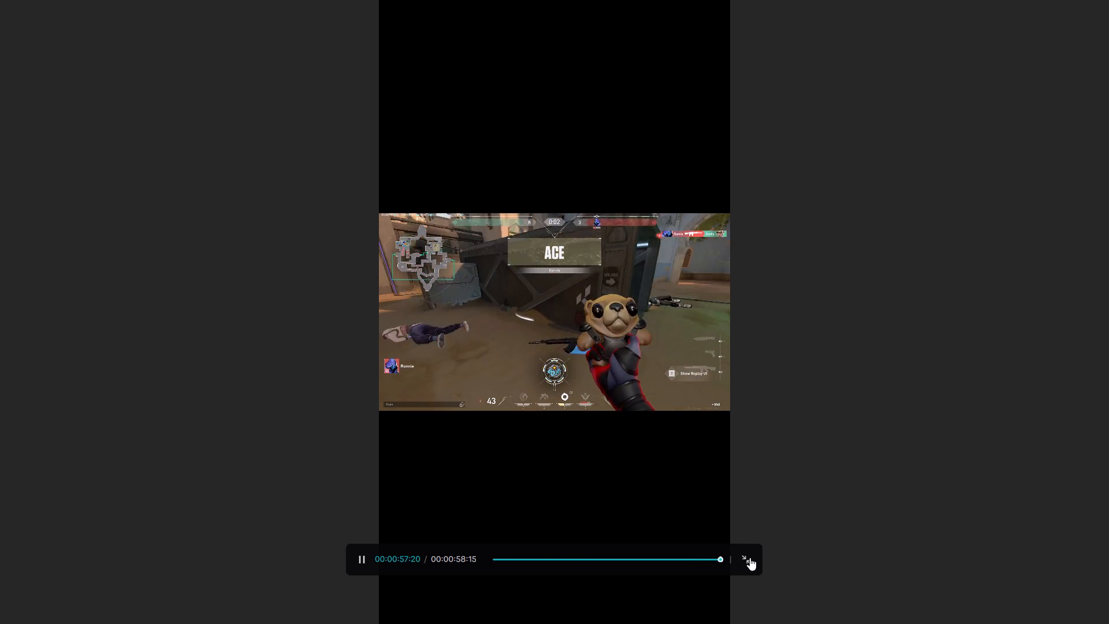
click(750, 558)
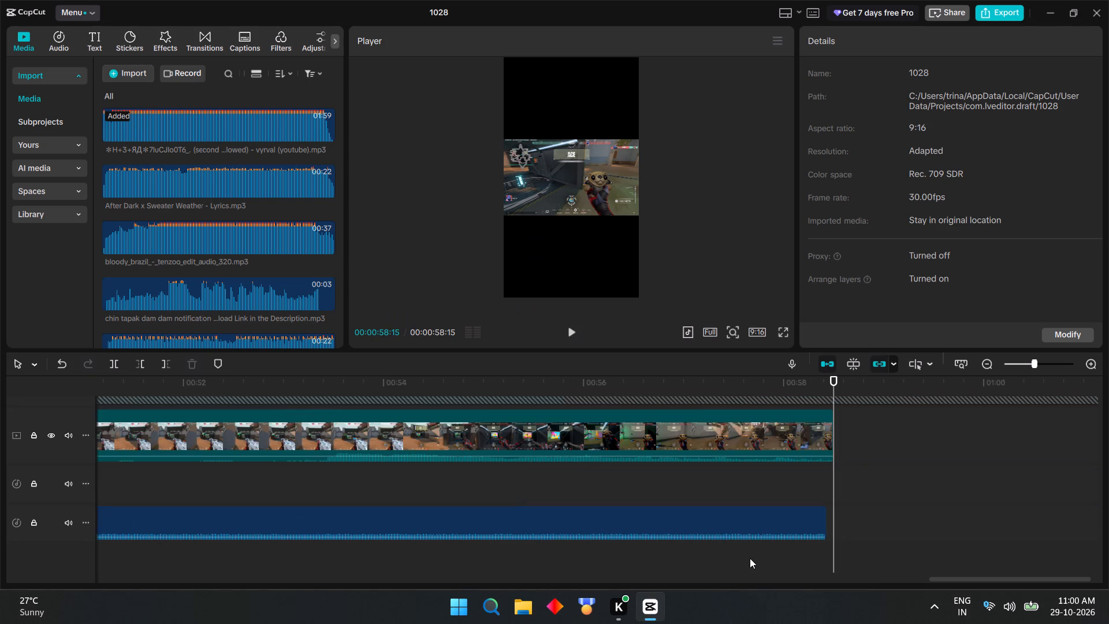
Trim the end of the last gameplay clip to 00:00:58:13, where the vyrval music ends.
click(825, 478)
click(833, 432)
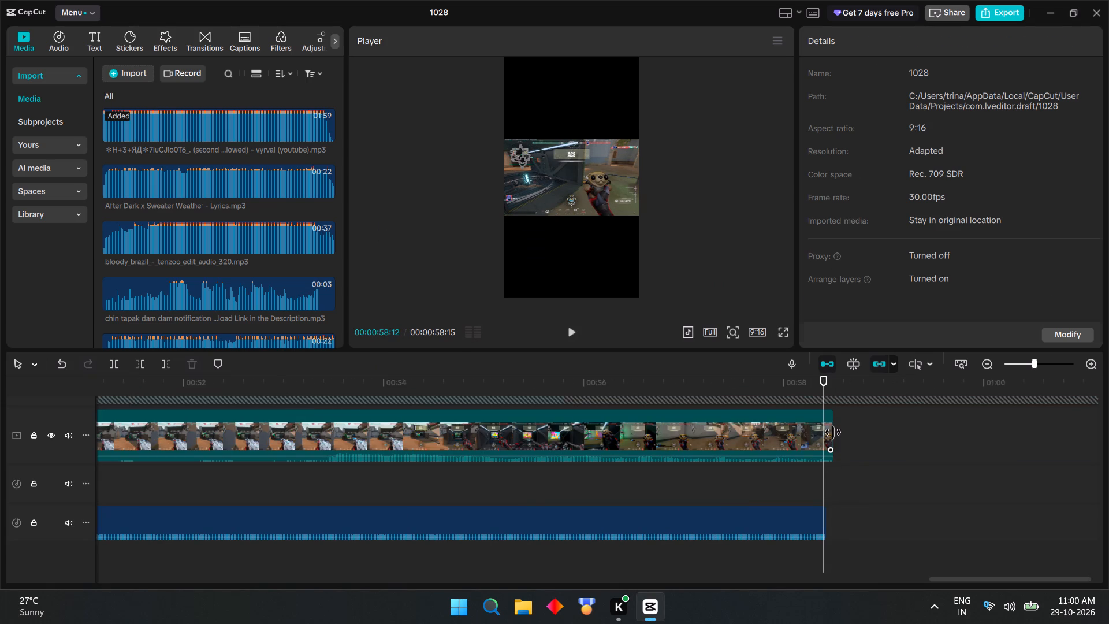
drag(833, 431, 827, 431)
click(827, 478)
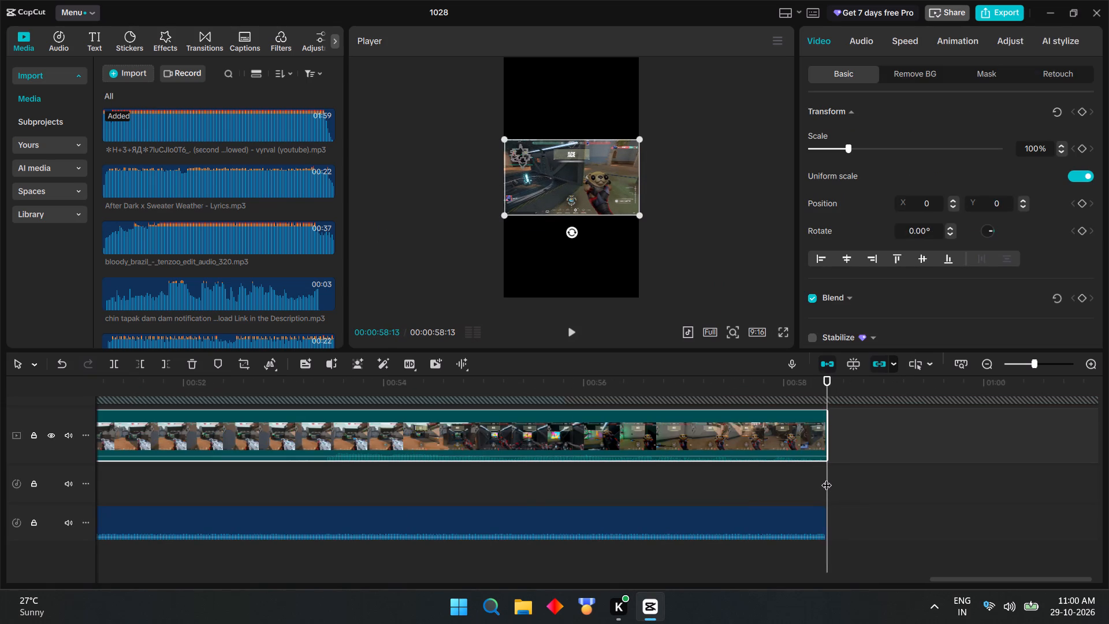
click(827, 478)
scroll(836, 492, up, 6)
scroll(862, 518, down, 6)
ctrl+scroll(863, 526, up, 13)
scroll(858, 476, up, 13)
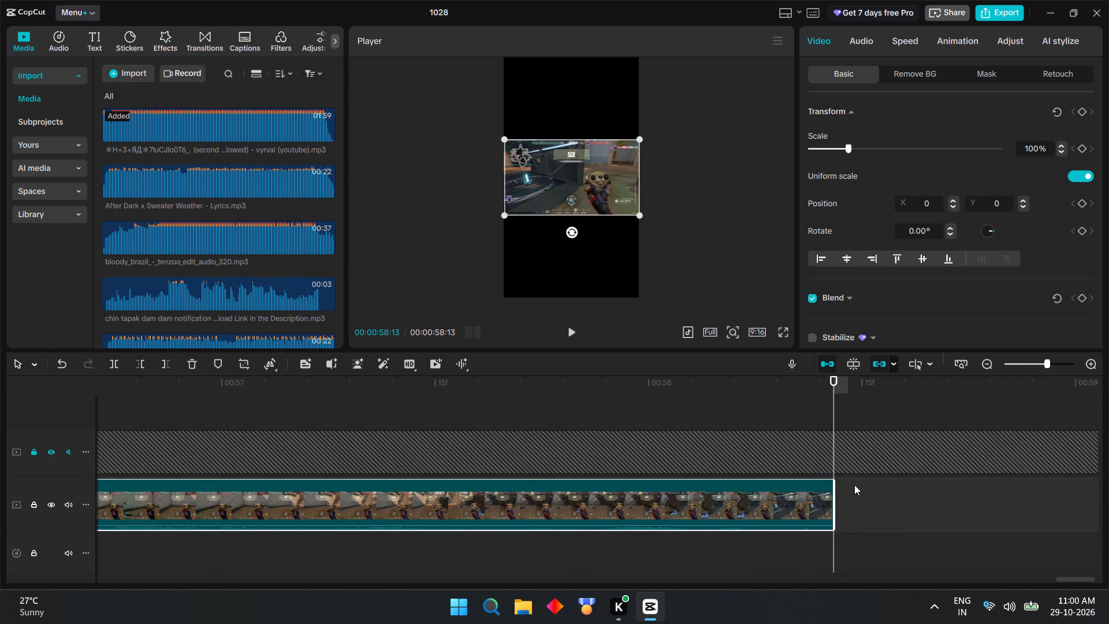
scroll(854, 482, down, 12)
click(853, 491)
ctrl+scroll(694, 492, down, 18)
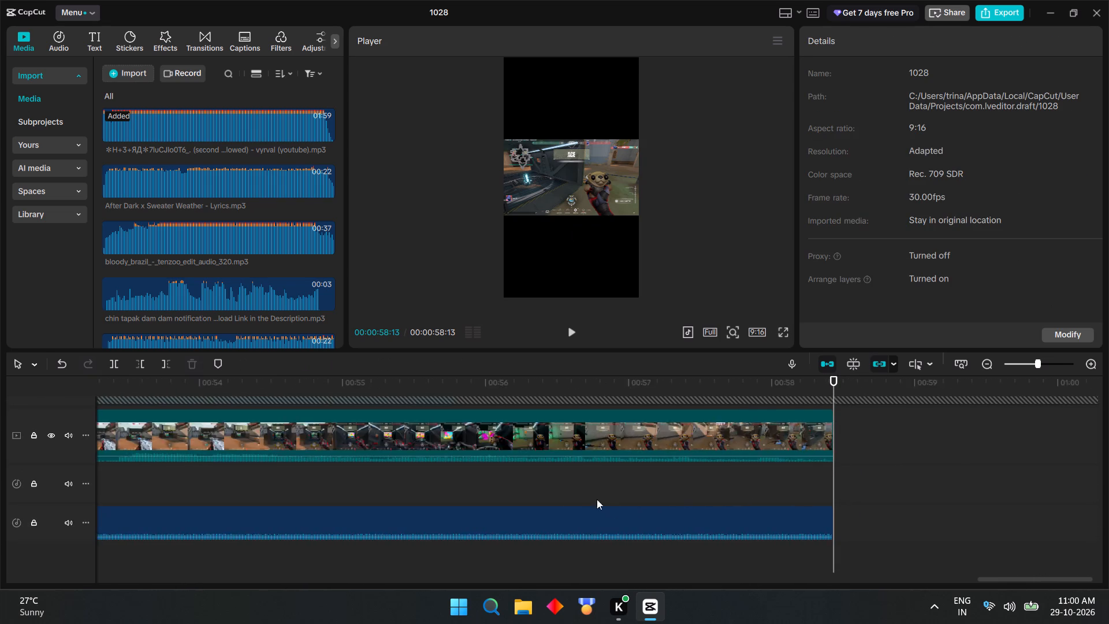
Play the video from about 20 s, from about 7 s and from the very start to check the pacing.
ctrl+scroll(597, 499, down, 18)
ctrl+middle_drag(580, 494, 544, 499)
click(282, 483)
drag(282, 482, 306, 481)
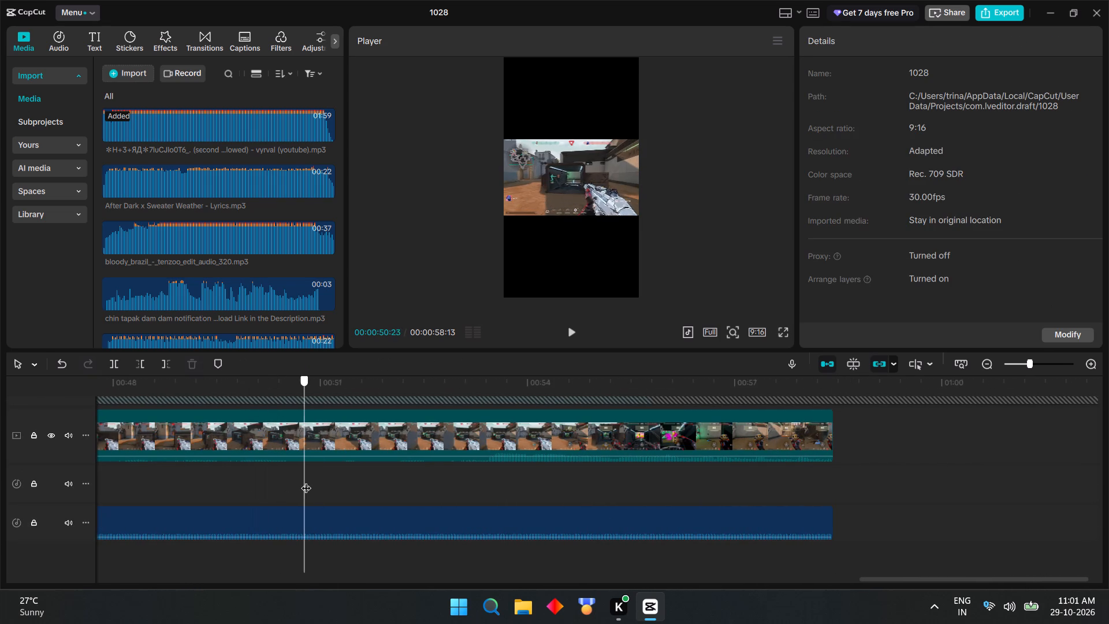
drag(306, 481, 239, 476)
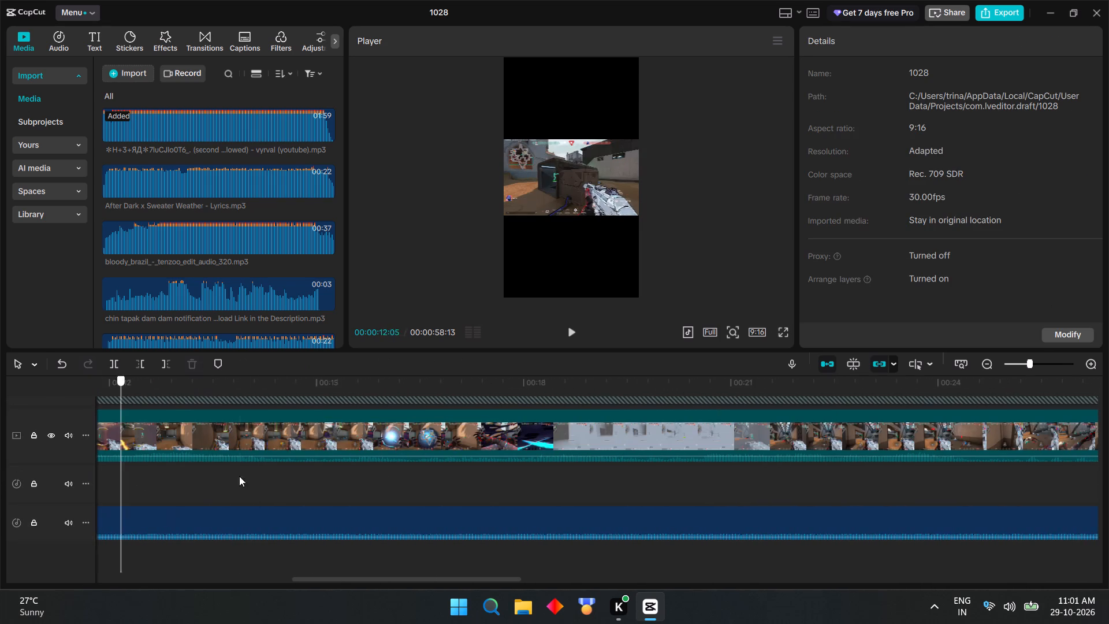
drag(239, 476, 694, 480)
click(562, 326)
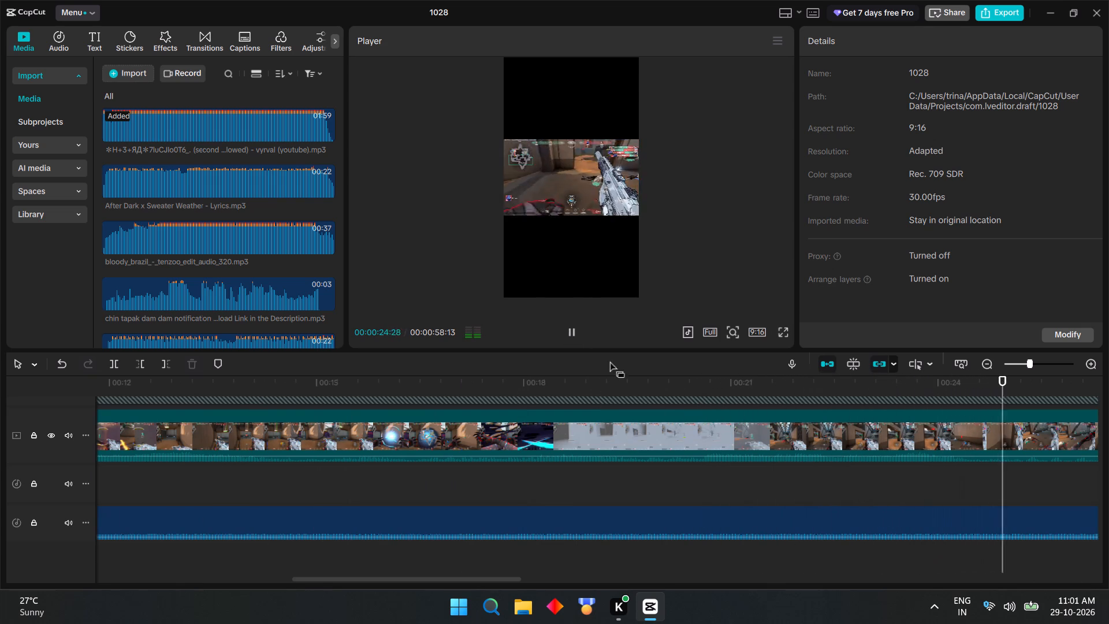
ctrl+scroll(721, 459, down, 20)
ctrl+scroll(721, 459, down, 3)
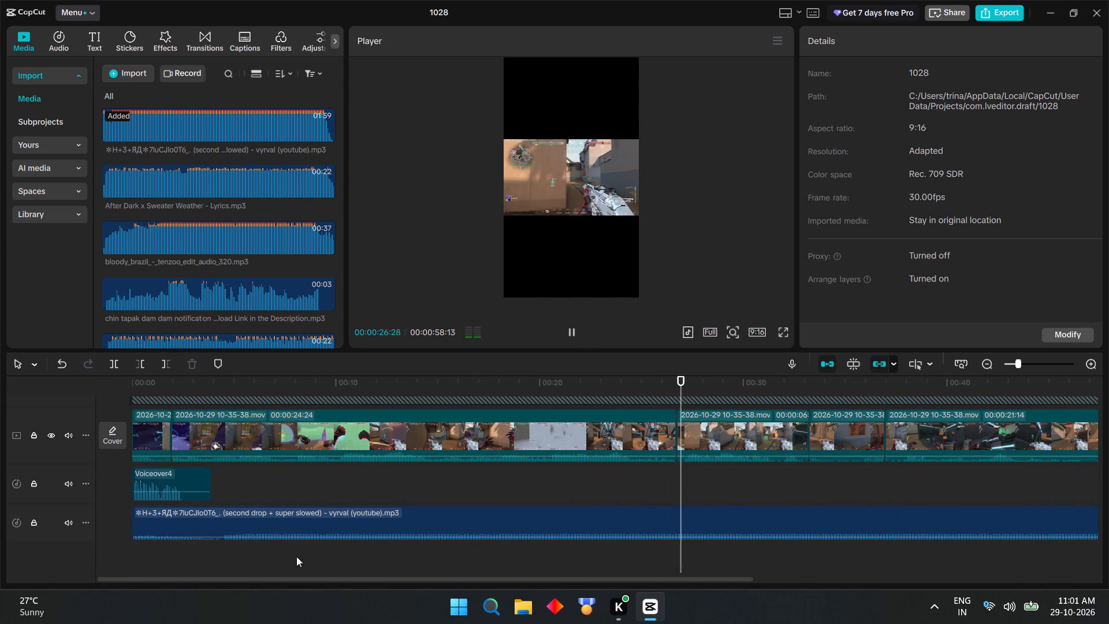
click(287, 554)
click(577, 336)
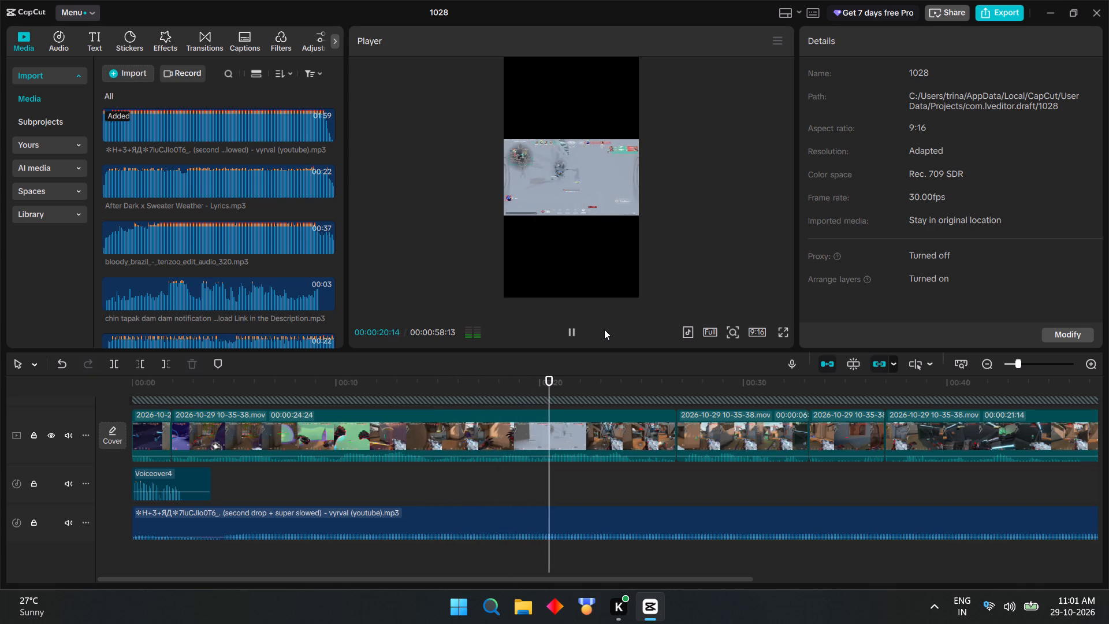
click(237, 483)
drag(237, 482, 0, 485)
click(567, 332)
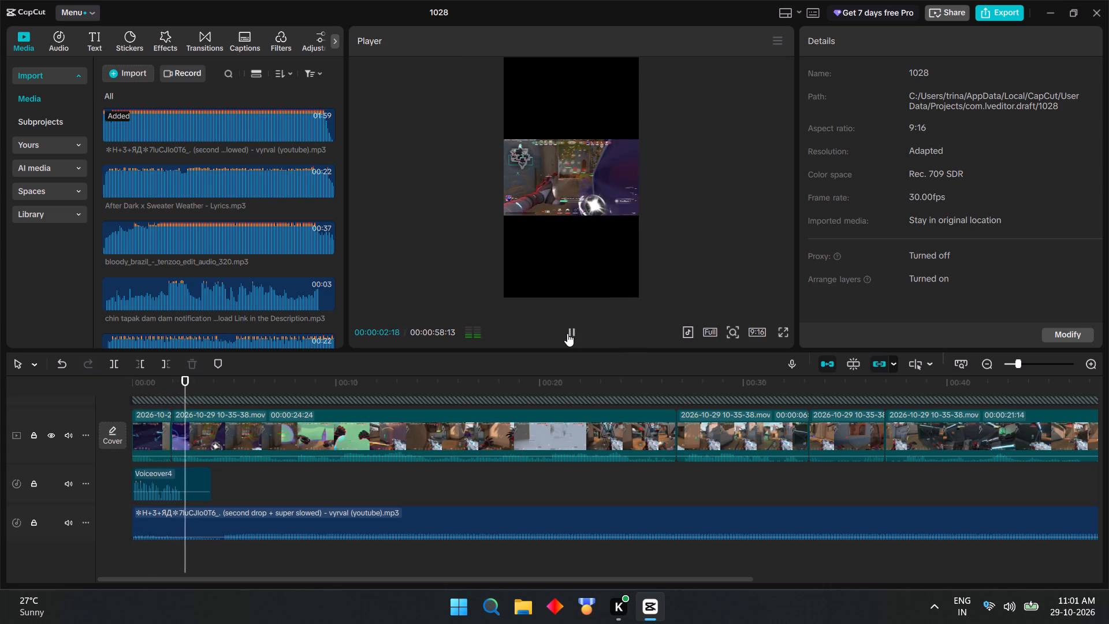
Move the voiceover to the start of the second gameplay clip, at about 2 s.
drag(174, 477, 195, 476)
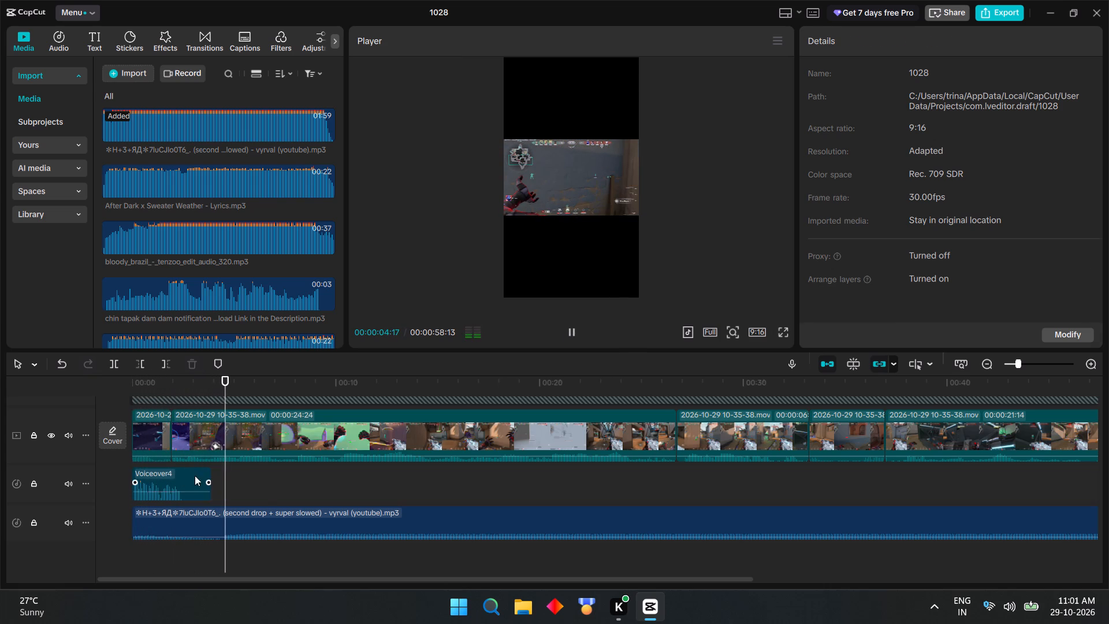
drag(195, 476, 216, 480)
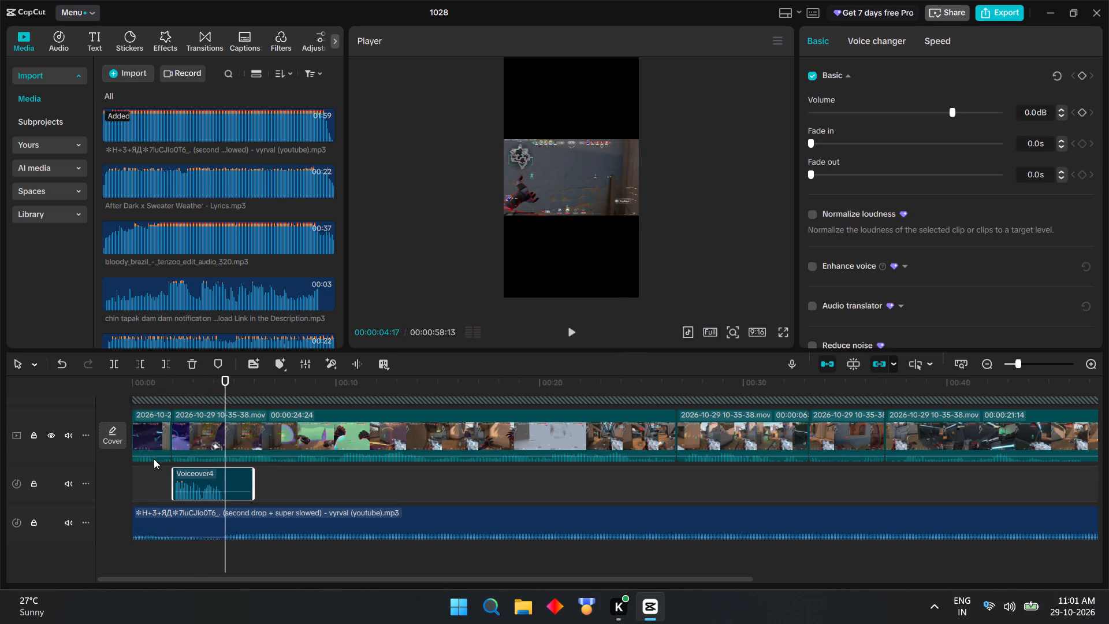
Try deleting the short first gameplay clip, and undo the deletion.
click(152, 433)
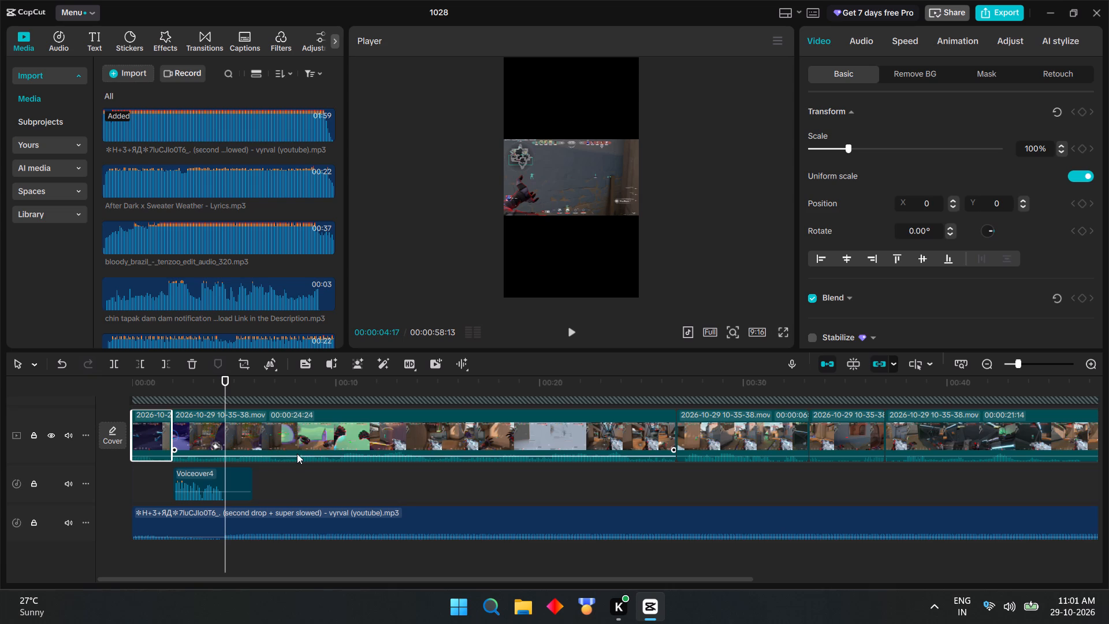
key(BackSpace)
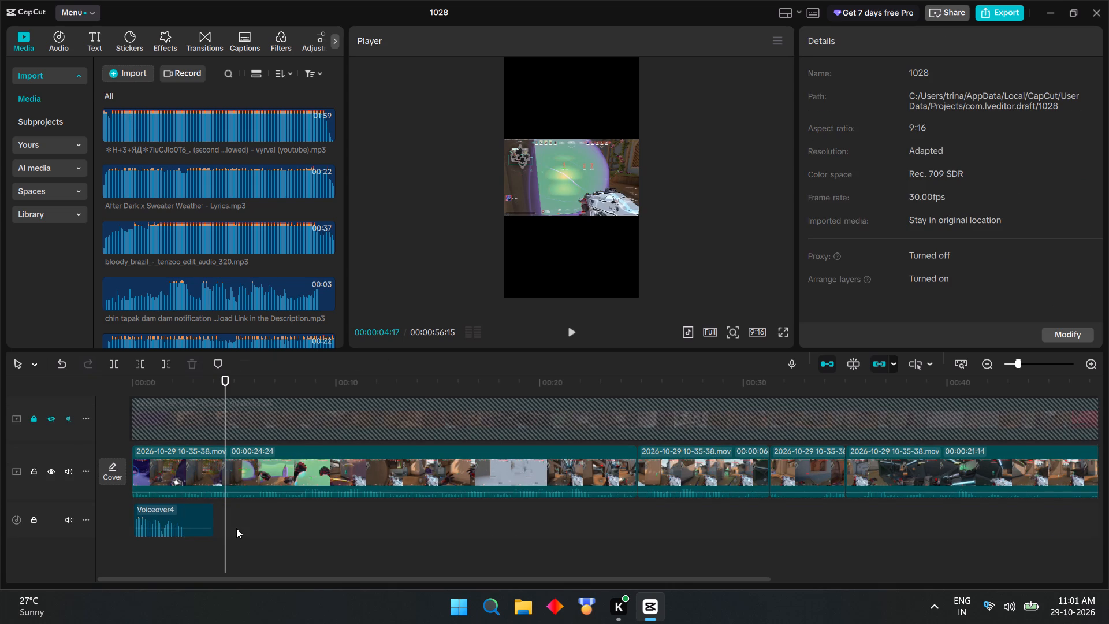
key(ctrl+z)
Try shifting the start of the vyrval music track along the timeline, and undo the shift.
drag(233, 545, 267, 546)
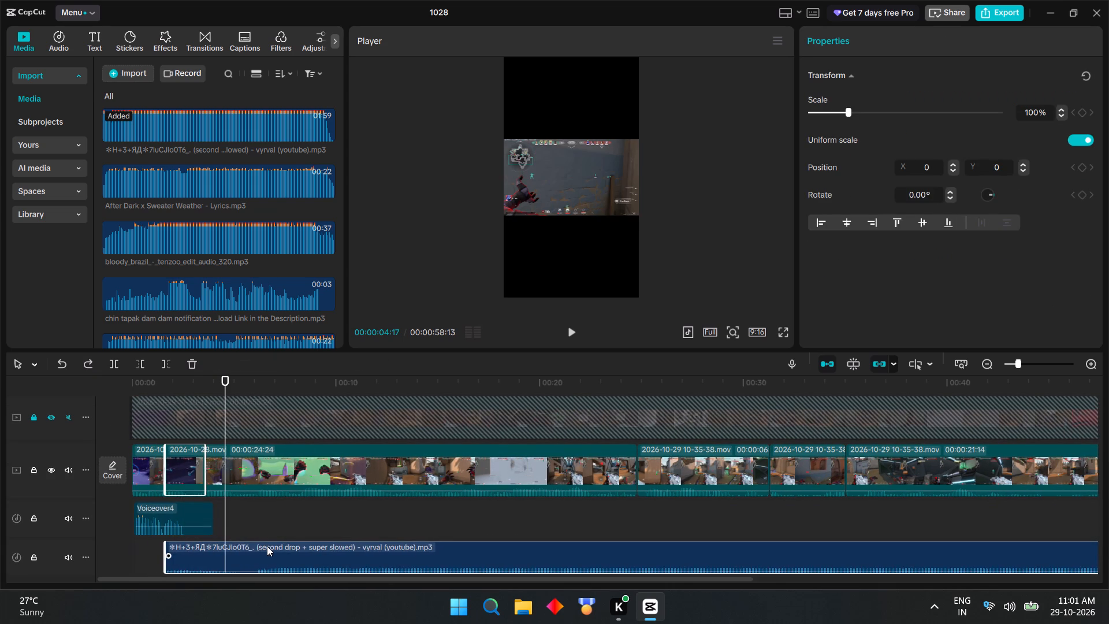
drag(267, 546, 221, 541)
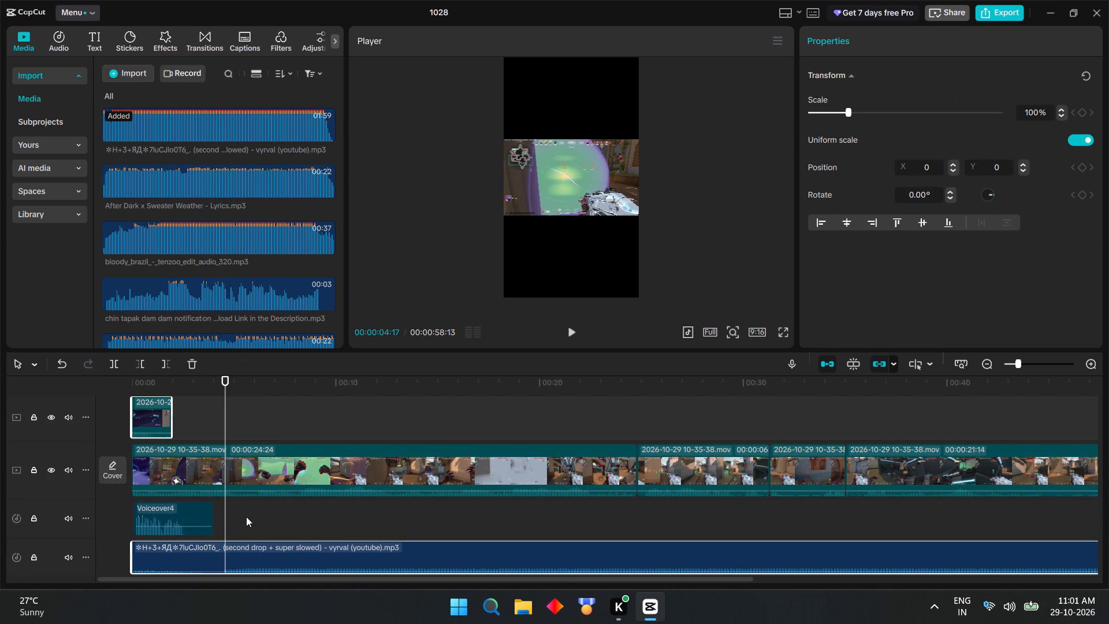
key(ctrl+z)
Move the vyrval music track to start at about 2 s, under the voiceover and second gameplay clip.
click(306, 485)
click(224, 515)
drag(194, 523, 223, 524)
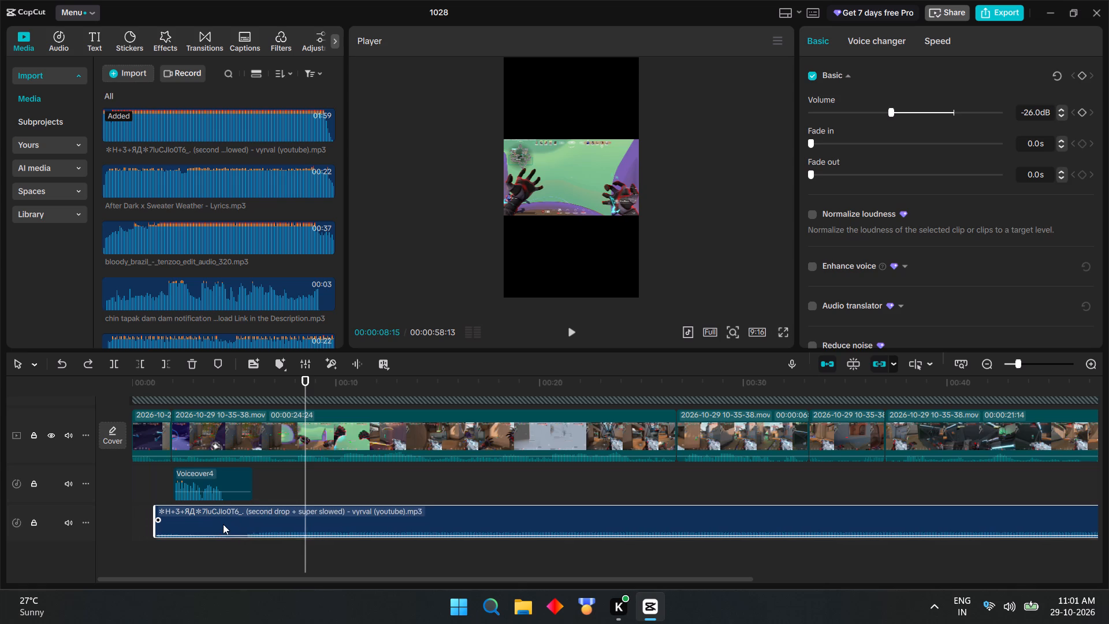
drag(223, 524, 239, 525)
Delete the short first gameplay clip from the main video track.
click(155, 438)
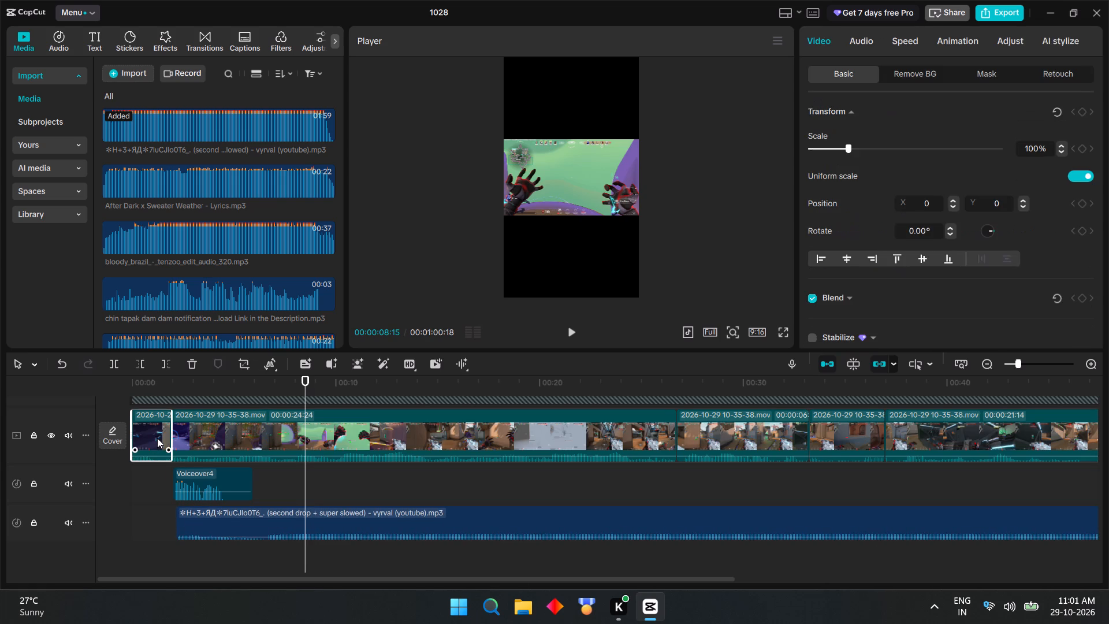
key(BackSpace)
Align the start of the vyrval music track with the very start of the timeline.
click(187, 518)
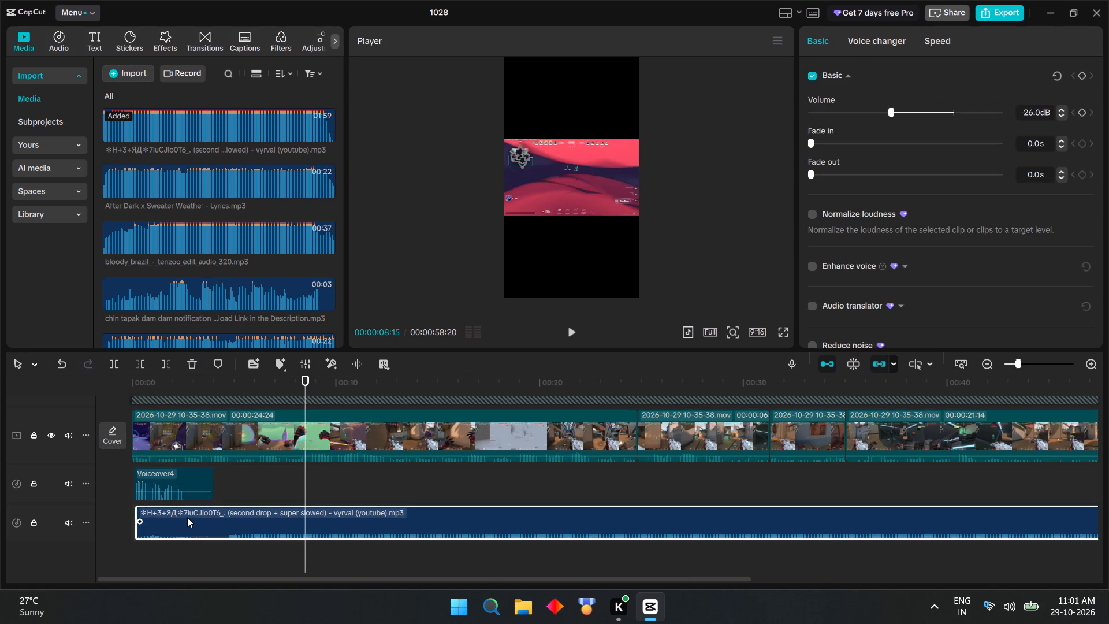
drag(187, 517, 162, 517)
Play the video from the very start to check the shortened opening and the clips that follow.
click(159, 567)
drag(159, 566, 24, 547)
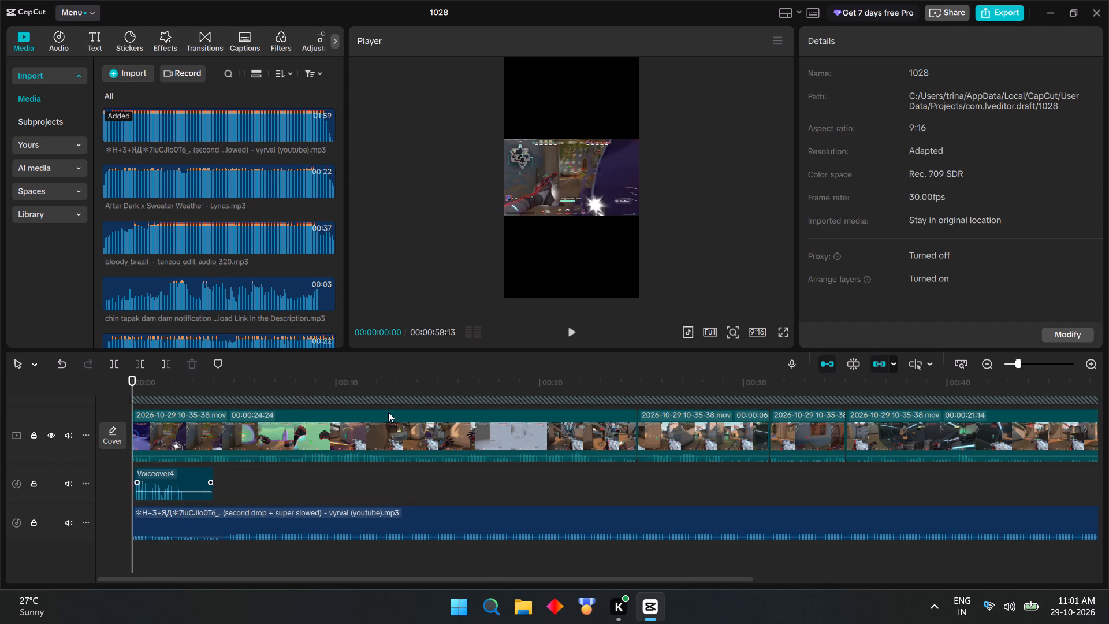
click(571, 331)
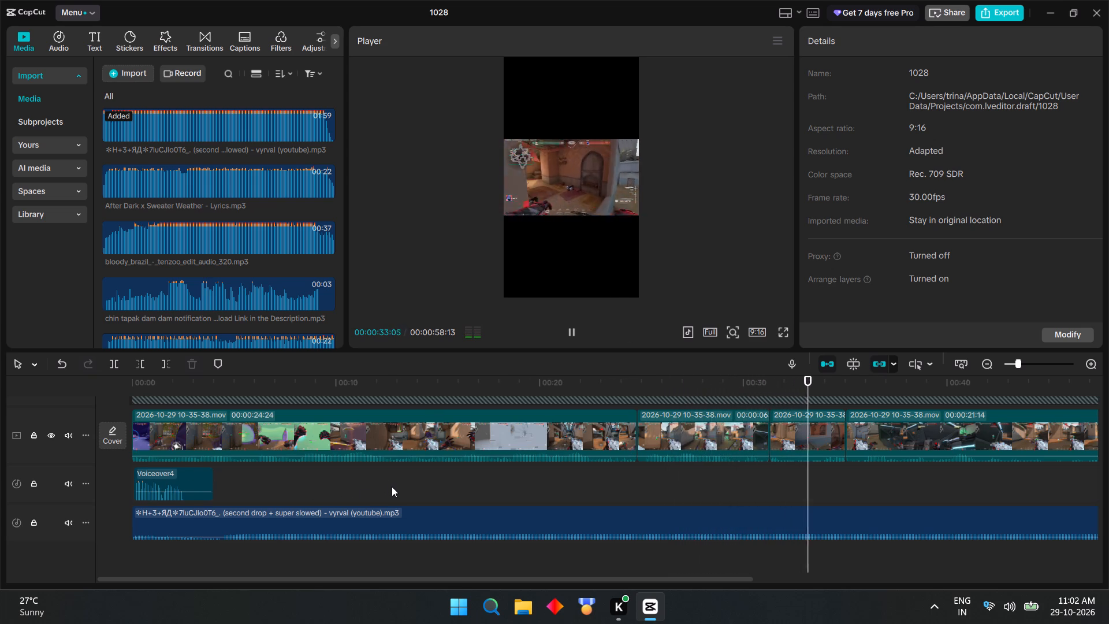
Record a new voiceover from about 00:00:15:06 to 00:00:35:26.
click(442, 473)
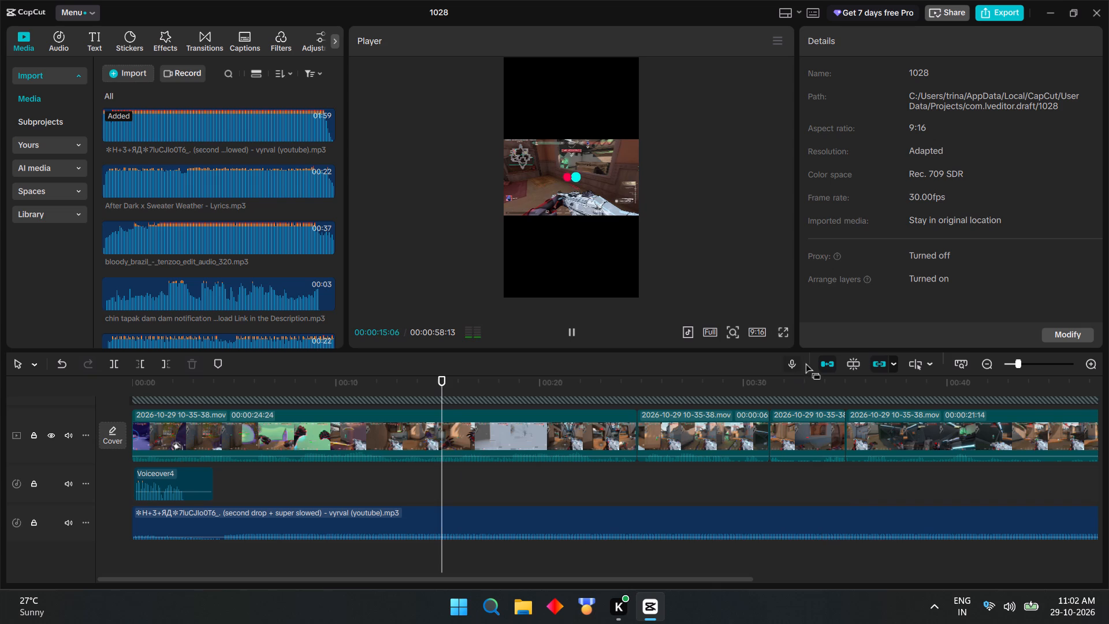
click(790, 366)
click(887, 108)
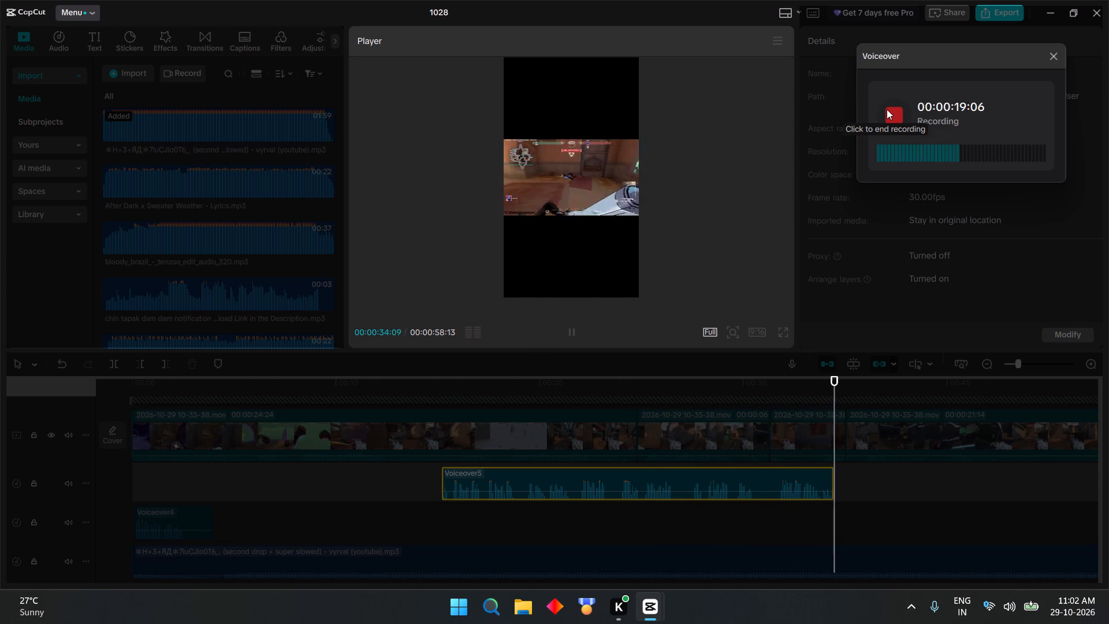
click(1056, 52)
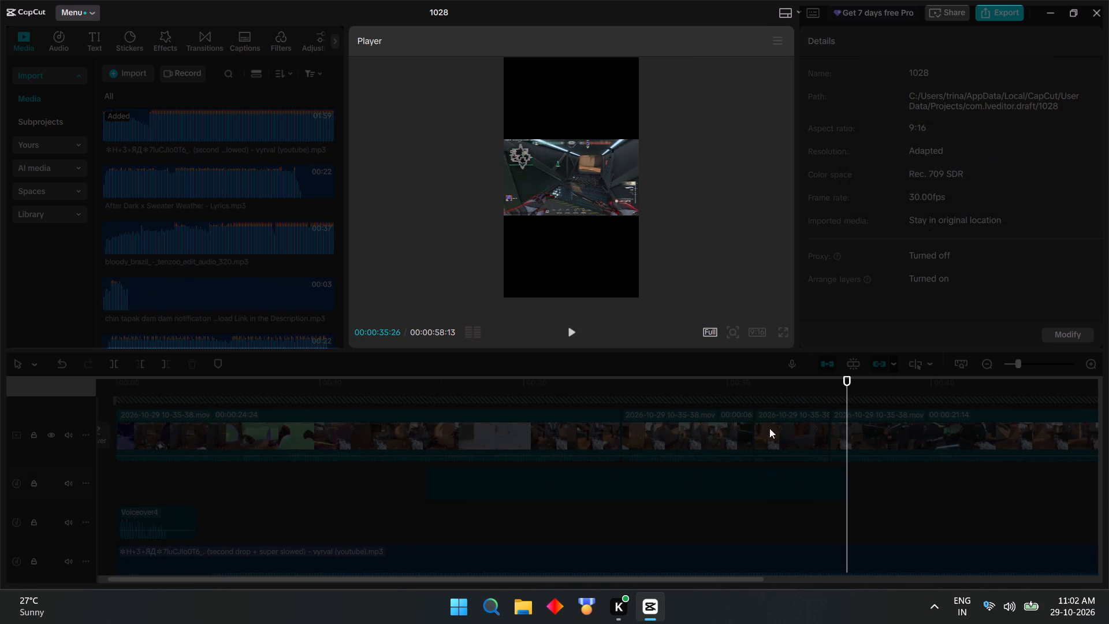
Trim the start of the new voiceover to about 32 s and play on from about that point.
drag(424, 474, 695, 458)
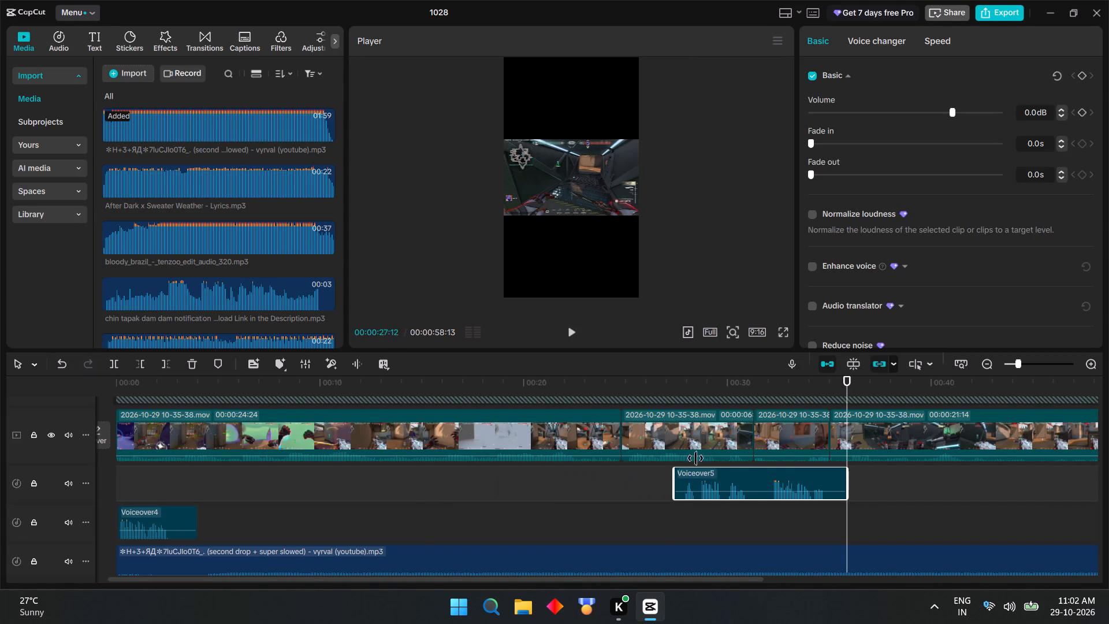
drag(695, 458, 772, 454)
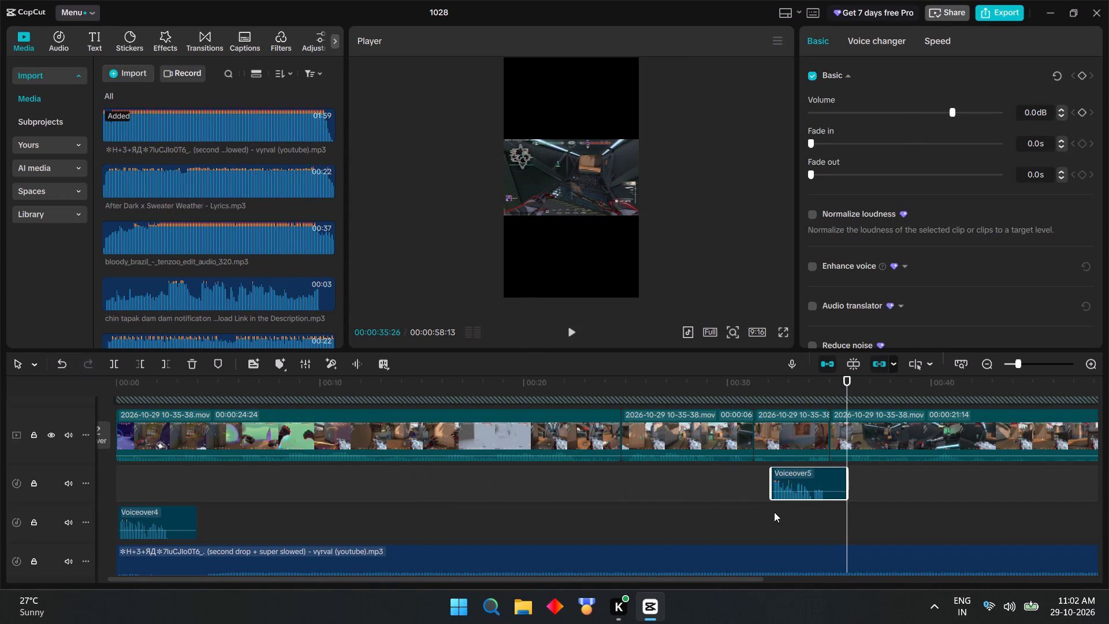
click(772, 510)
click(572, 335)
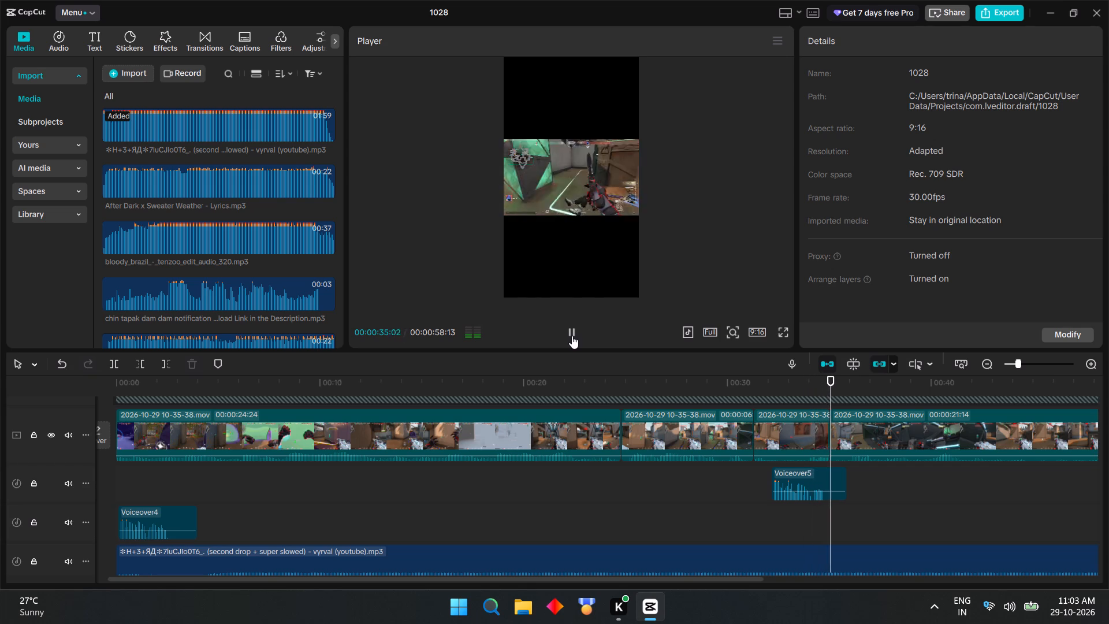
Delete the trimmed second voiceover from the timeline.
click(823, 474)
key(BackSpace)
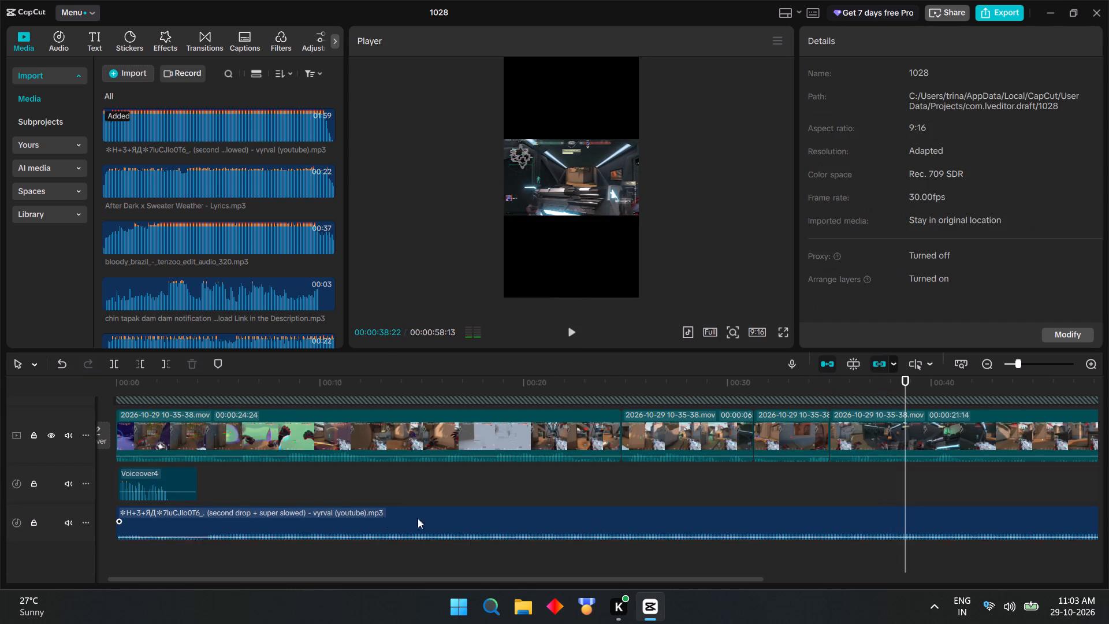
Record another voiceover over the gameplay from 00:00:07:07 to about 00:00:33:13.
click(265, 483)
click(794, 365)
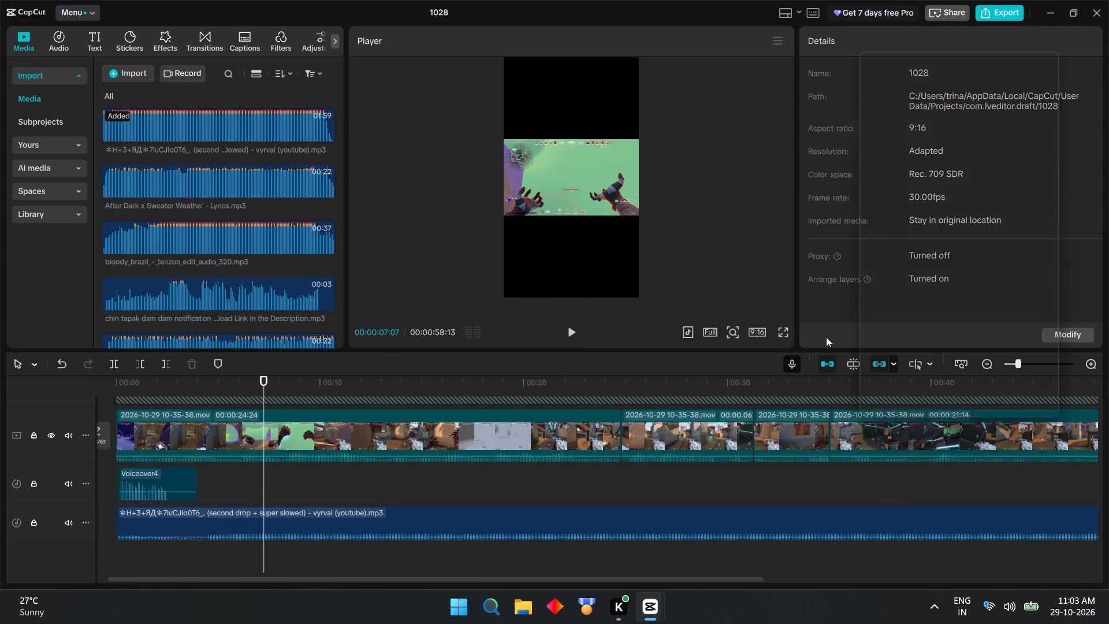
click(891, 116)
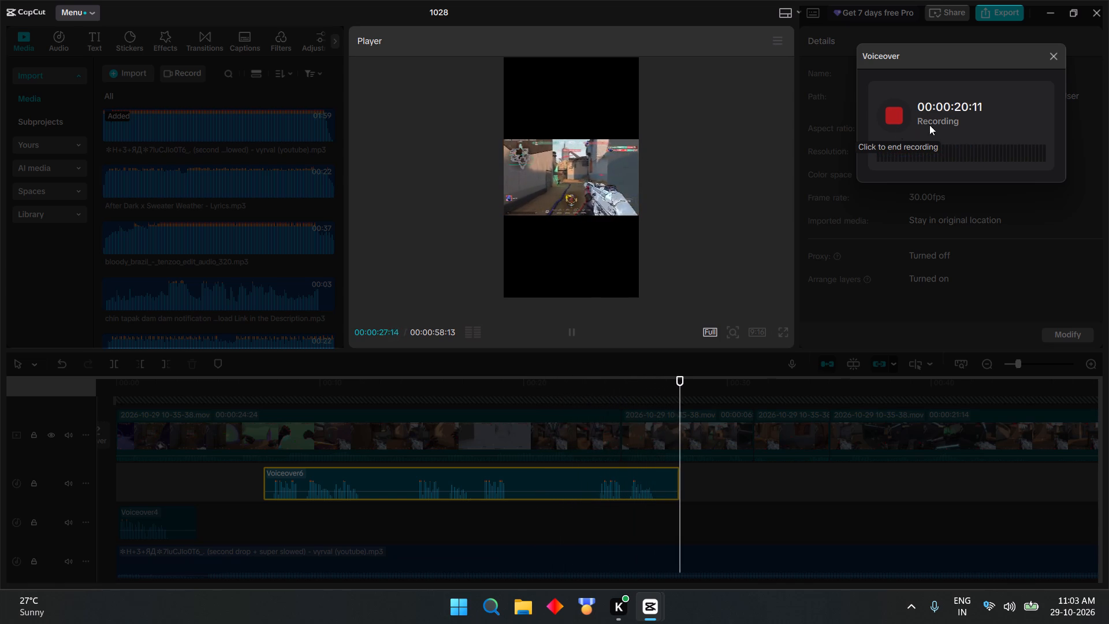
click(1055, 58)
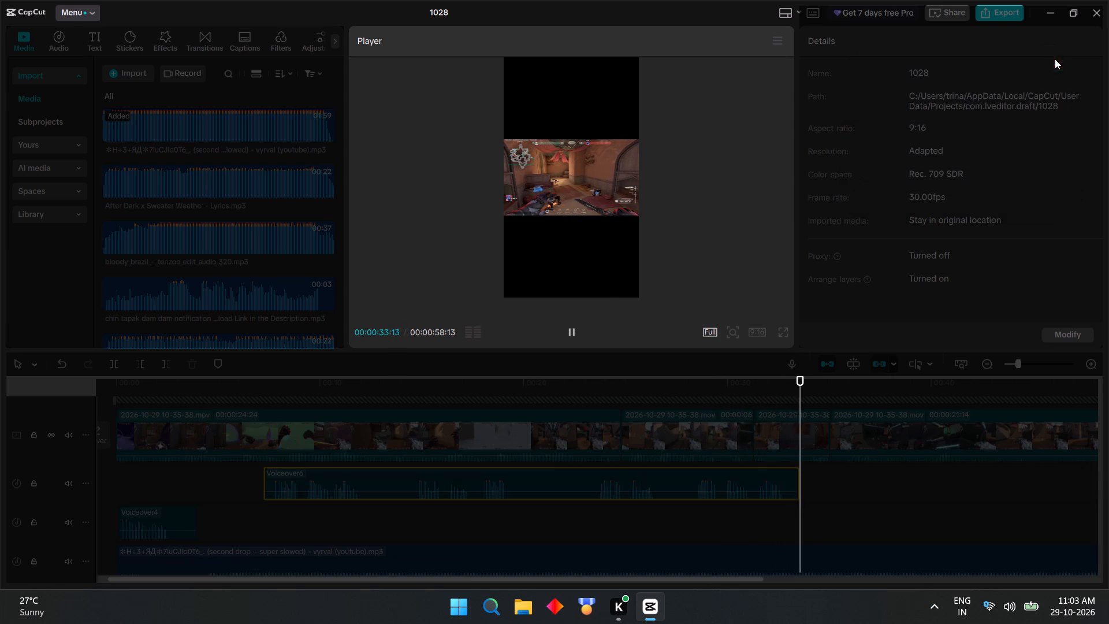
click(699, 507)
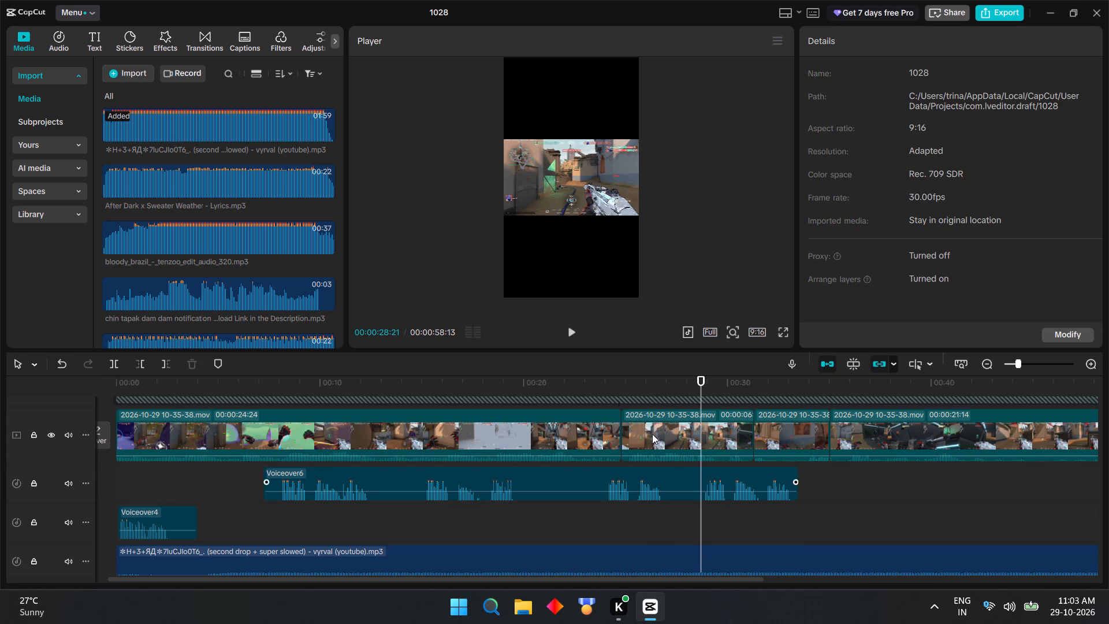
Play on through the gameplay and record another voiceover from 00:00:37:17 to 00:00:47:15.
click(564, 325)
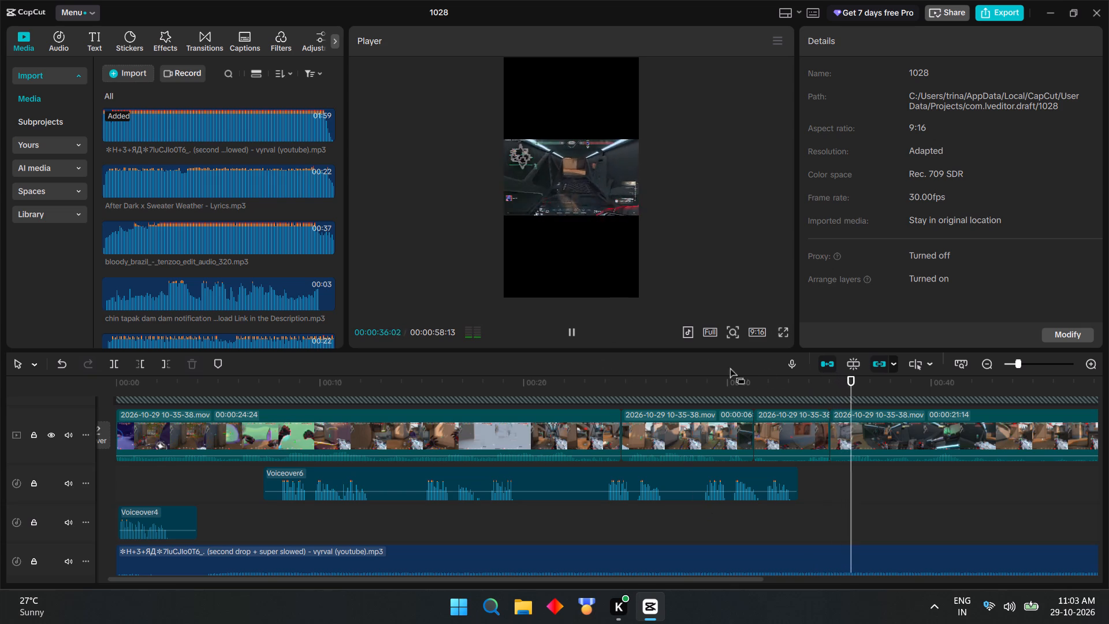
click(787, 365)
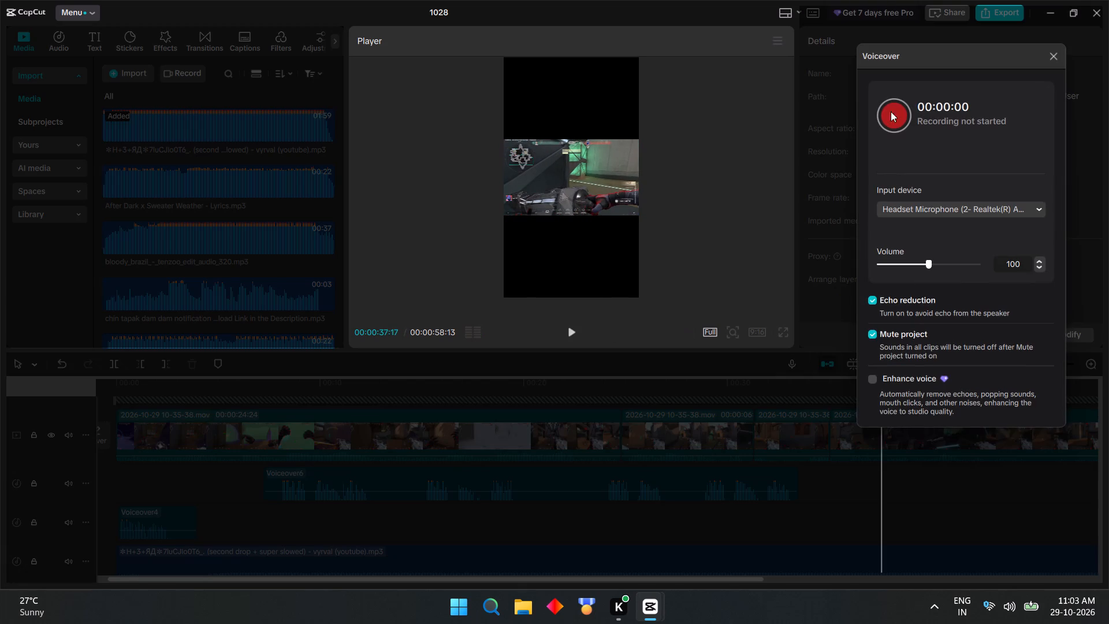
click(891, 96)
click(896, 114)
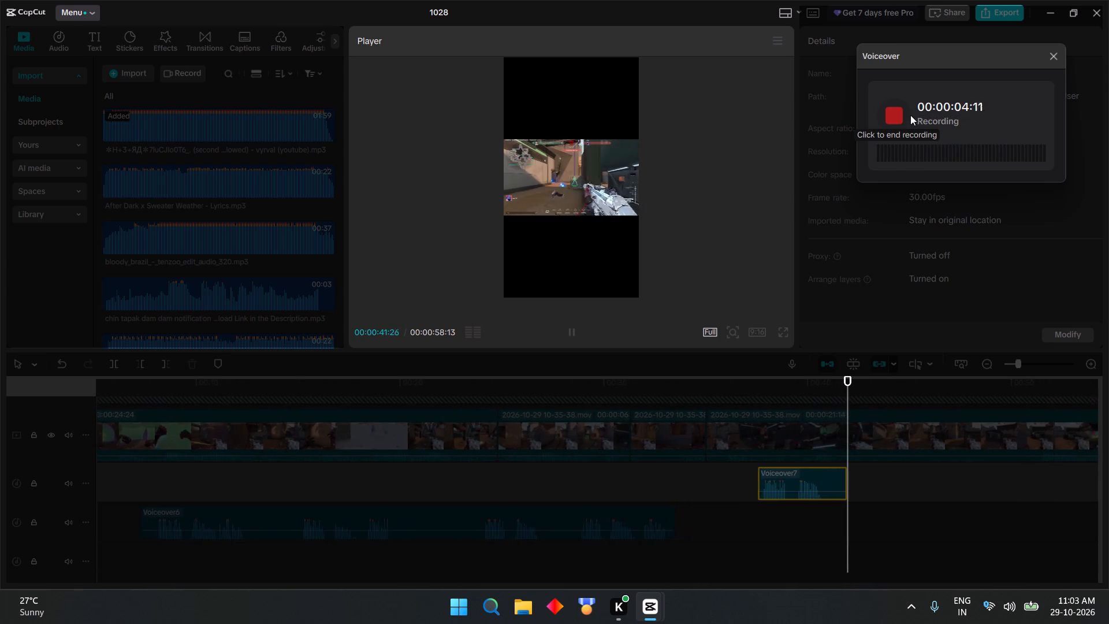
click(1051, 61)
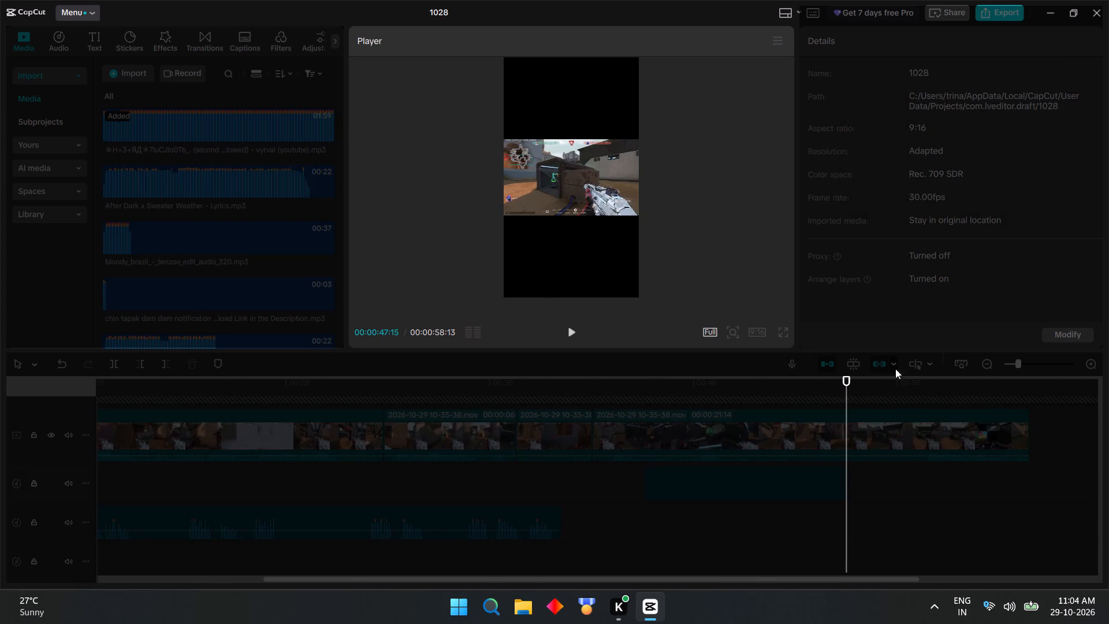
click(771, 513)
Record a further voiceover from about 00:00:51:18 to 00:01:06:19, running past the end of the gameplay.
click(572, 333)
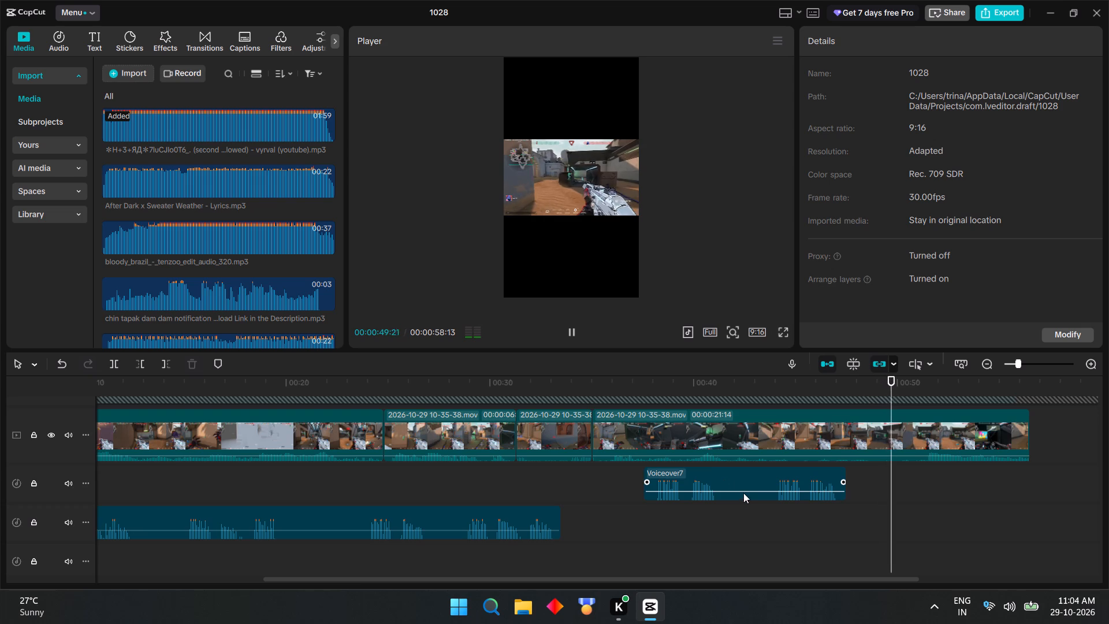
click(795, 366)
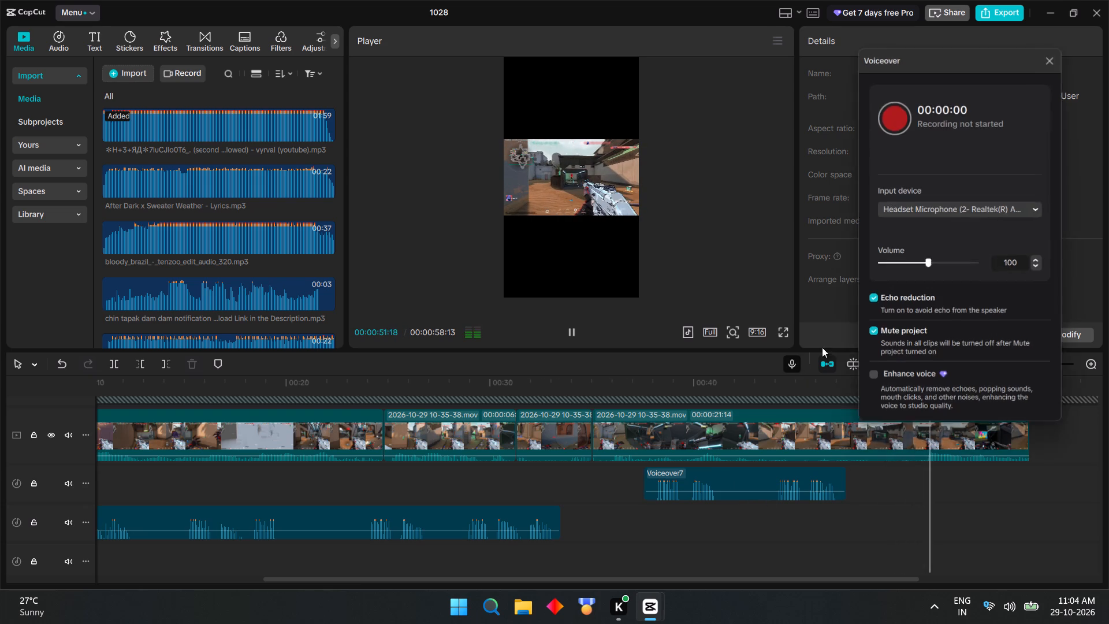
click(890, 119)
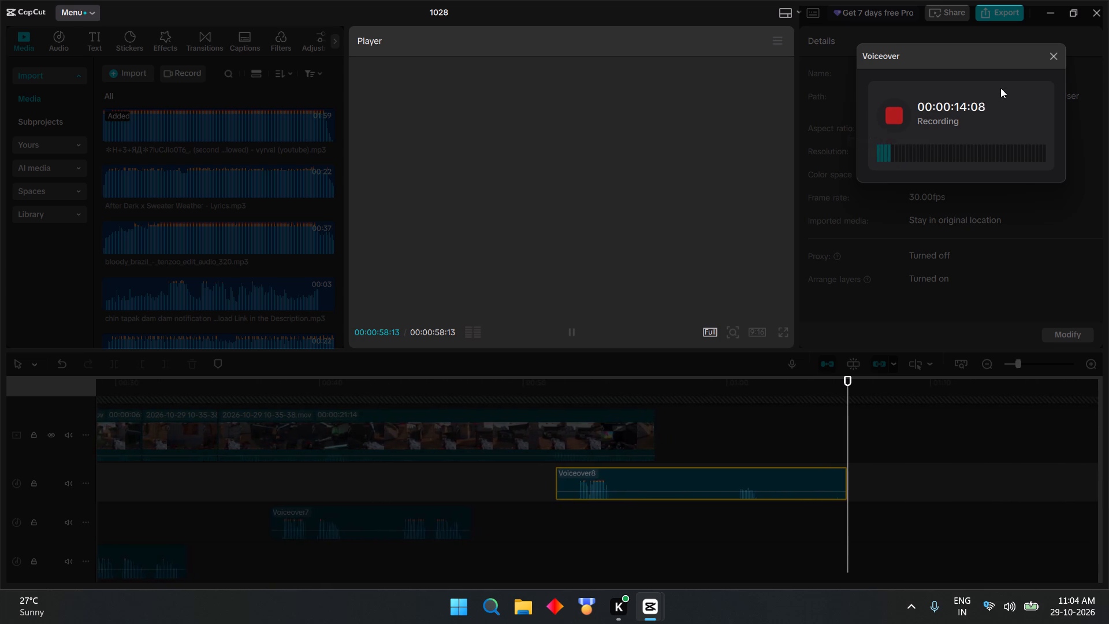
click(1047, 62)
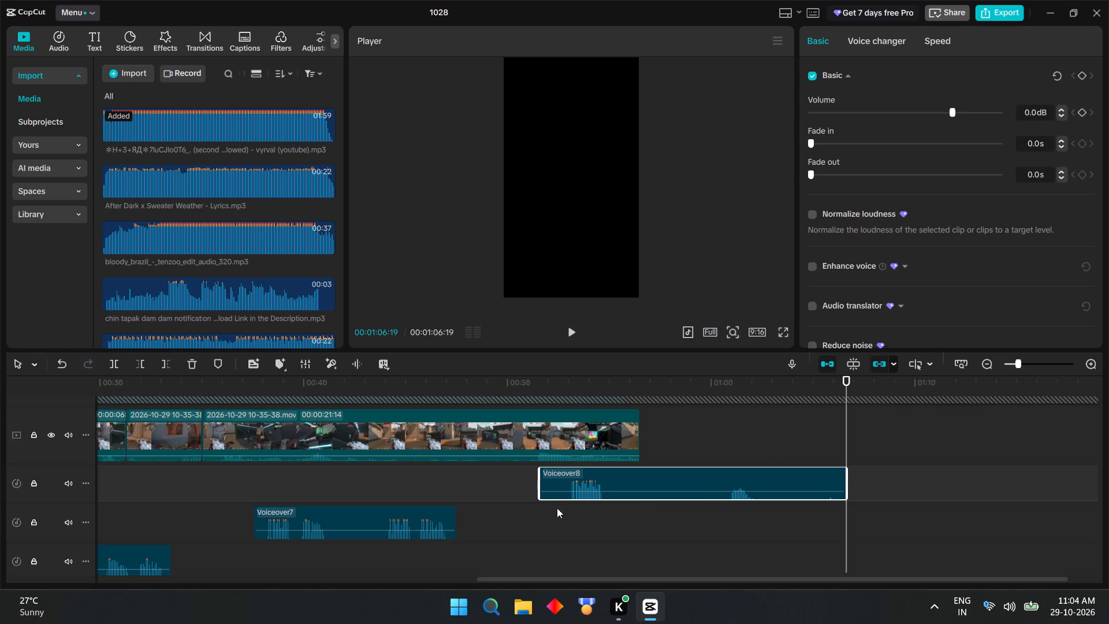
Play back the ending section, and delete the Voiceover6 and Voiceover7 clips together from the timeline.
click(570, 505)
click(572, 333)
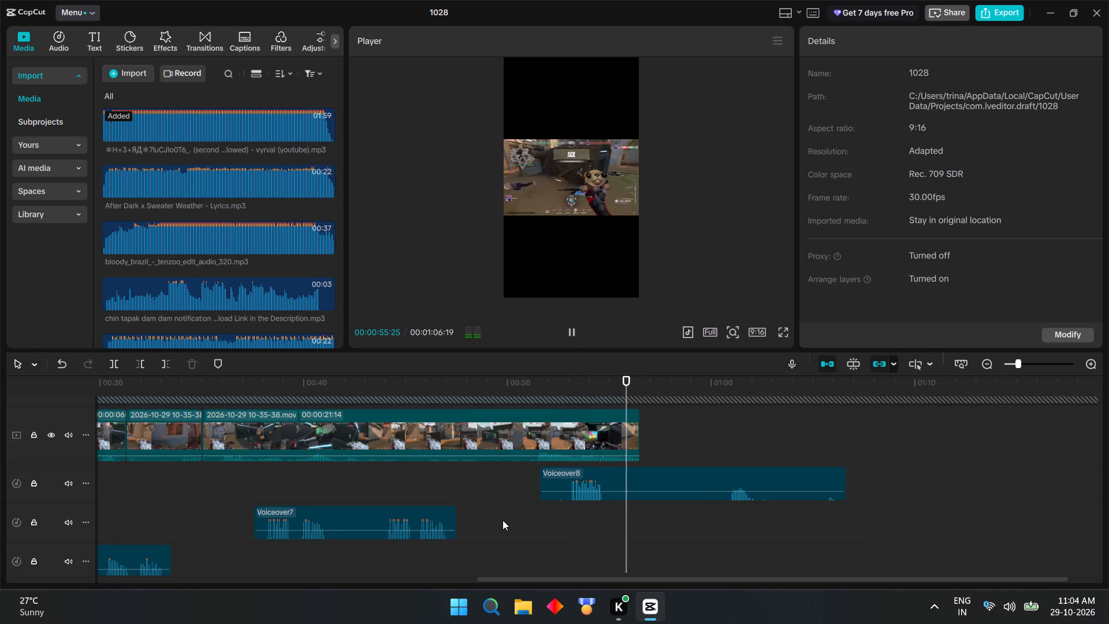
scroll(493, 508, down, 2)
ctrl+scroll(520, 497, down, 4)
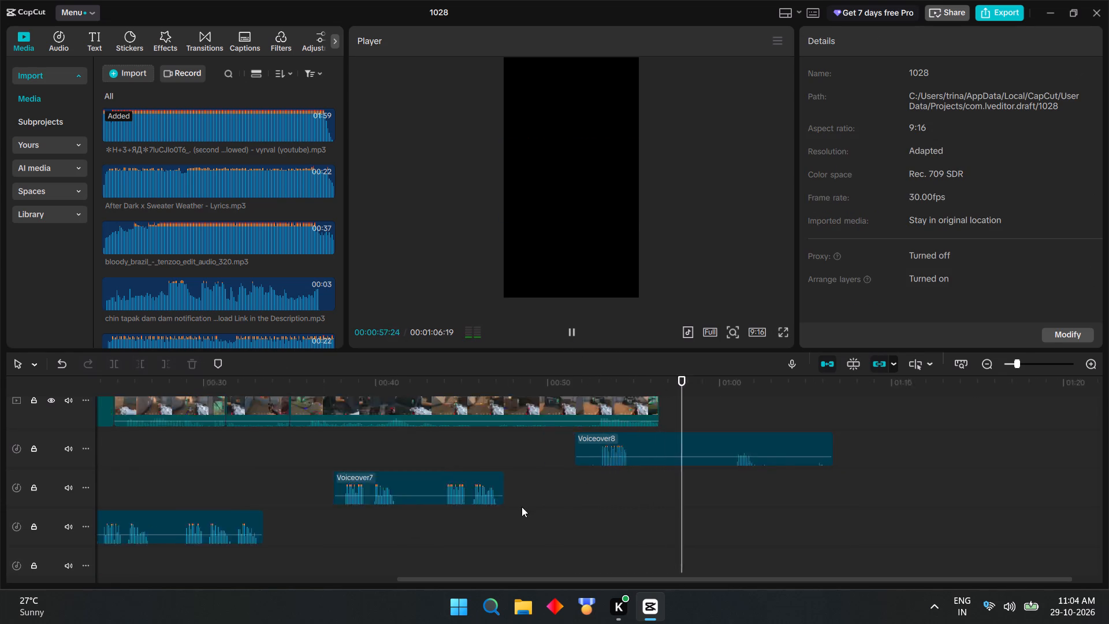
ctrl+scroll(522, 507, down, 8)
drag(462, 488, 214, 545)
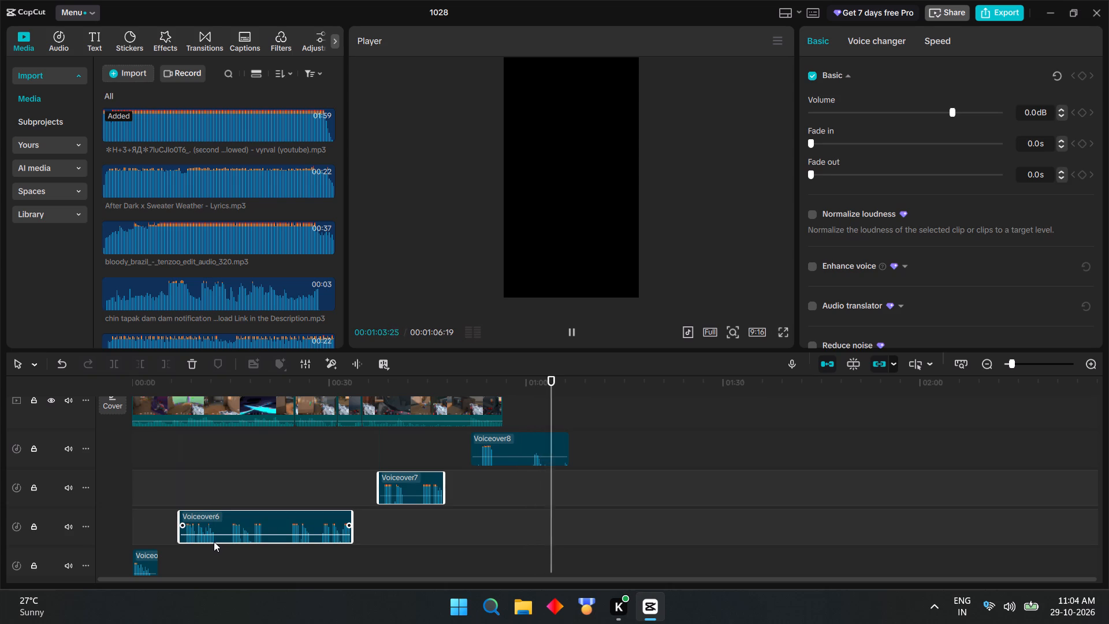
key(BackSpace)
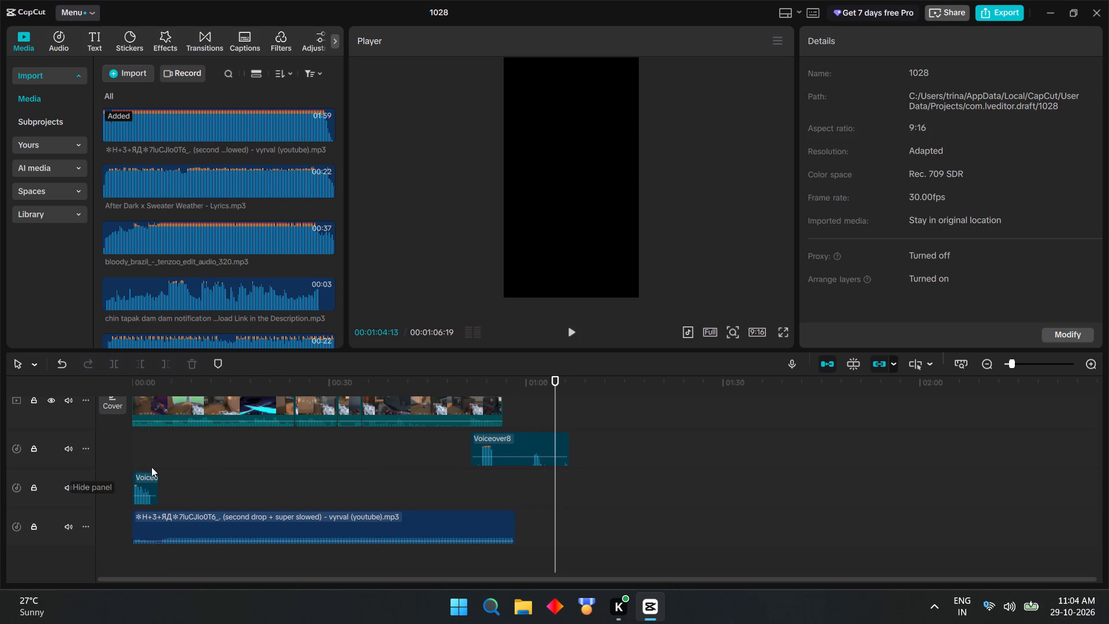
Replay the opening and record a new voiceover from 00:00:03:00 to about 00:00:07:25.
click(154, 465)
drag(154, 464, 94, 464)
click(576, 327)
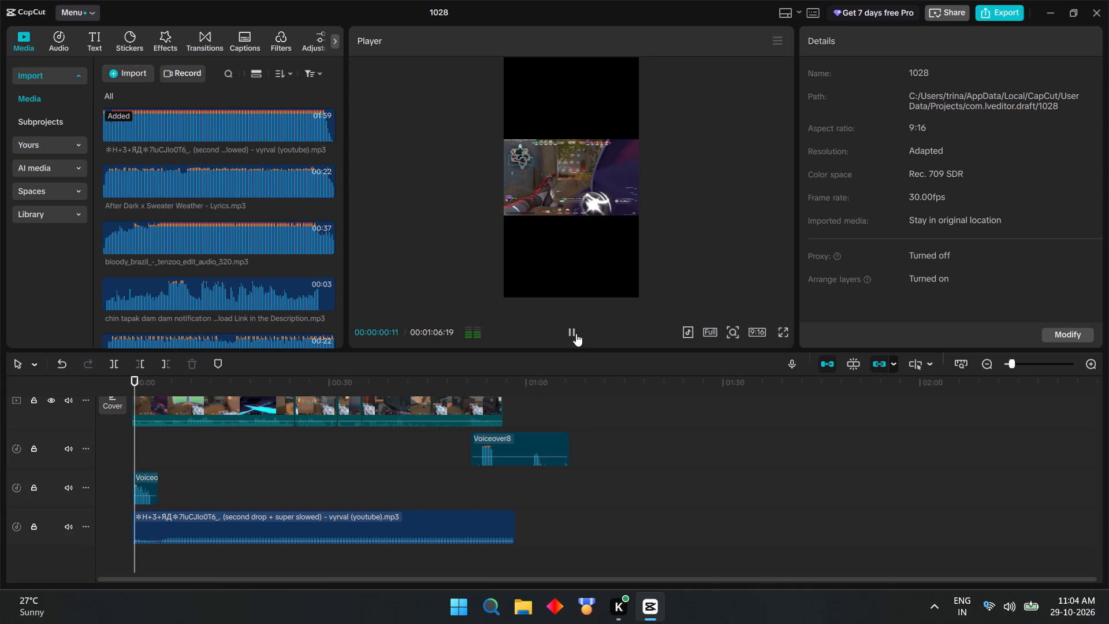
click(482, 473)
drag(482, 473, 481, 473)
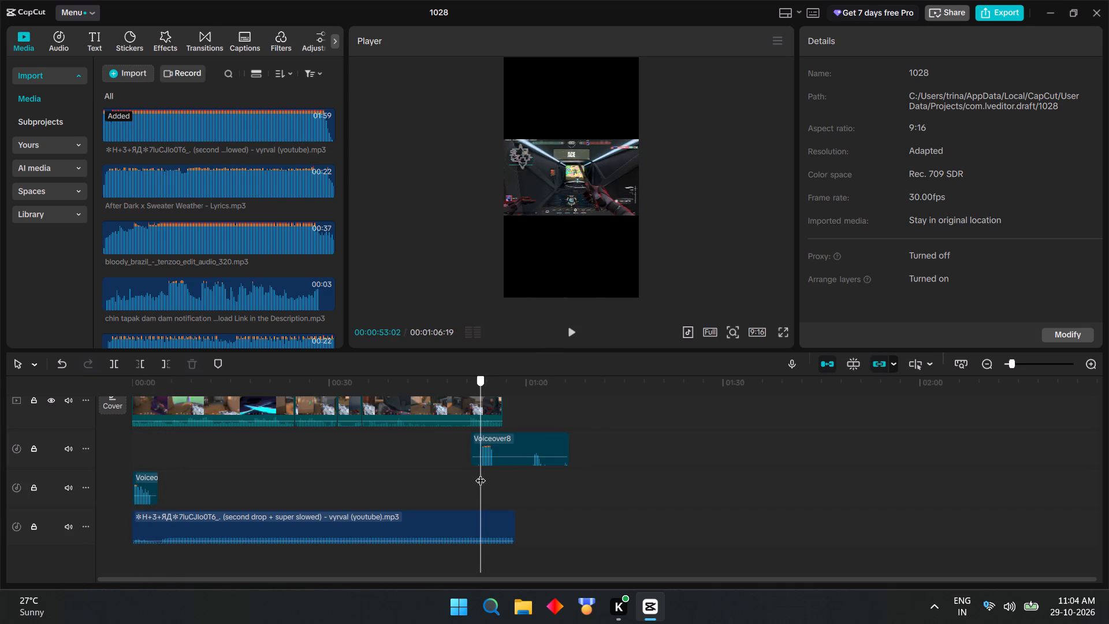
drag(481, 473, 152, 452)
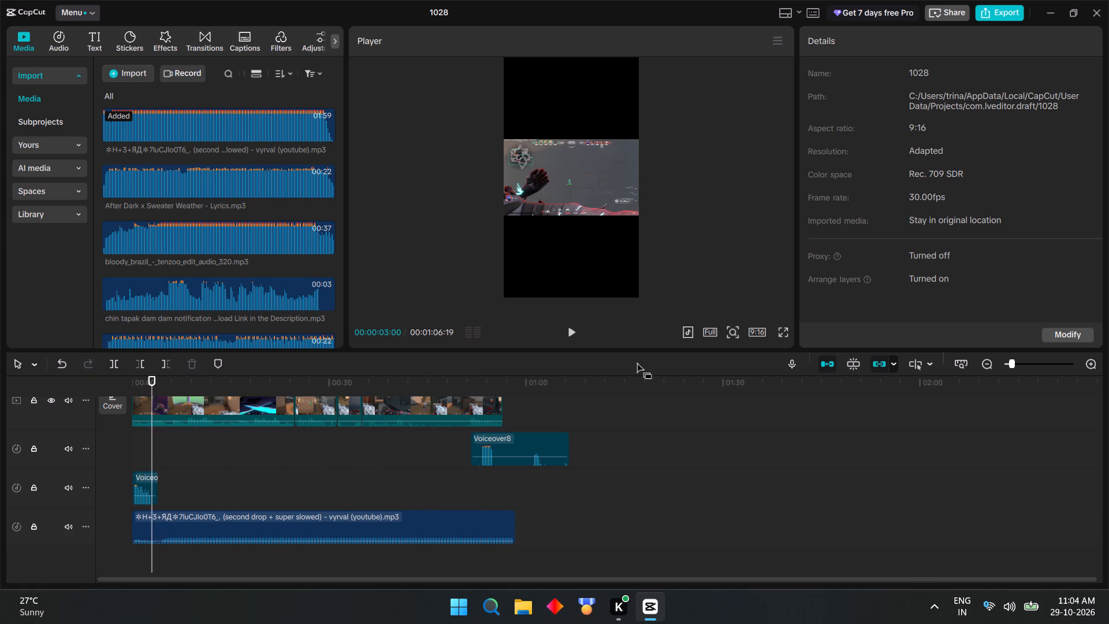
click(785, 366)
click(886, 114)
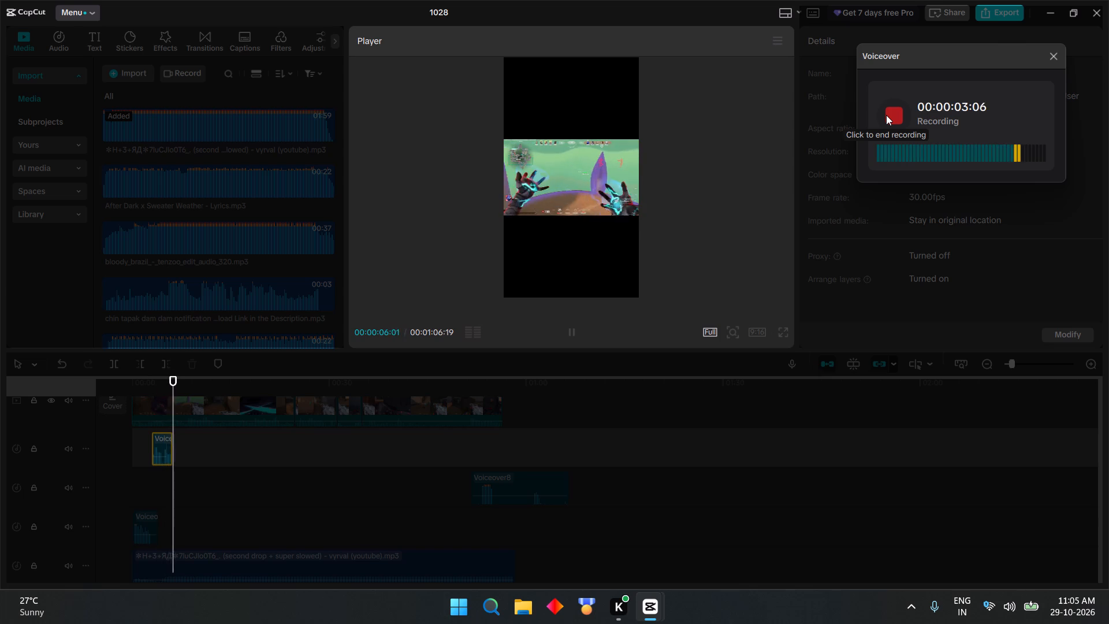
click(1056, 62)
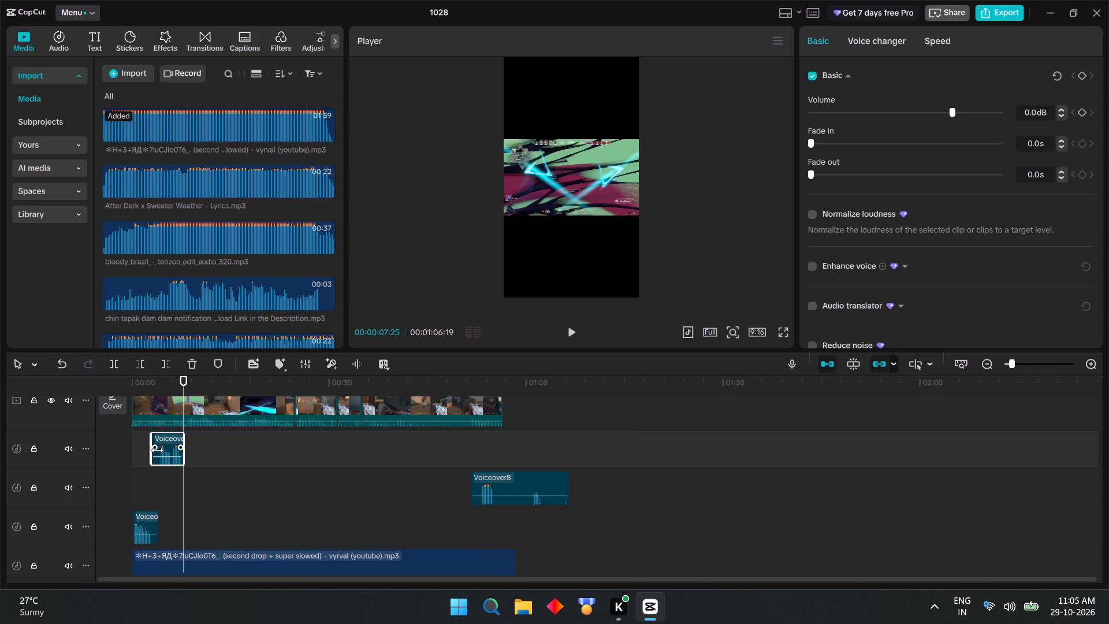
Place the new voiceover on the track beneath the opening one, overlapping its end from about 1.9 s, and check it in playback.
drag(157, 442, 162, 531)
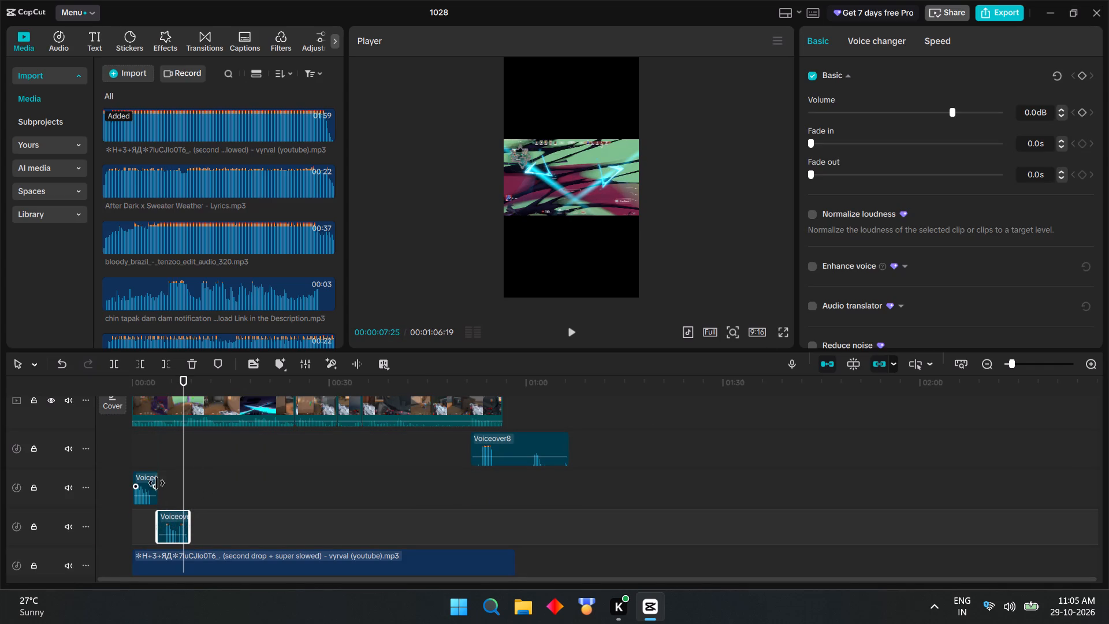
ctrl+scroll(157, 481, up, 11)
click(129, 452)
drag(131, 449, 36, 454)
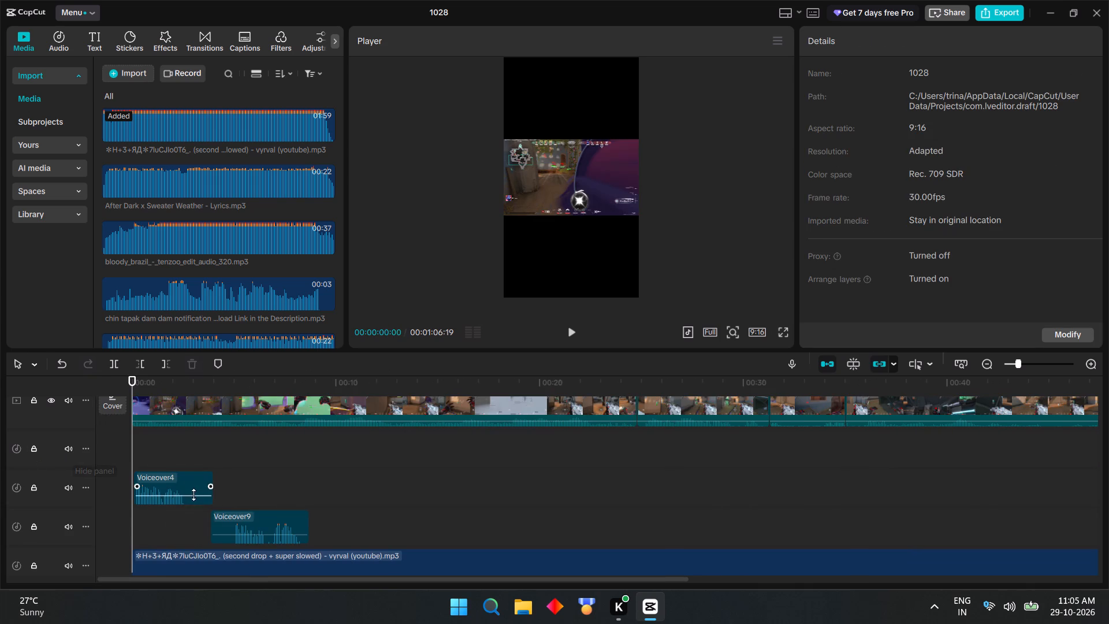
drag(214, 522, 196, 525)
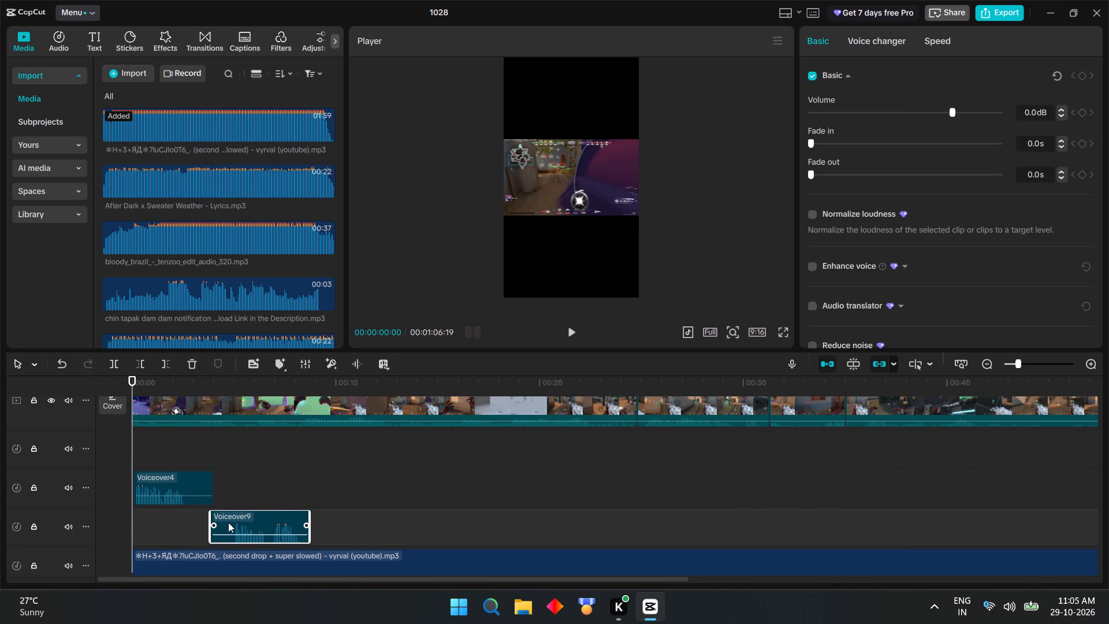
drag(228, 525, 205, 528)
click(161, 460)
drag(161, 460, 16, 447)
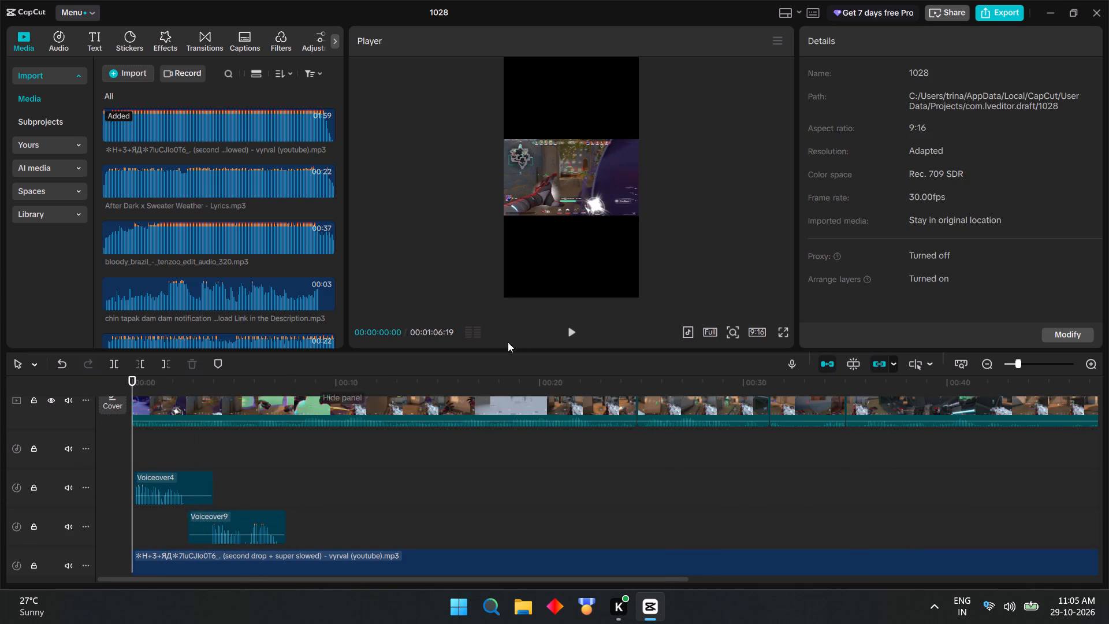
click(572, 336)
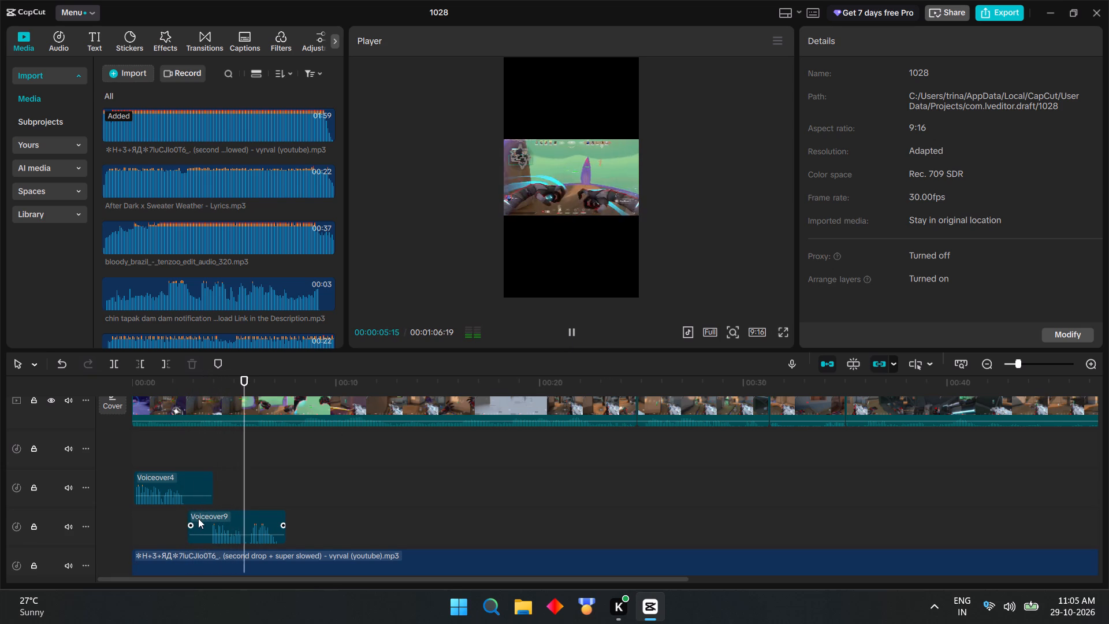
drag(199, 518, 181, 521)
click(187, 458)
drag(187, 457, 47, 458)
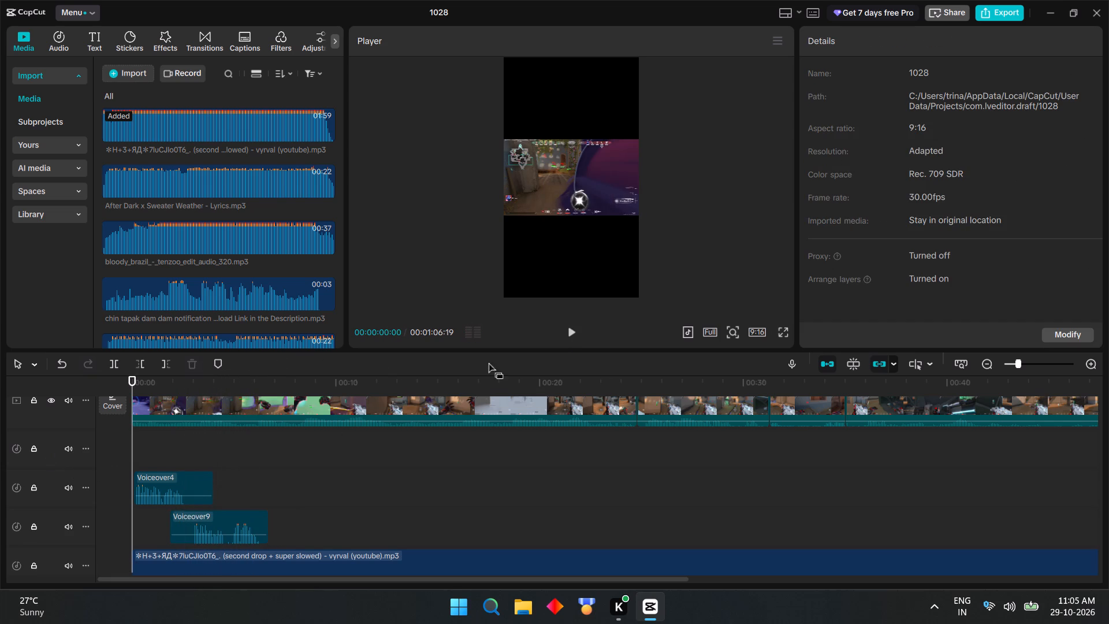
click(567, 326)
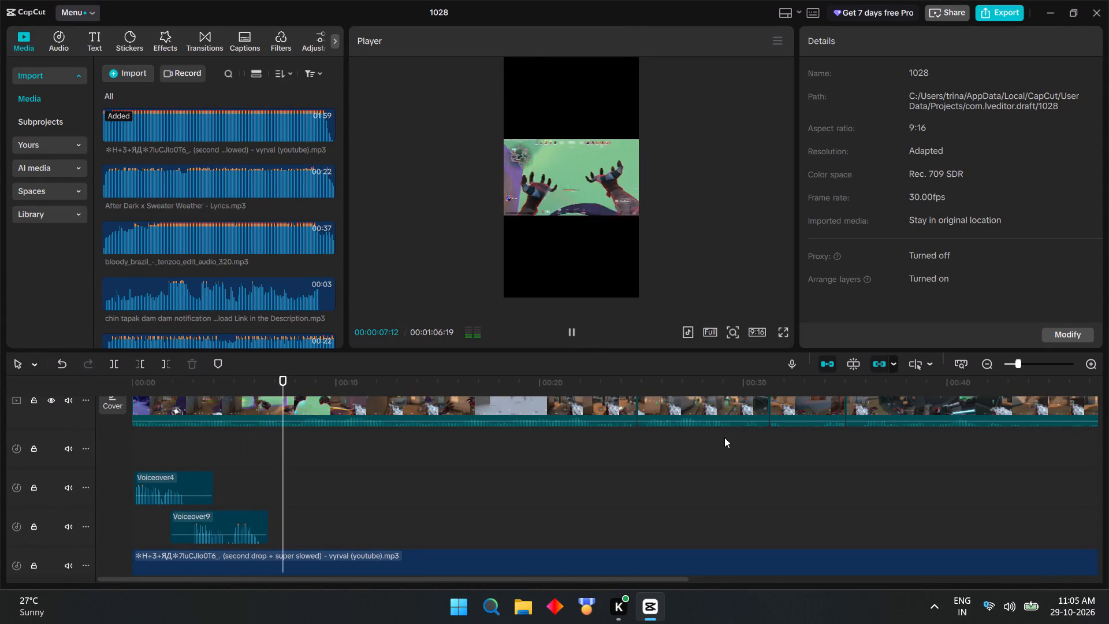
Delete the voiceover that runs past the end of the gameplay.
ctrl+scroll(695, 466, down, 11)
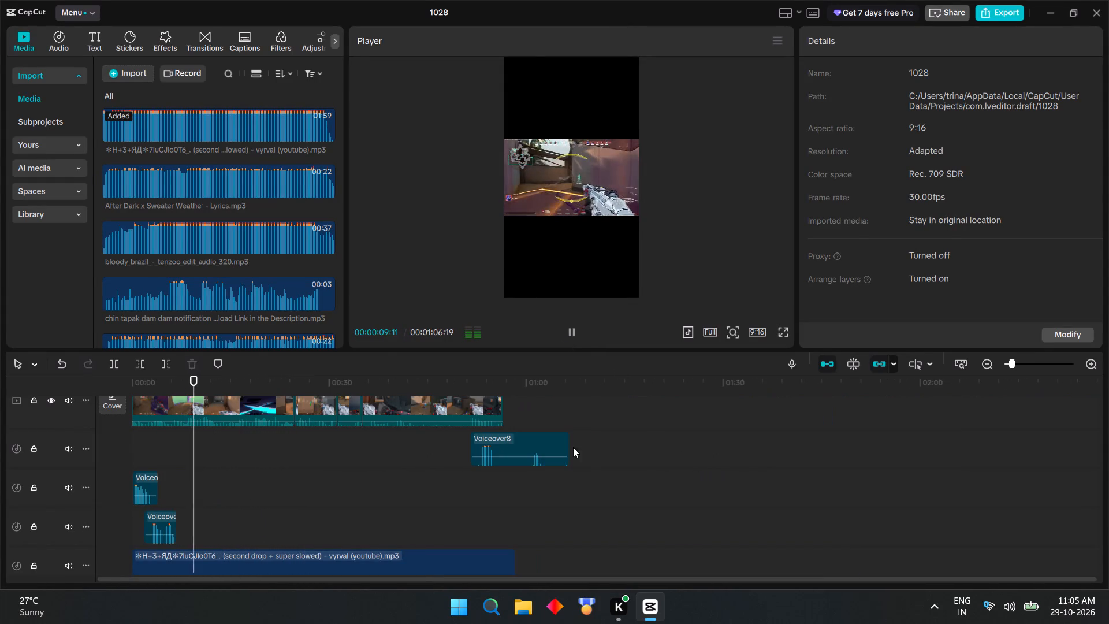
click(524, 445)
key(BackSpace)
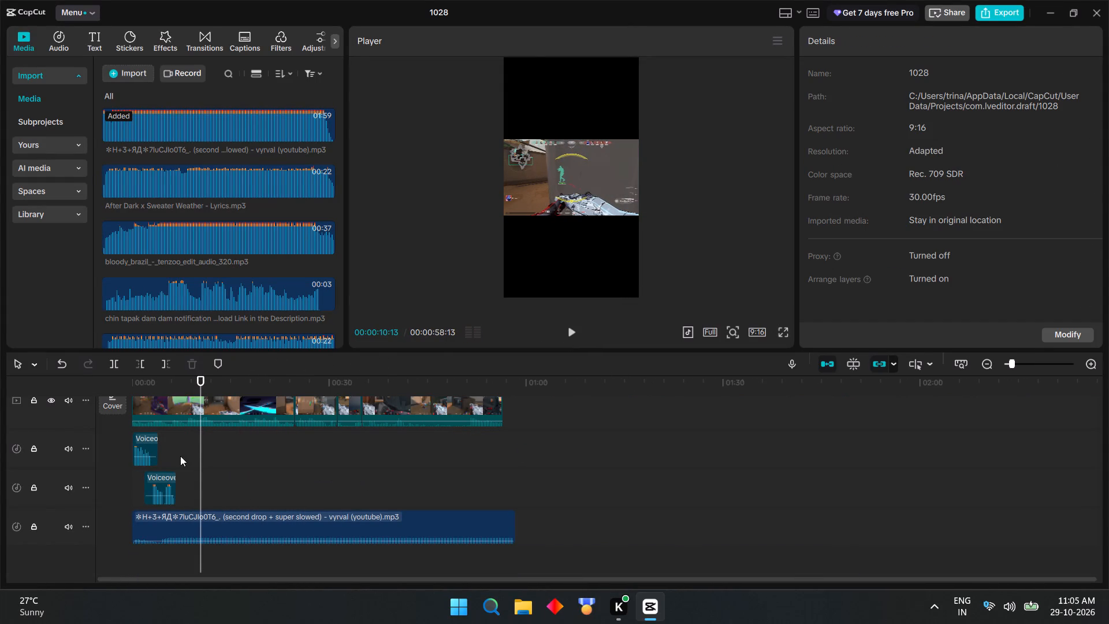
Move the second voiceover earlier so it starts at about 1.5 s, closer to the end of the opening speech.
click(170, 452)
drag(170, 452, 41, 455)
ctrl+scroll(230, 462, up, 20)
ctrl+scroll(230, 462, up, 1)
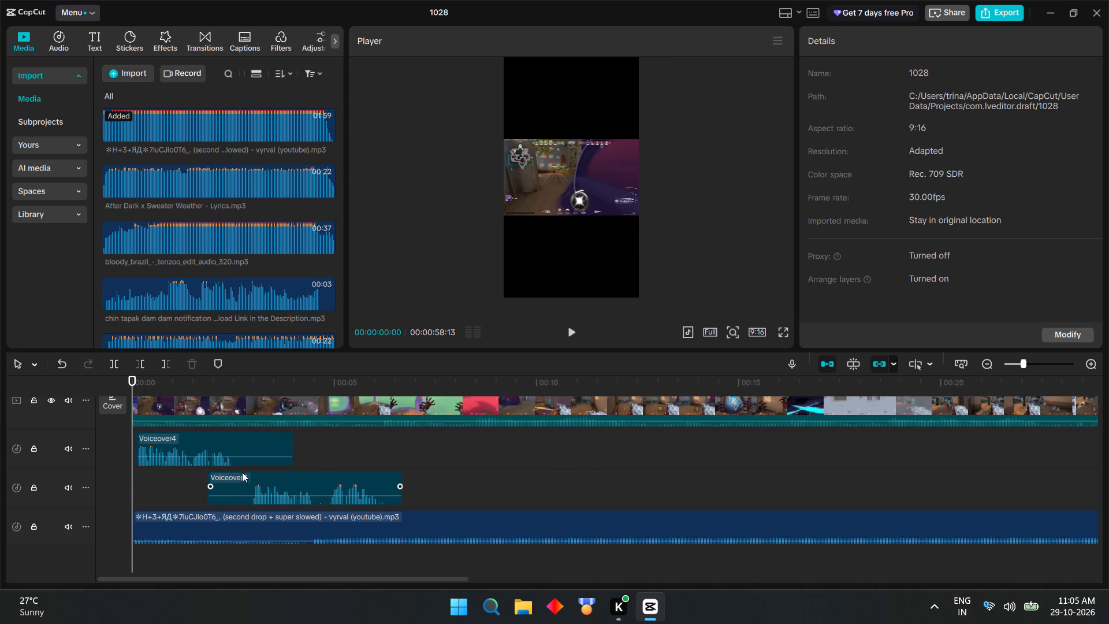
ctrl+scroll(188, 451, up, 11)
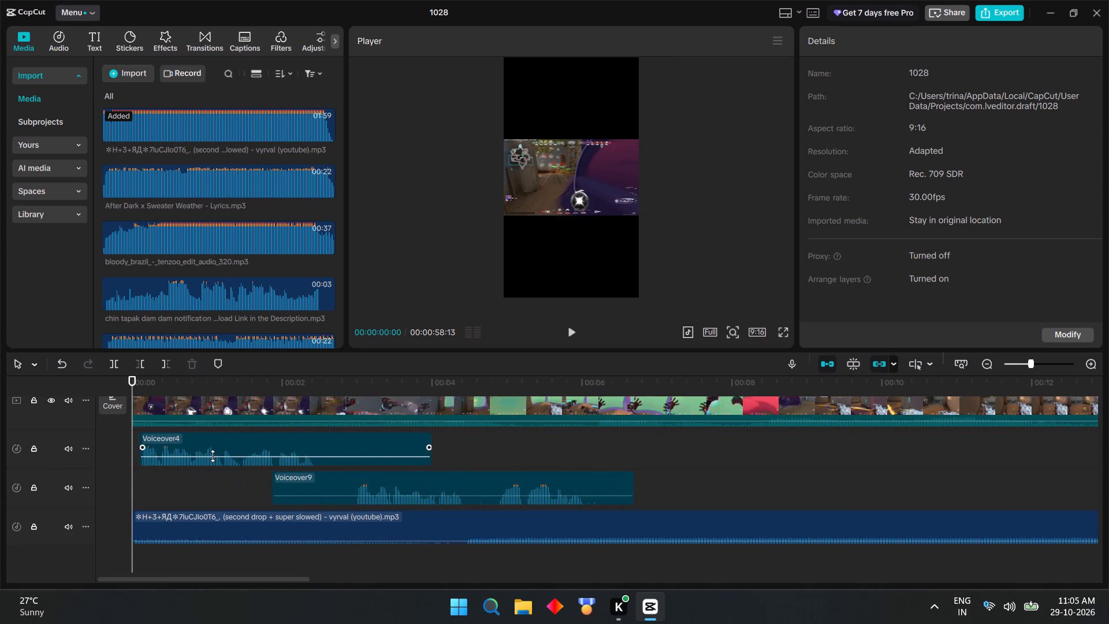
drag(343, 480, 315, 480)
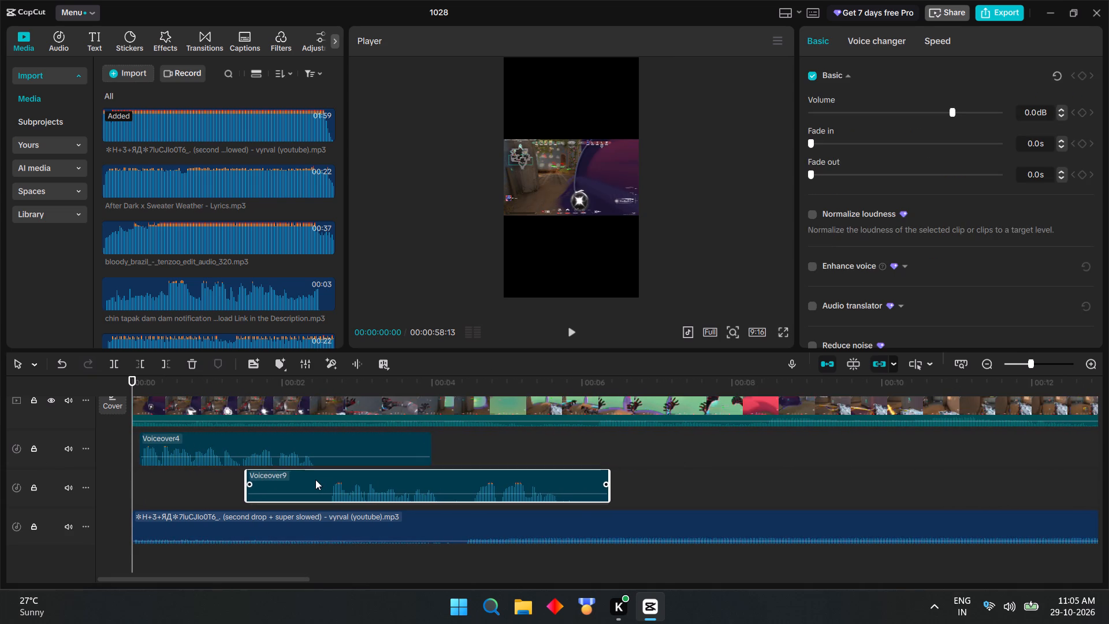
drag(315, 480, 312, 481)
Shift both voiceovers earlier together so the opening one starts at 00:00:00:00, and return the playhead to the start.
drag(619, 443, 360, 484)
drag(371, 448, 345, 450)
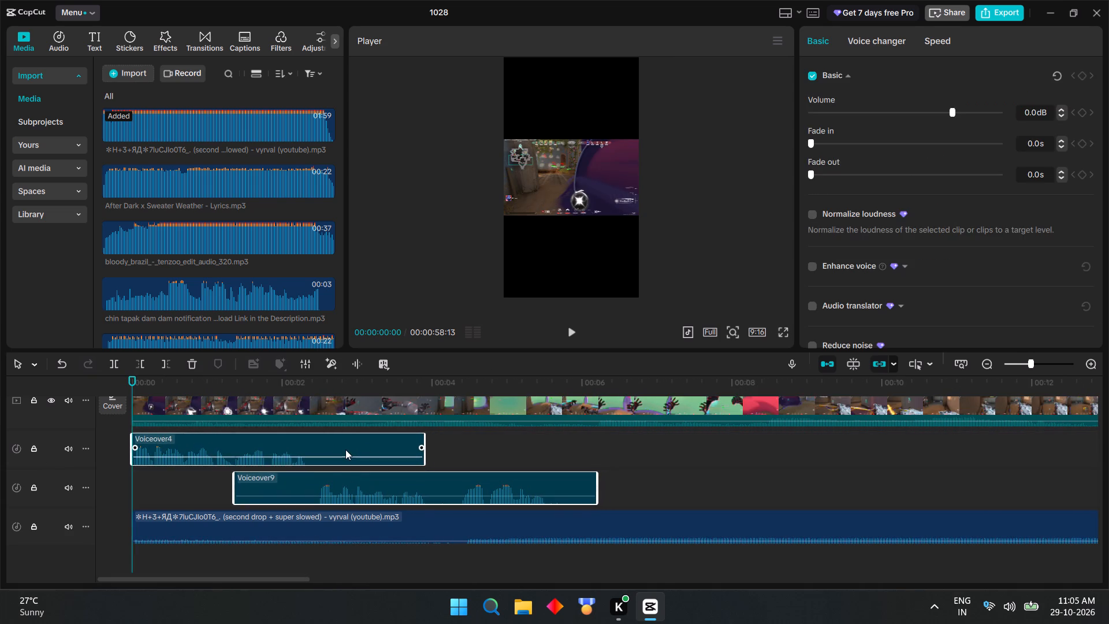
drag(345, 450, 336, 451)
click(197, 480)
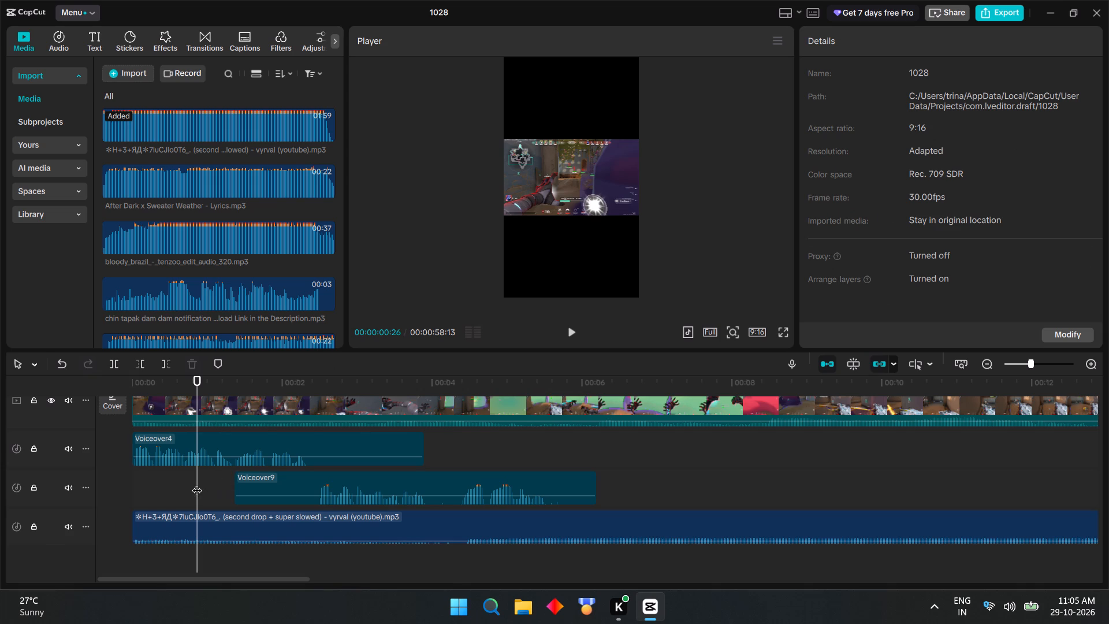
drag(197, 483, 131, 484)
Raise the opening voiceover's volume to 0.3 dB.
click(307, 442)
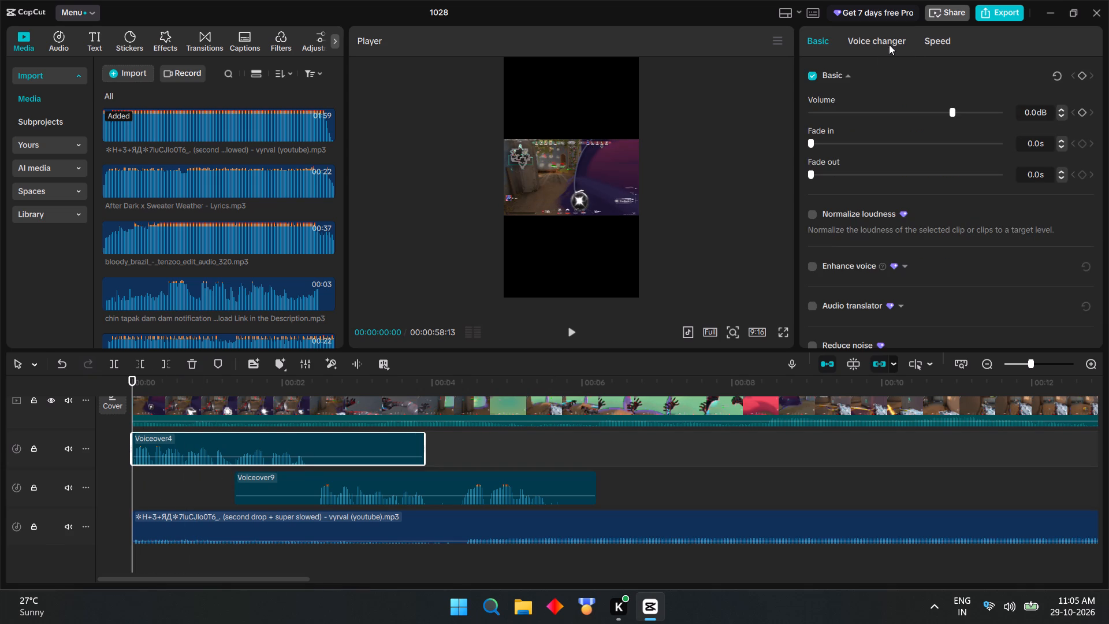
click(939, 44)
click(798, 42)
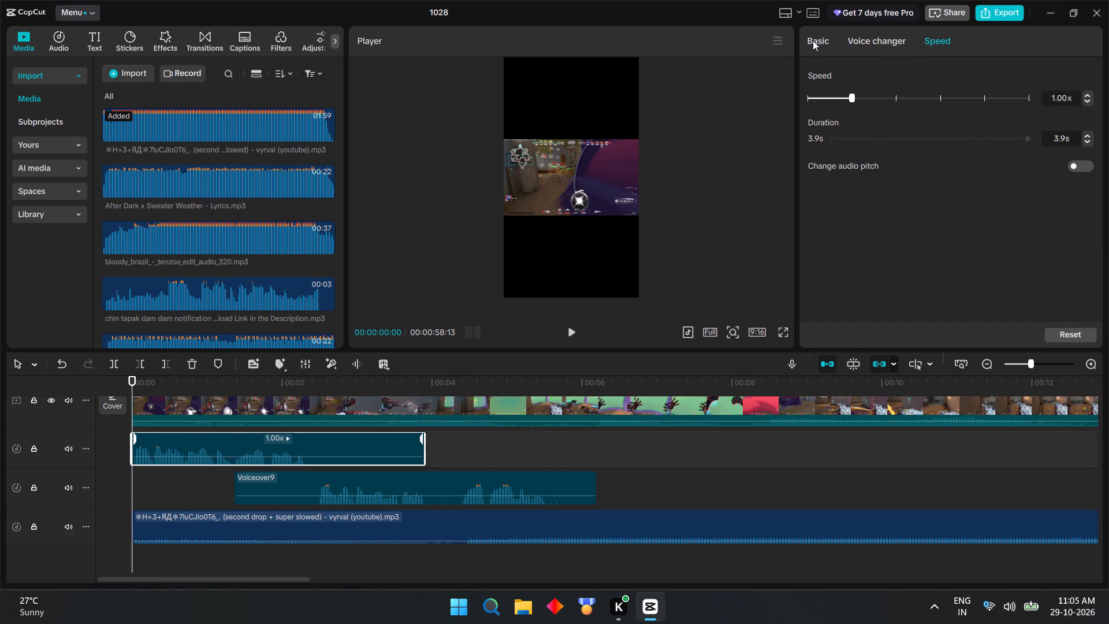
click(813, 40)
click(1062, 110)
double_click(1062, 110)
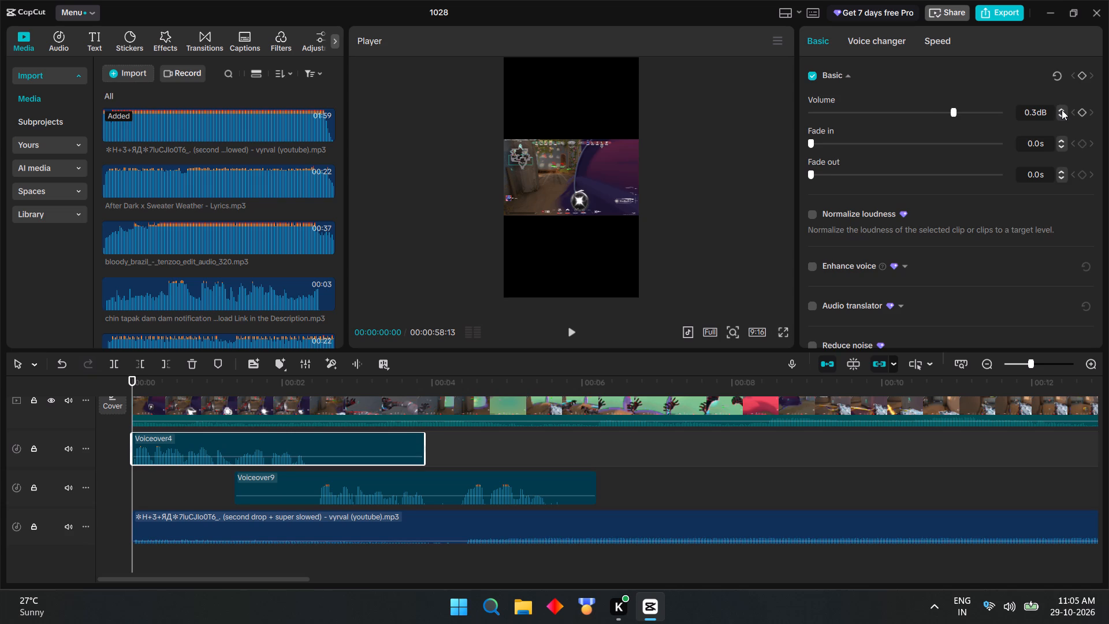
Split the opening voiceover at 00:00:01:11, where the second voiceover begins.
click(235, 476)
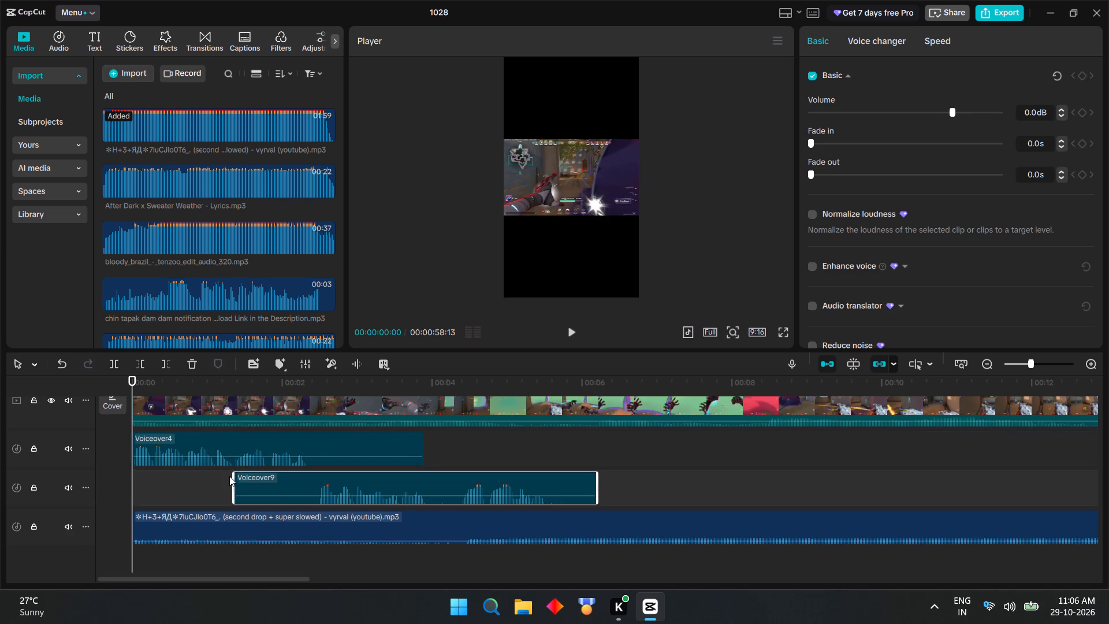
click(229, 476)
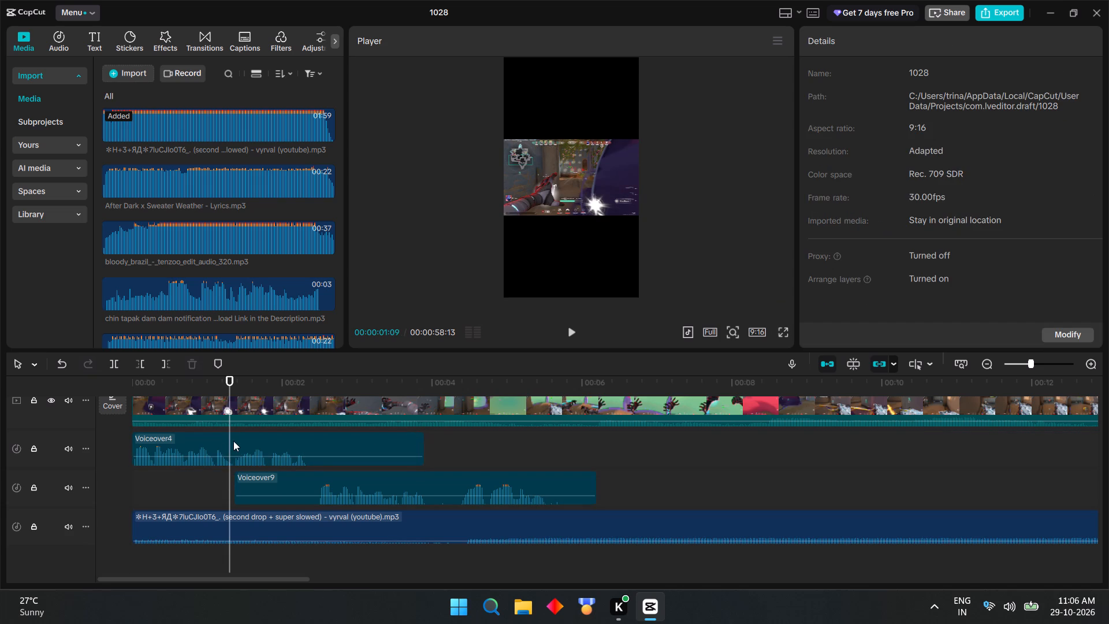
click(230, 499)
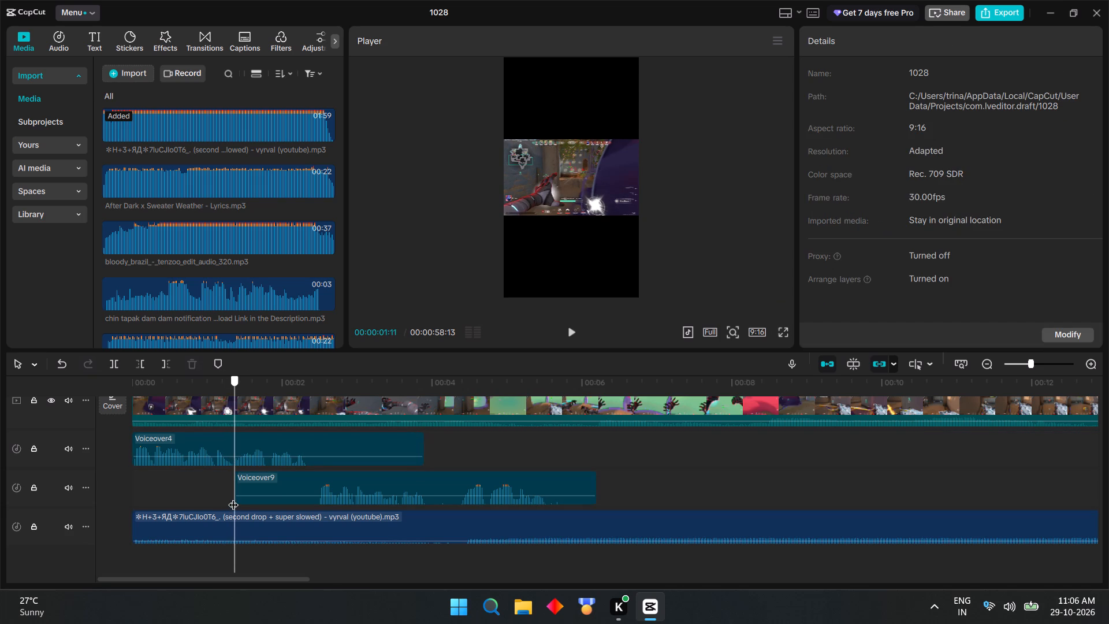
click(244, 433)
key(ctrl+b)
Raise the volume of the opening voiceover's second piece to 1.2 dB.
click(287, 438)
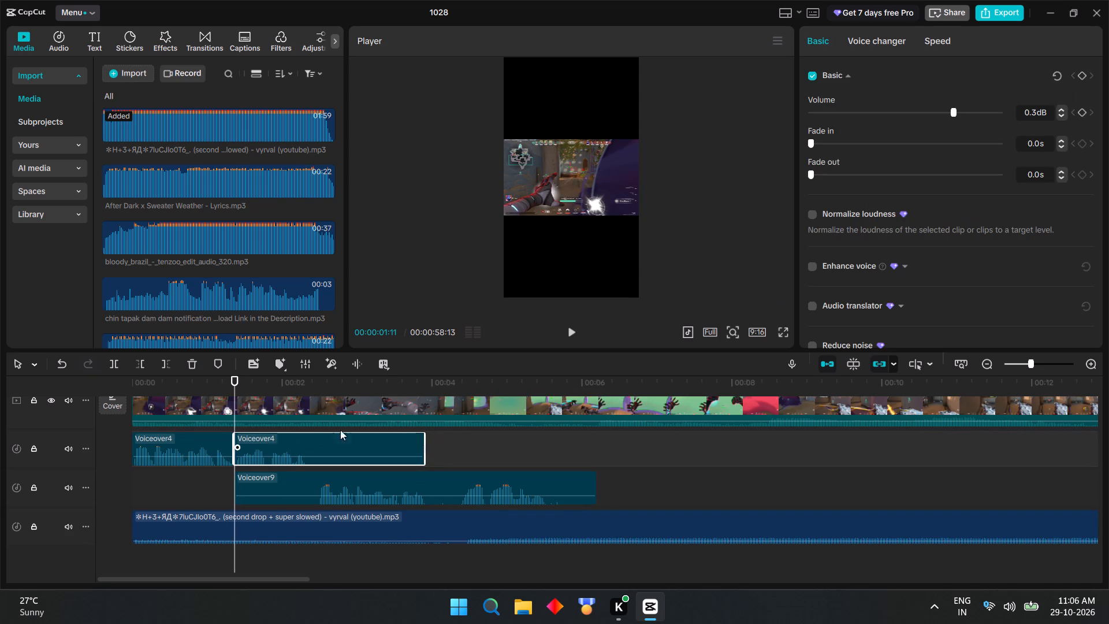
double_click(1061, 109)
triple_click(1061, 107)
double_click(1061, 107)
double_click(1061, 108)
Play the opening from the start and split the second voiceover at 00:00:04:00, in the pause between its phrases.
click(192, 488)
drag(192, 488, 0, 489)
click(571, 335)
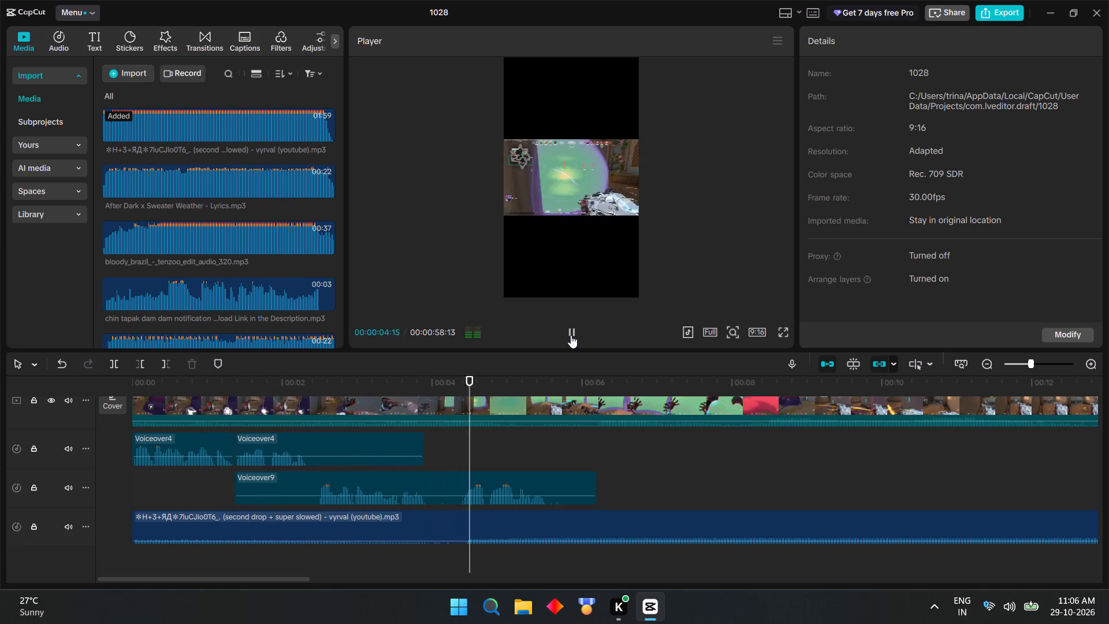
click(441, 456)
drag(434, 458, 427, 462)
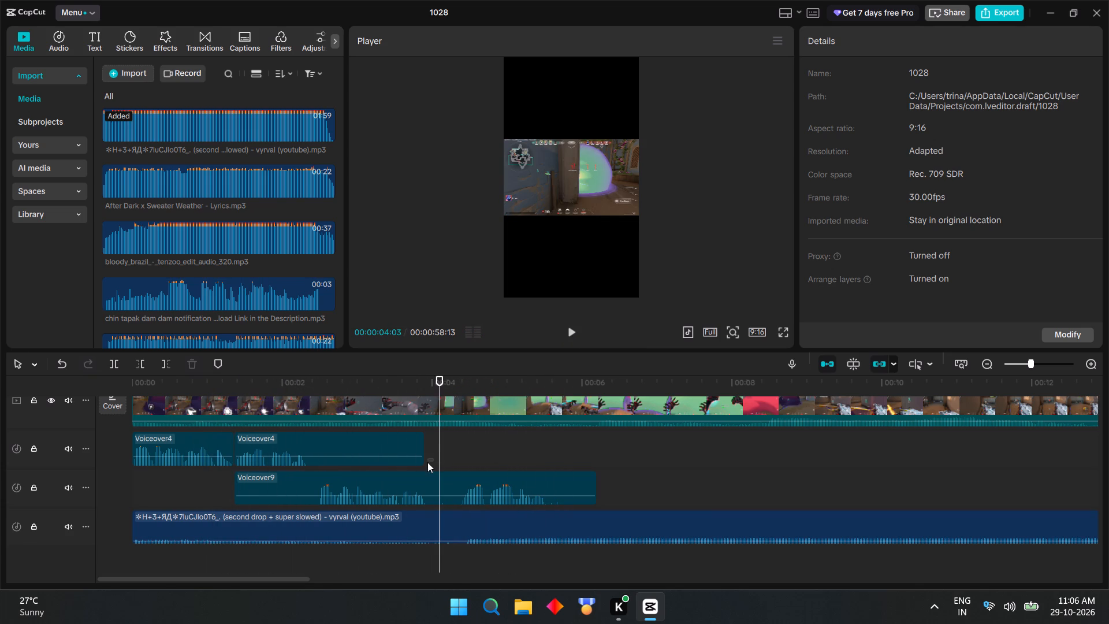
drag(427, 462, 422, 464)
drag(439, 456, 431, 458)
click(434, 481)
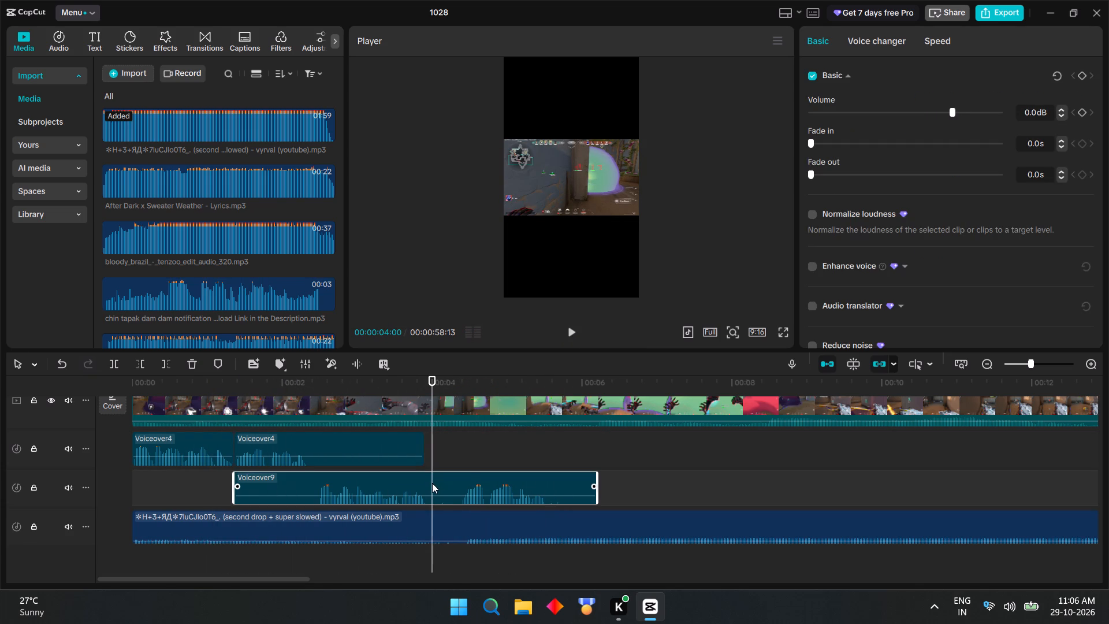
key(ctrl+b)
Trim about 0.3 s off the start of the second voiceover's later piece and move it back against the earlier piece.
drag(429, 477, 455, 474)
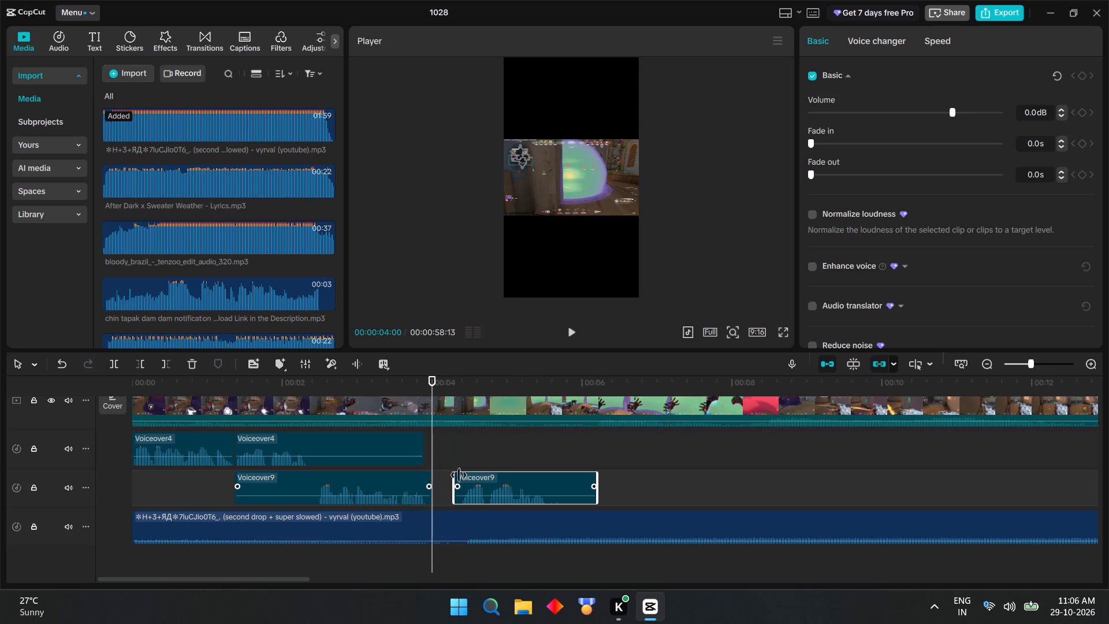
drag(462, 480, 440, 481)
Shift both pieces of the second voiceover later together so they start at about 1.5 s.
drag(481, 455, 423, 482)
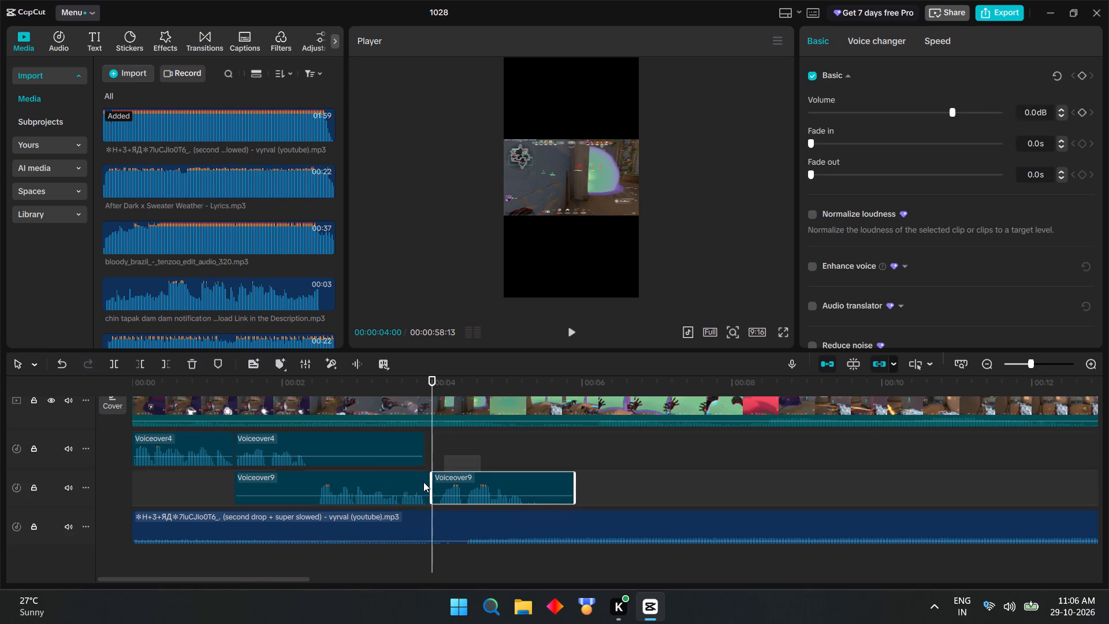
drag(423, 482, 431, 489)
drag(414, 486, 422, 485)
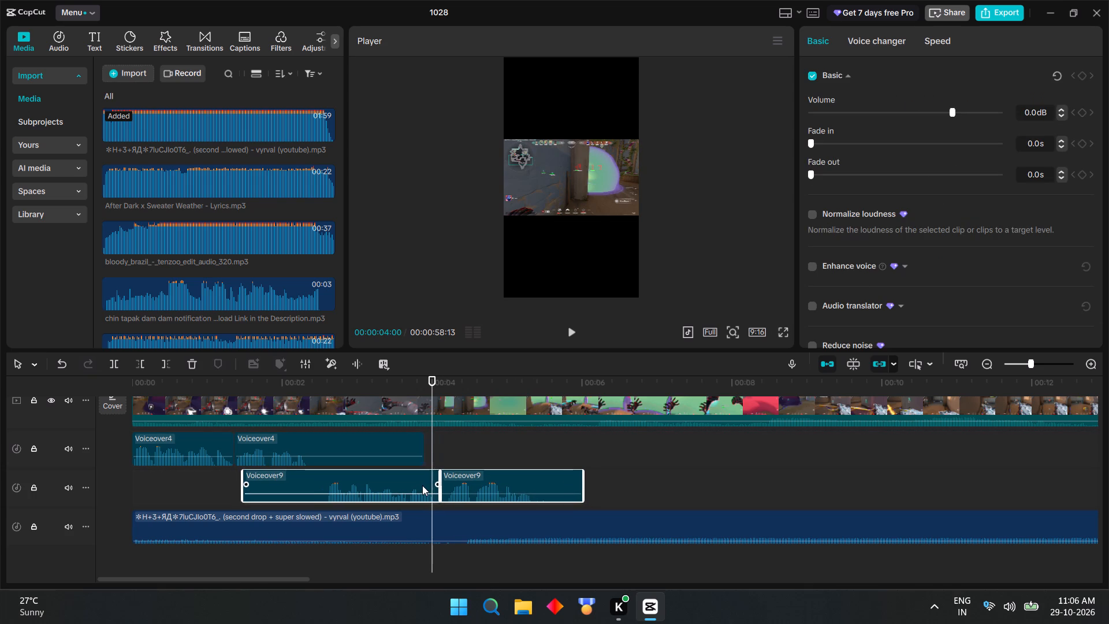
drag(422, 485, 425, 485)
Play back the retimed voiceovers, and watch the edit in full-screen preview from the start to check the timing.
click(234, 480)
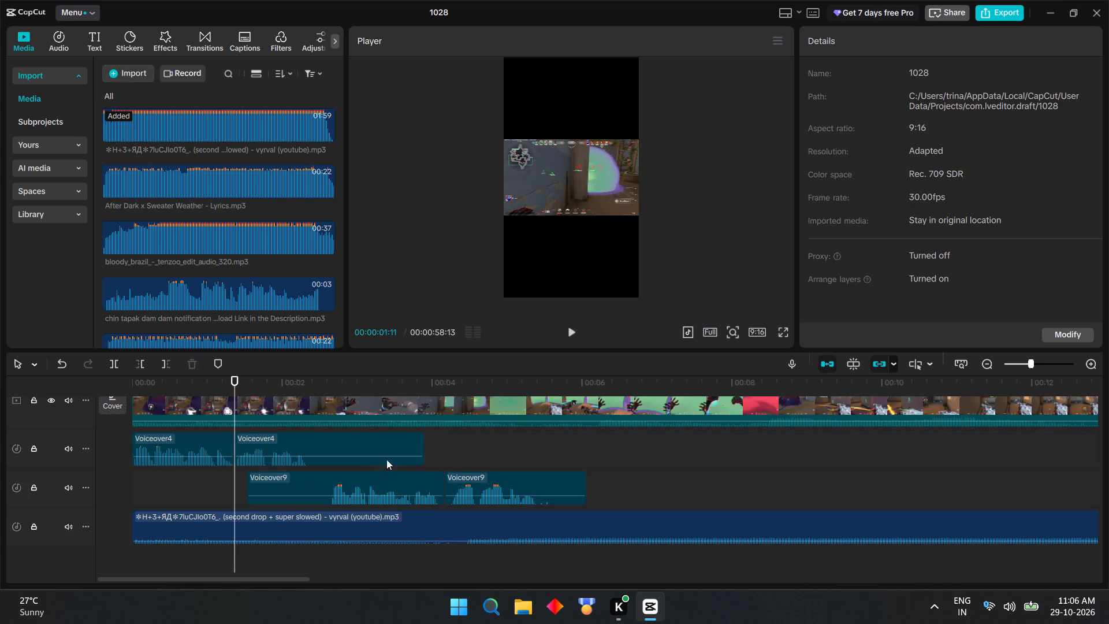
click(539, 453)
click(570, 333)
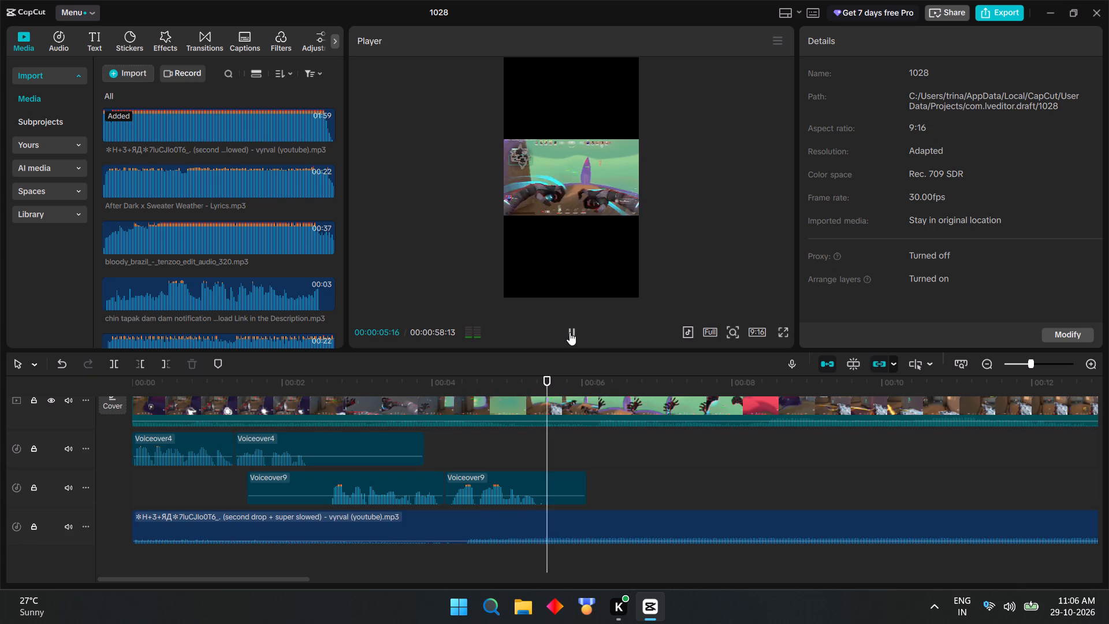
click(483, 443)
drag(483, 443, 0, 422)
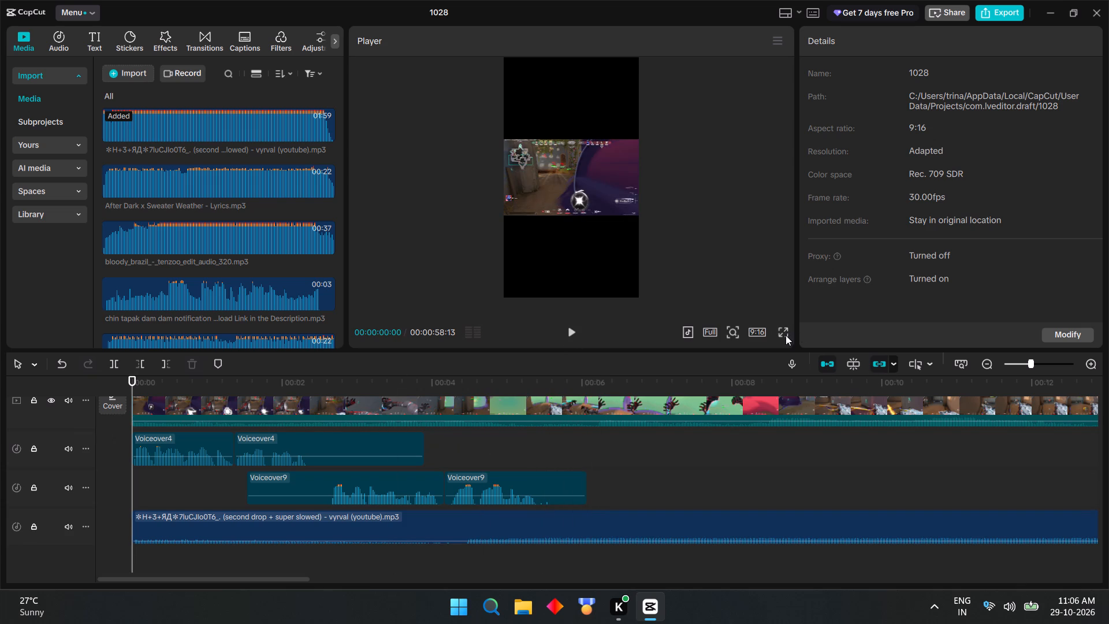
click(786, 333)
click(360, 556)
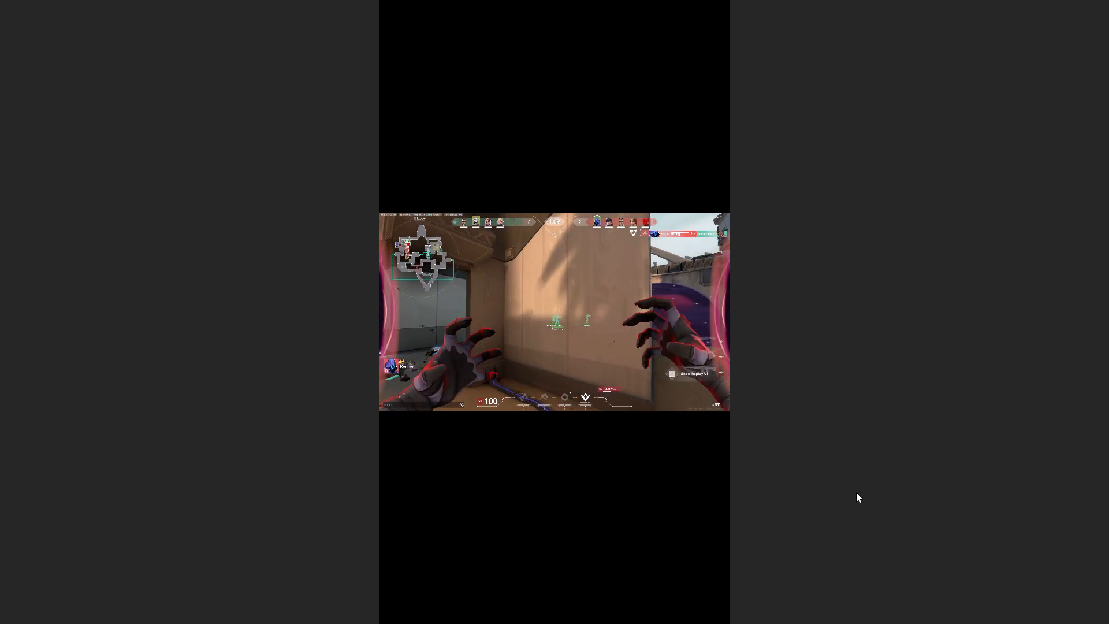
click(883, 517)
click(750, 557)
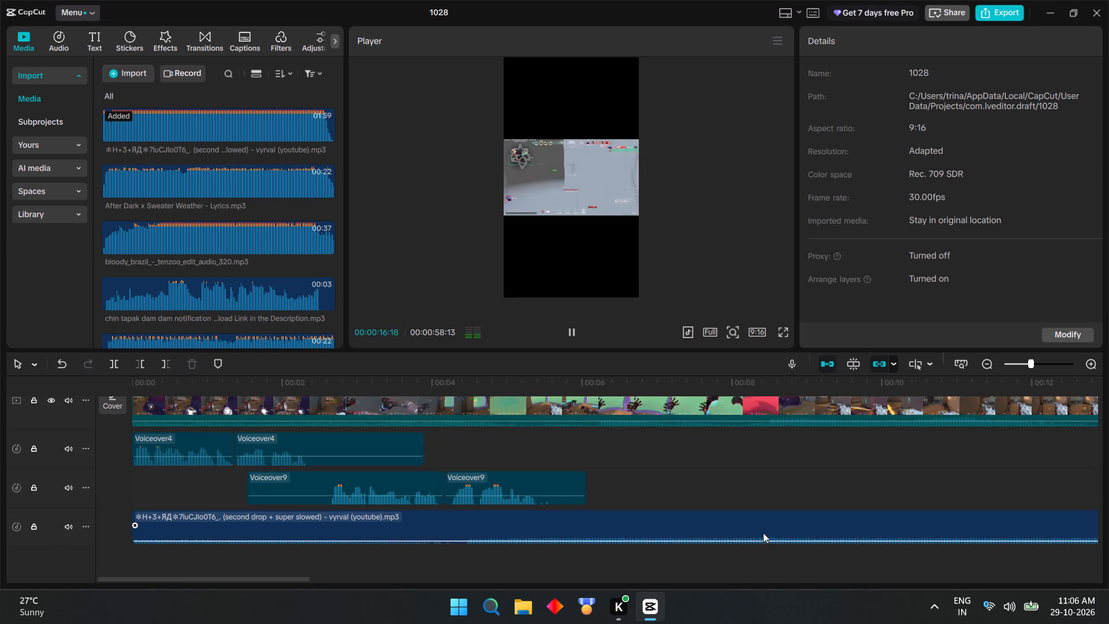
click(575, 336)
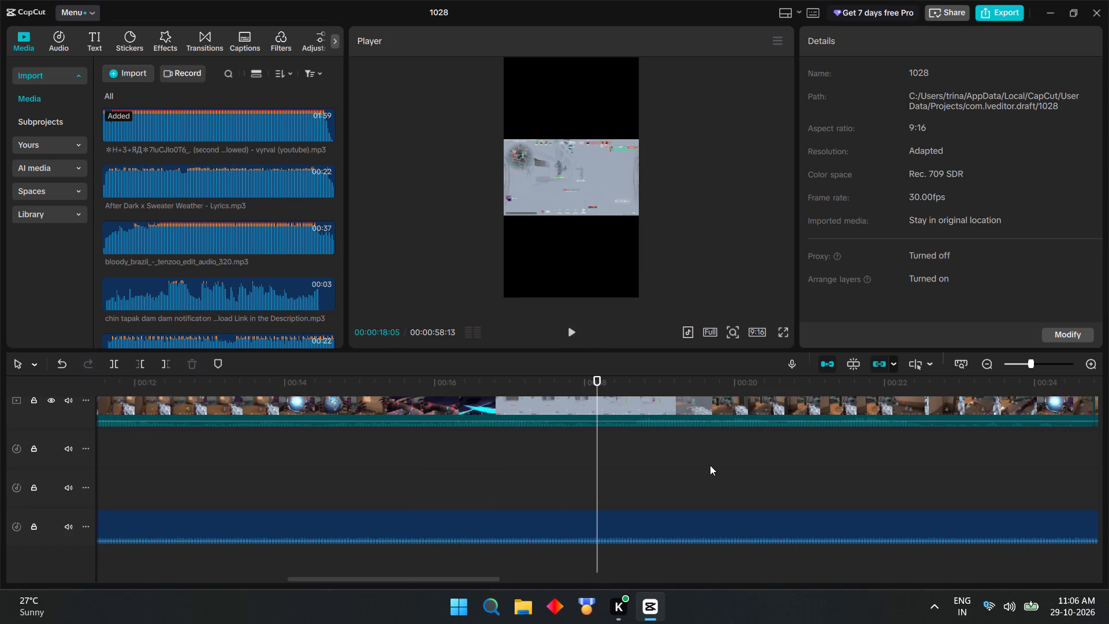
Select all four gameplay clips on the main video track and scale them together to 150%.
ctrl+scroll(710, 469, down, 8)
scroll(690, 481, up, 5)
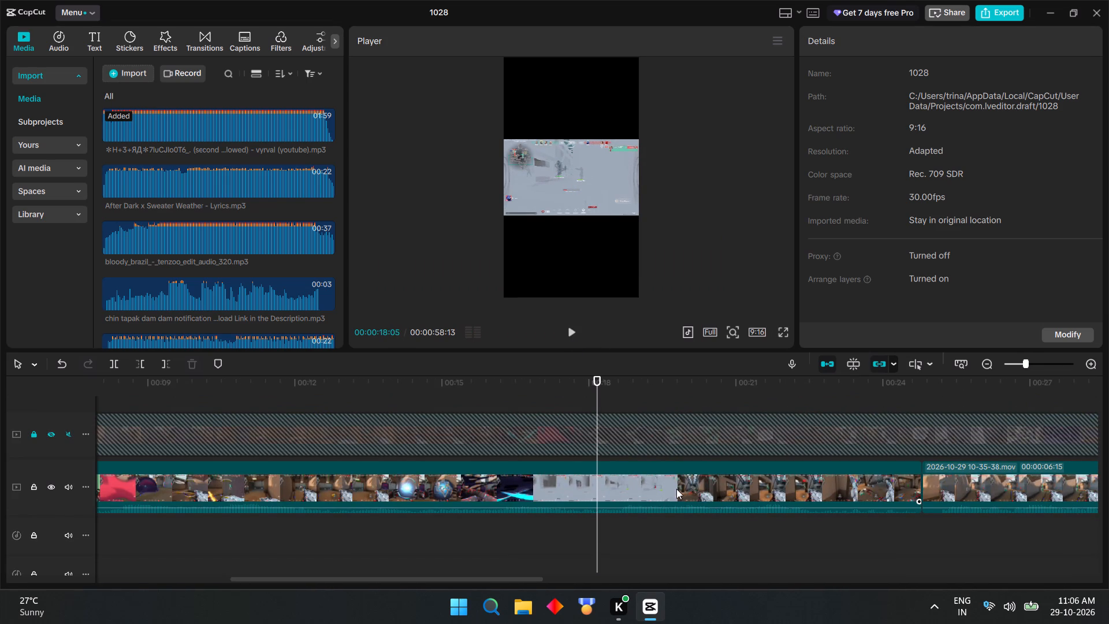
ctrl+scroll(676, 489, down, 14)
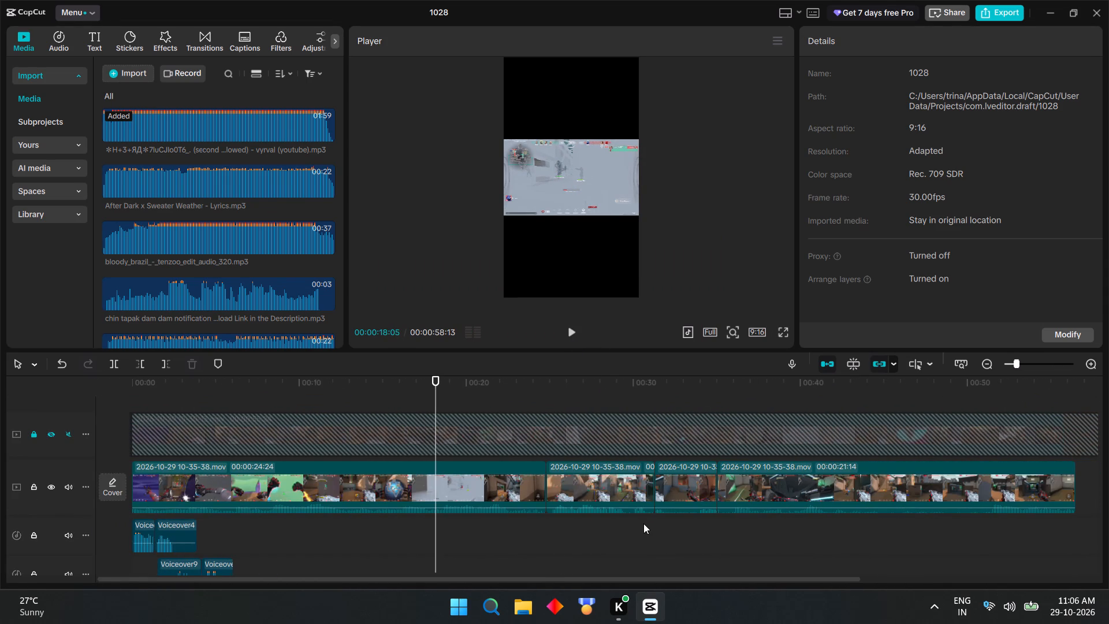
ctrl+scroll(663, 517, down, 3)
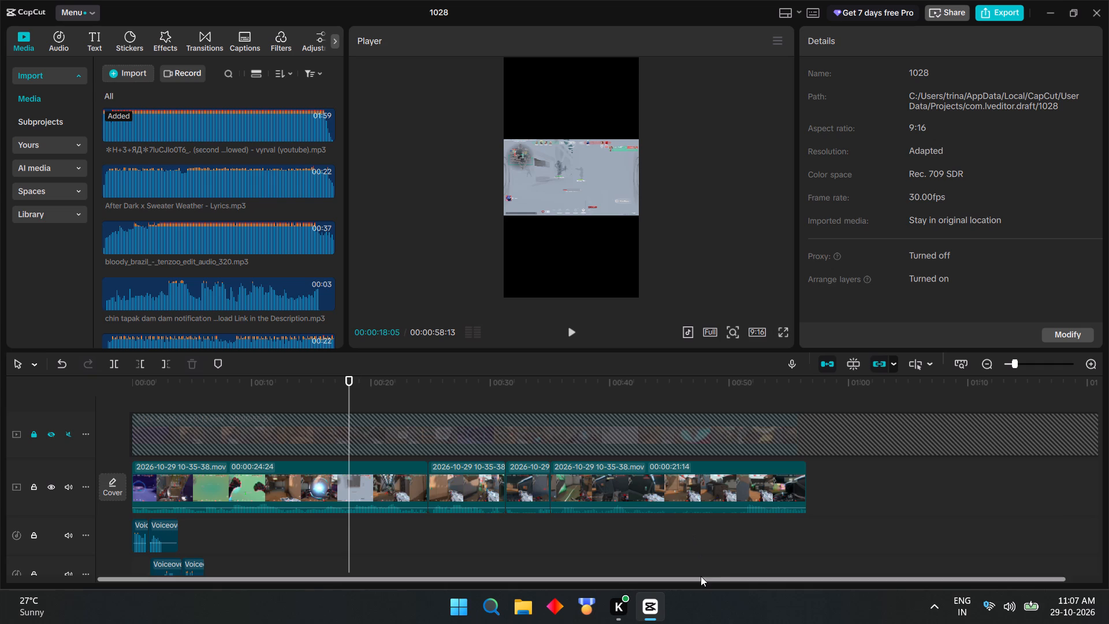
drag(669, 551, 387, 504)
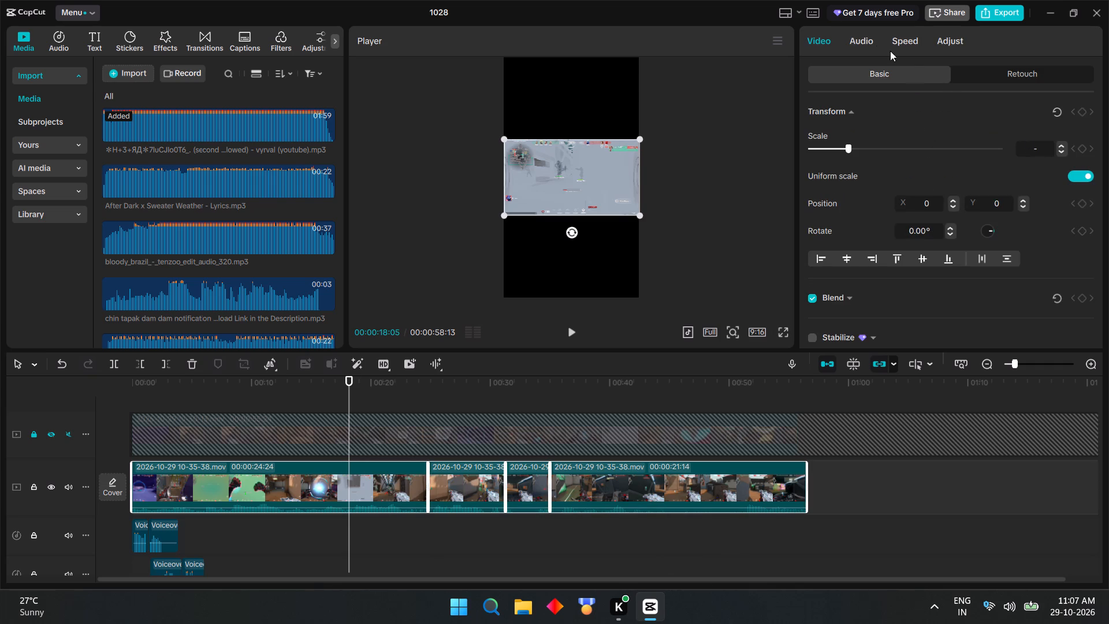
drag(848, 149, 855, 148)
drag(855, 148, 853, 148)
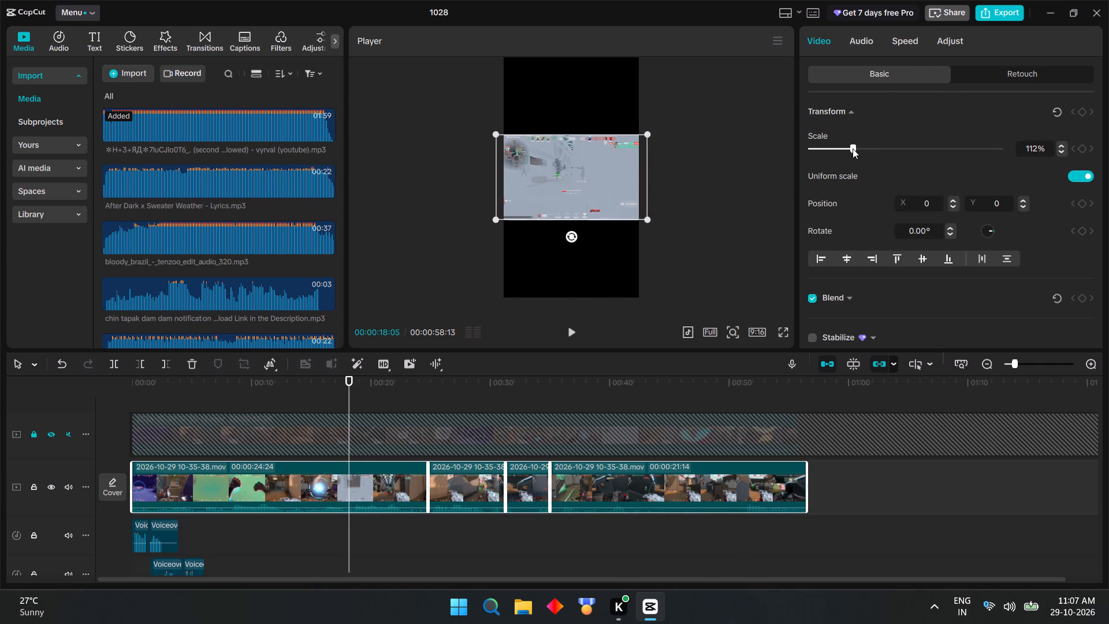
drag(853, 148, 857, 147)
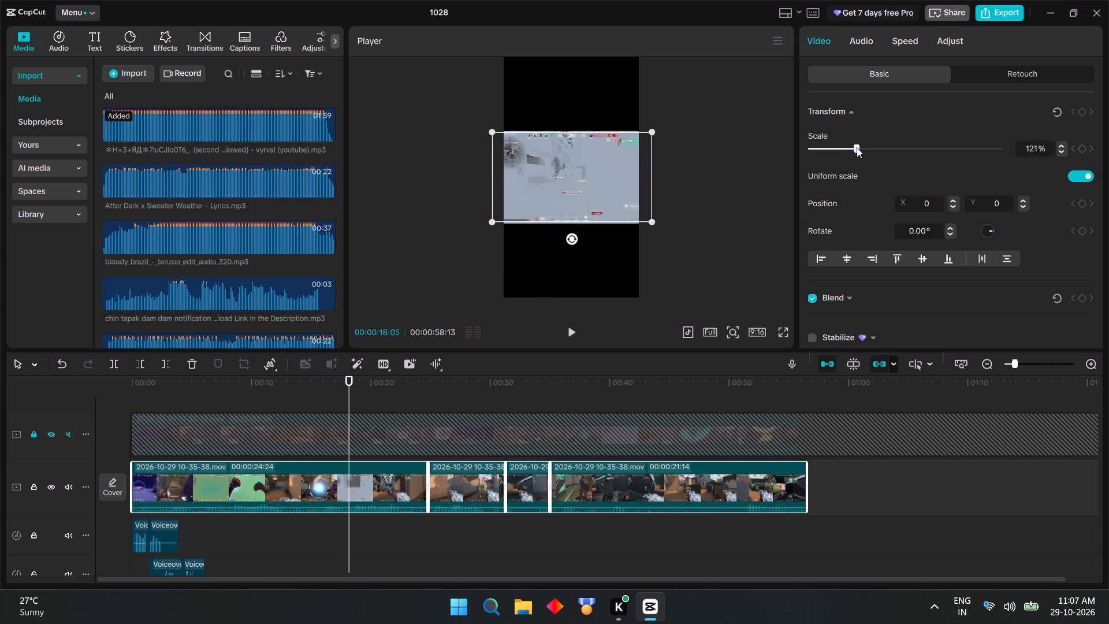
drag(857, 147, 860, 146)
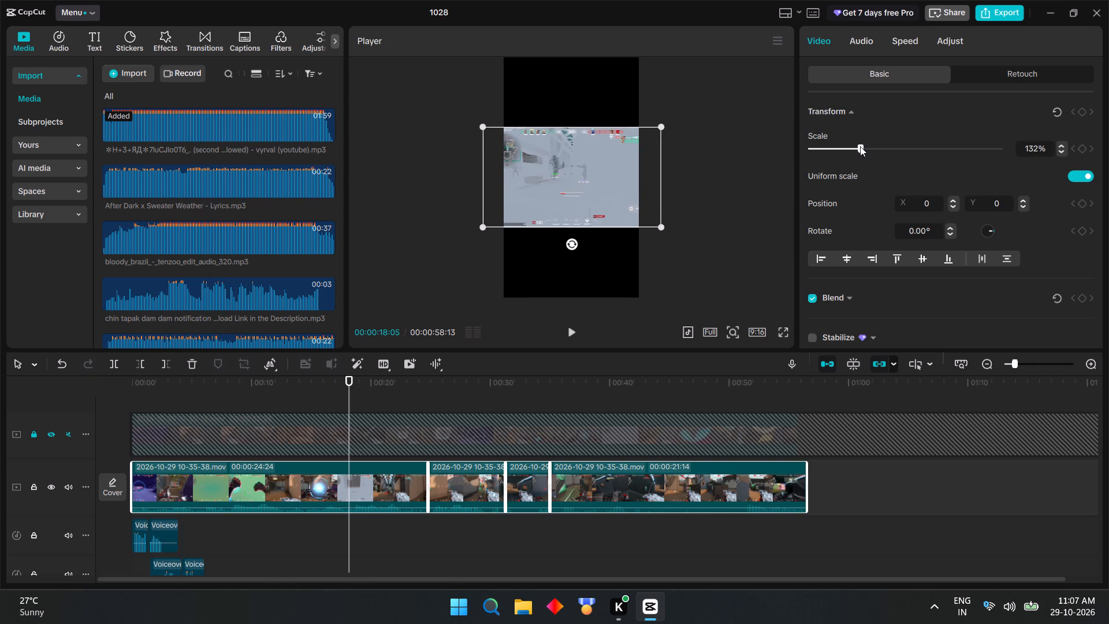
drag(860, 146, 866, 144)
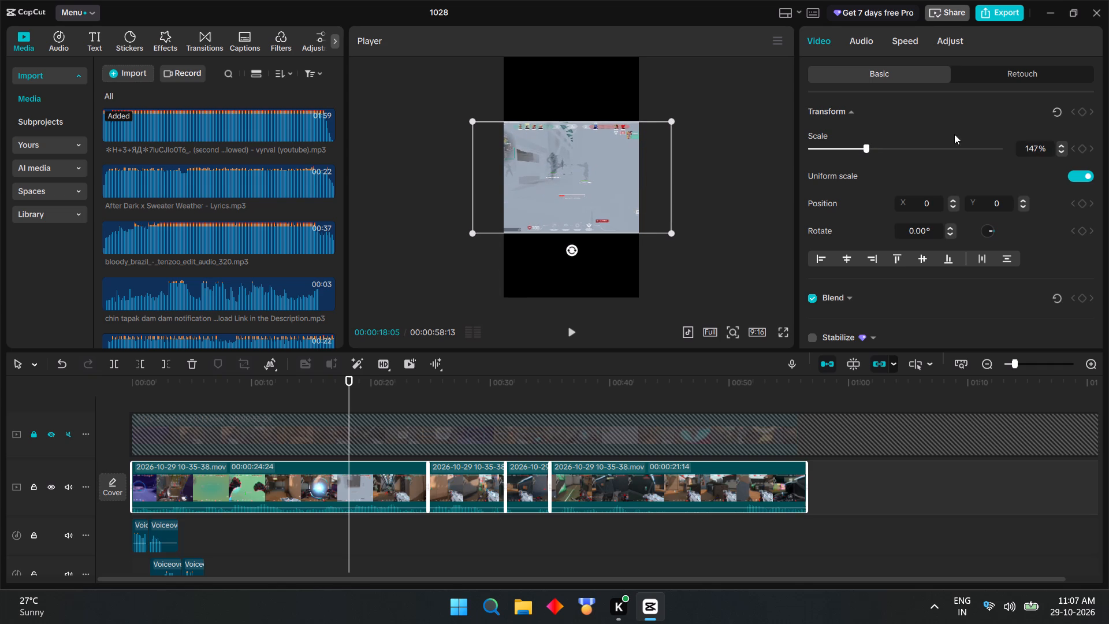
triple_click(1062, 148)
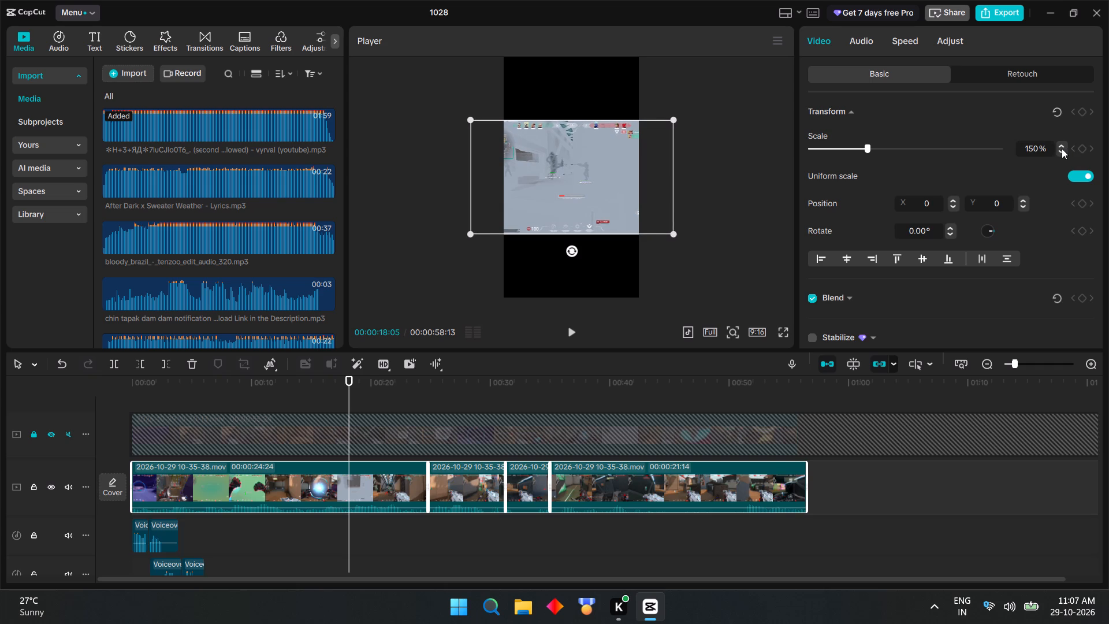
Preview the enlarged gameplay in full screen, playing it from the beginning.
click(274, 532)
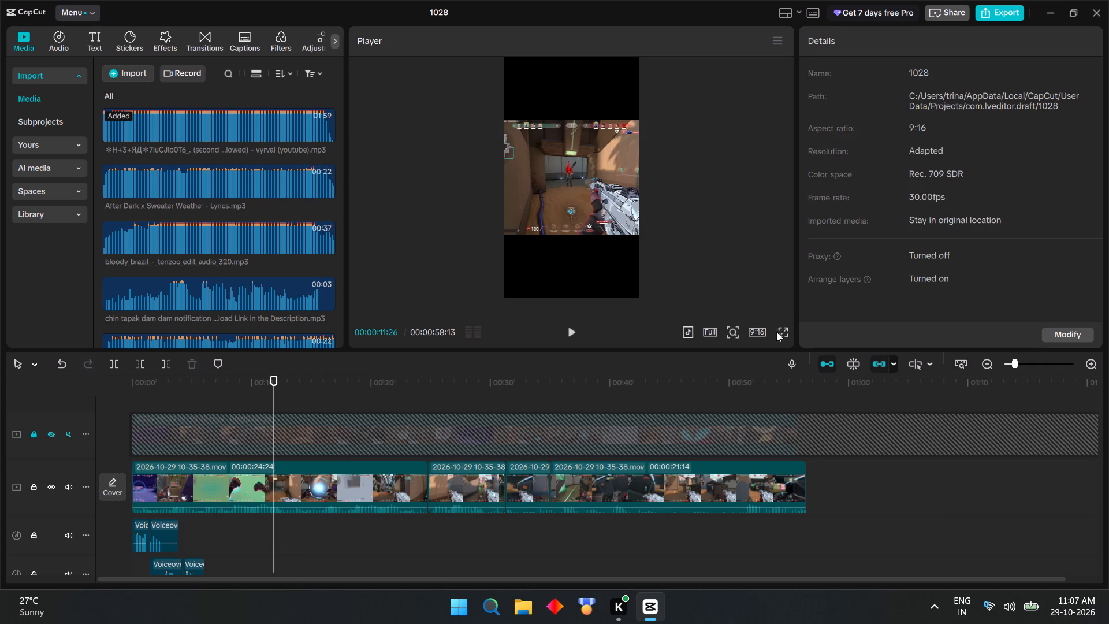
click(783, 329)
drag(543, 555, 539, 557)
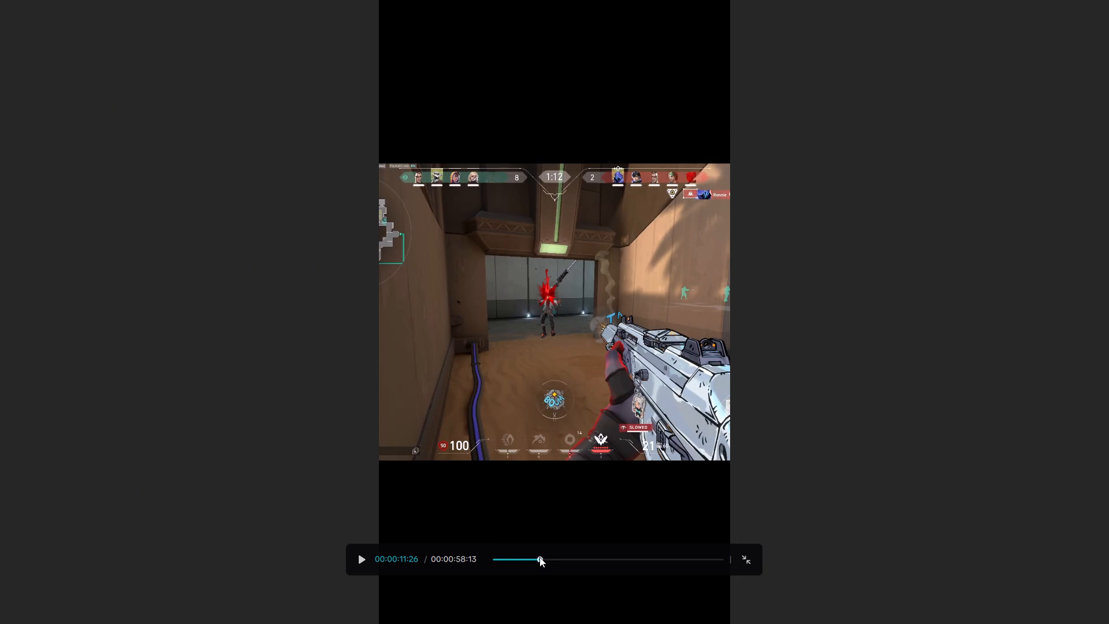
drag(539, 557, 452, 559)
drag(531, 559, 441, 560)
click(366, 559)
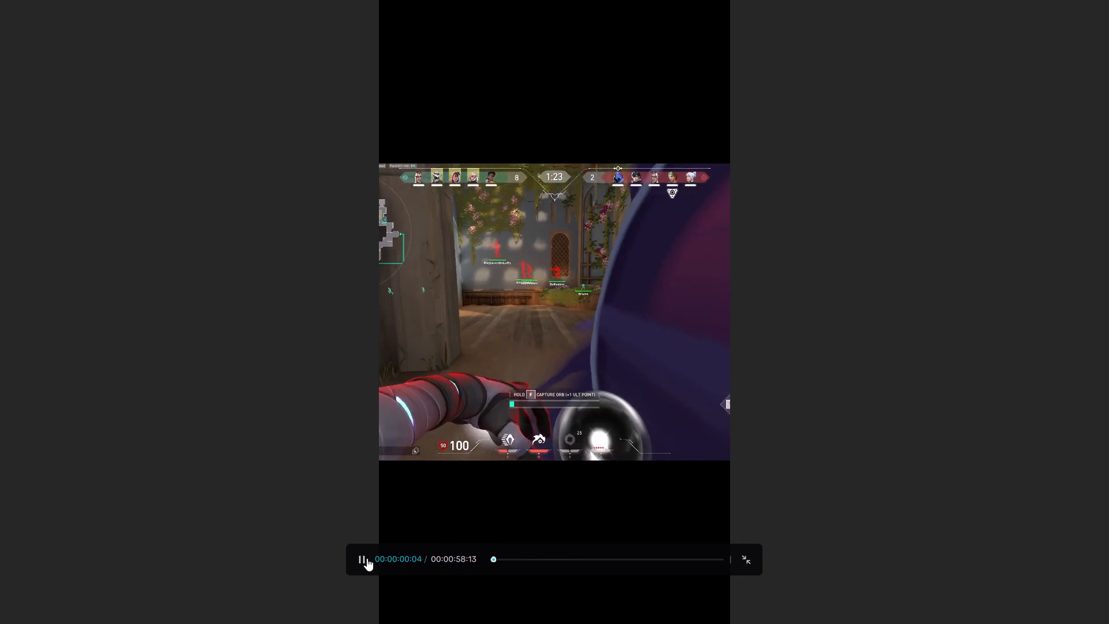
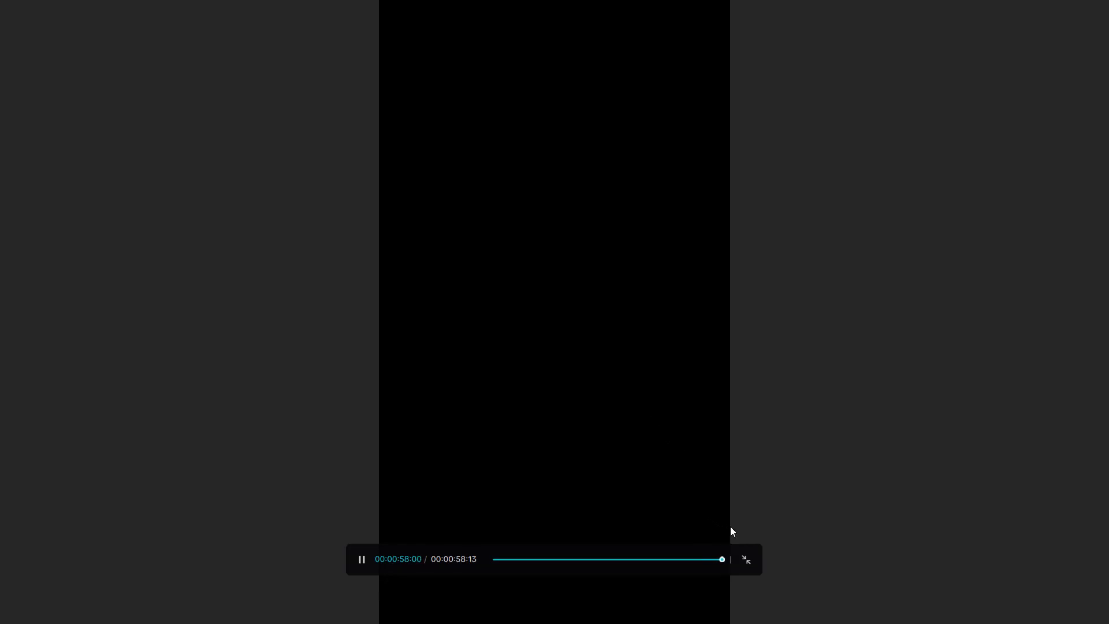
Leave the full-screen preview, check the ending, and trim the last gameplay clip's end to a duration of about 19:03.
click(744, 563)
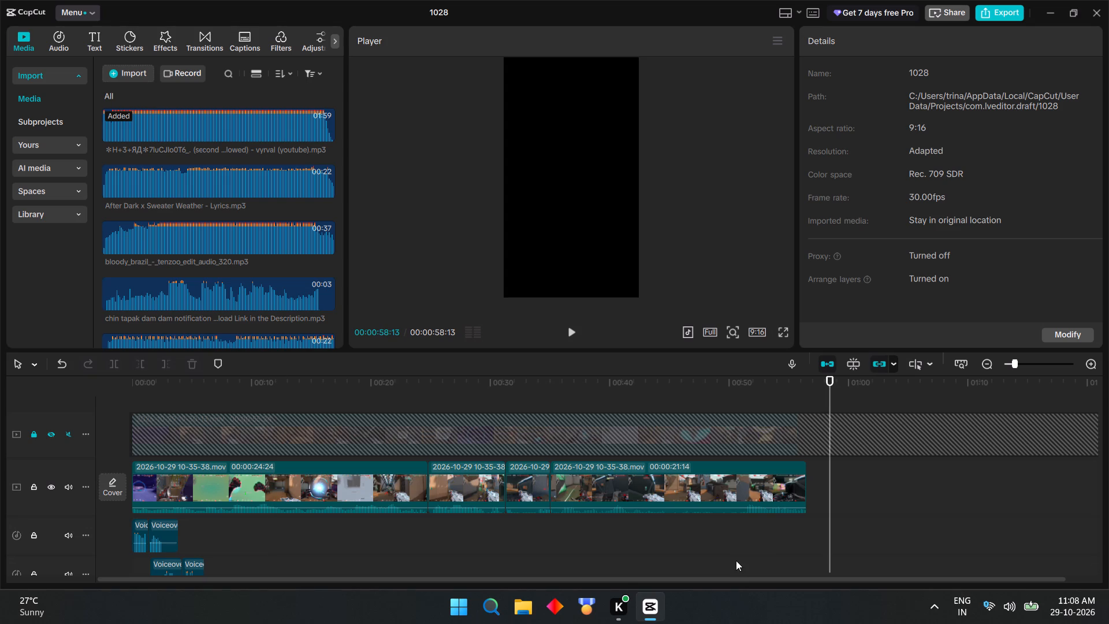
click(754, 528)
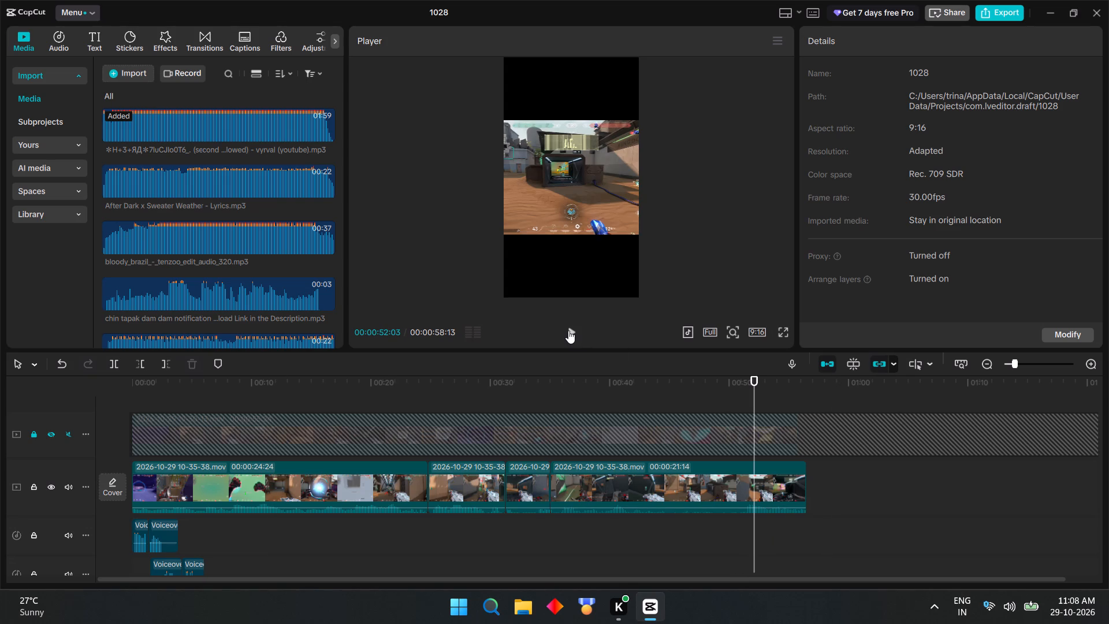
click(568, 330)
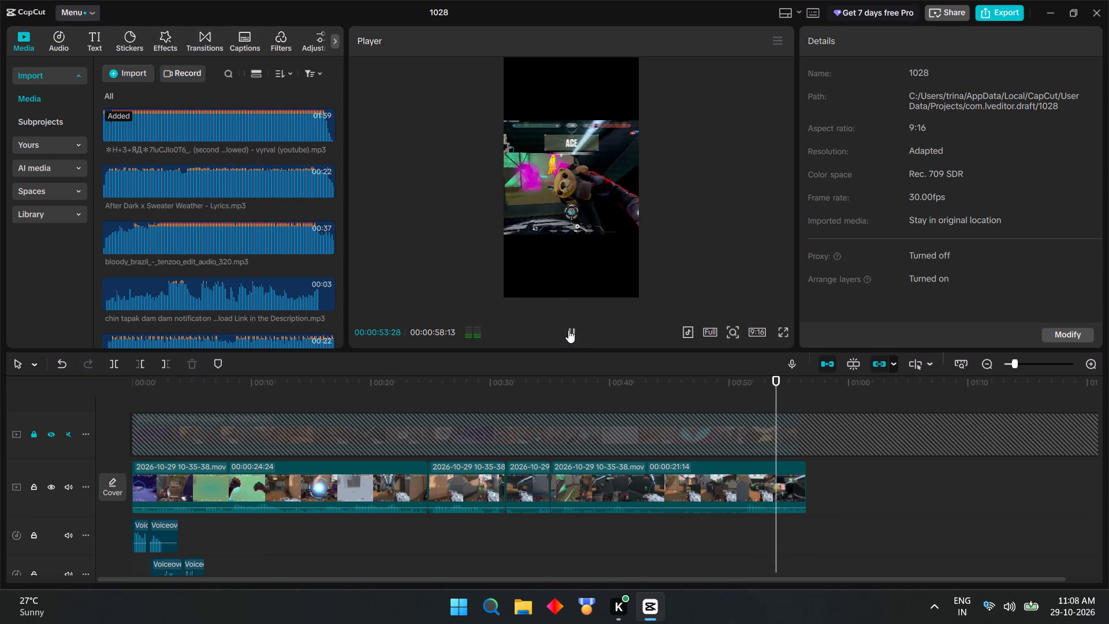
click(568, 330)
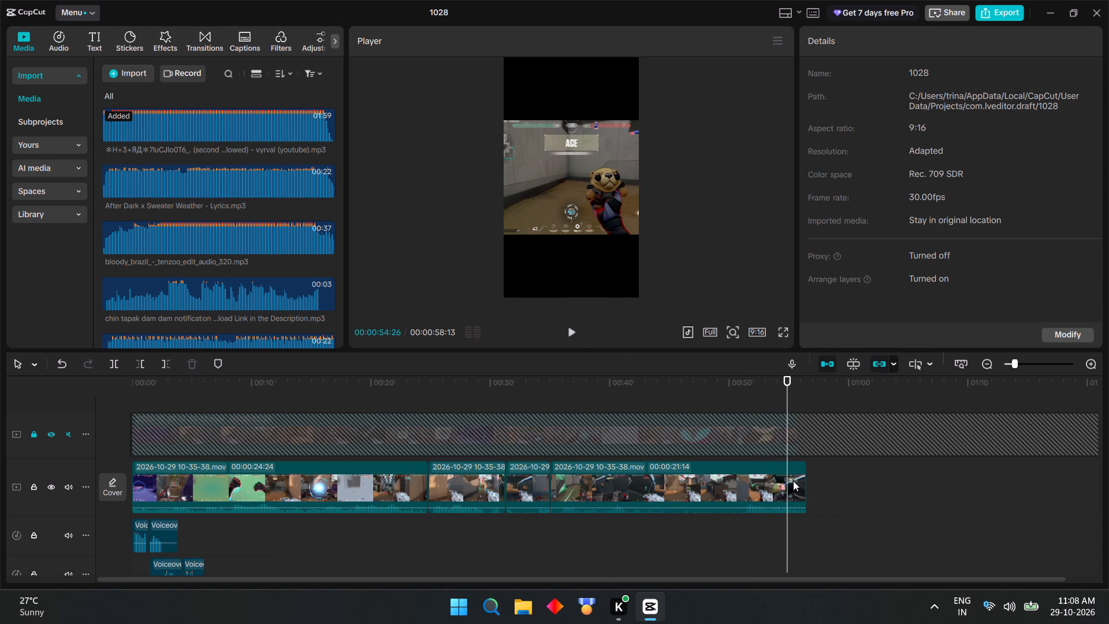
click(795, 480)
drag(805, 476, 784, 482)
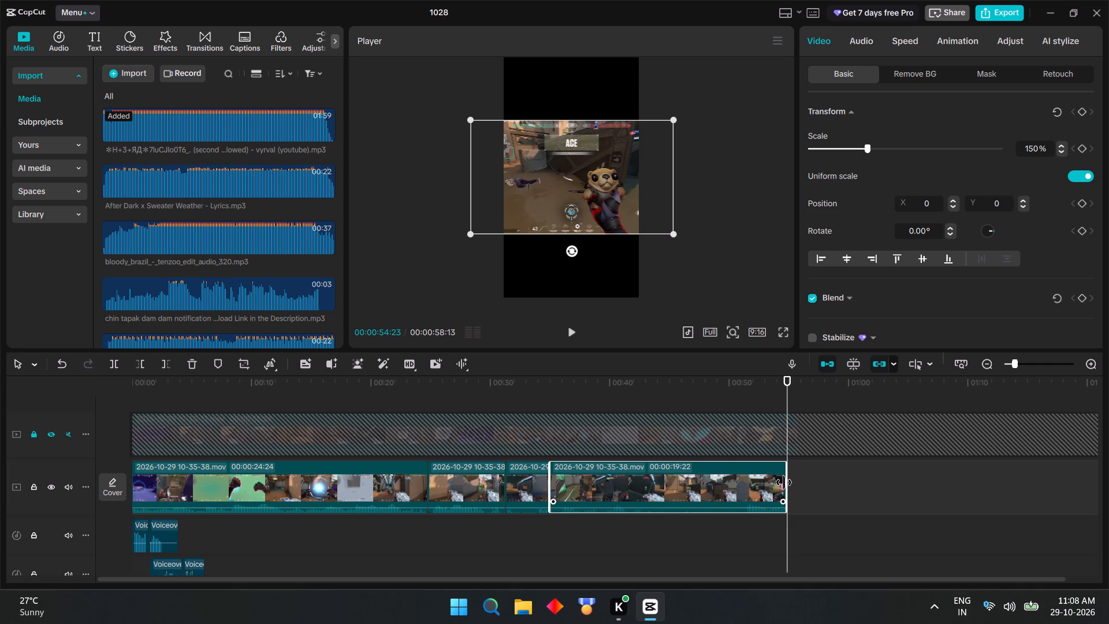
drag(784, 482, 775, 484)
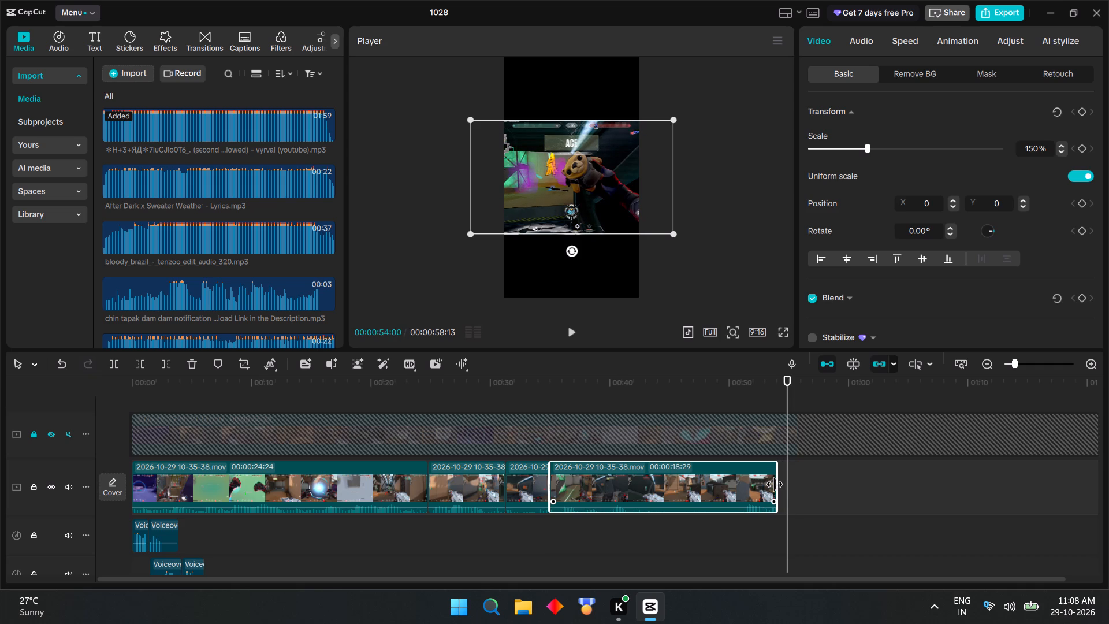
drag(775, 484, 776, 484)
Play back the new ending, and trim the end of the vyrval music back to the end of the last gameplay clip.
click(749, 520)
click(567, 326)
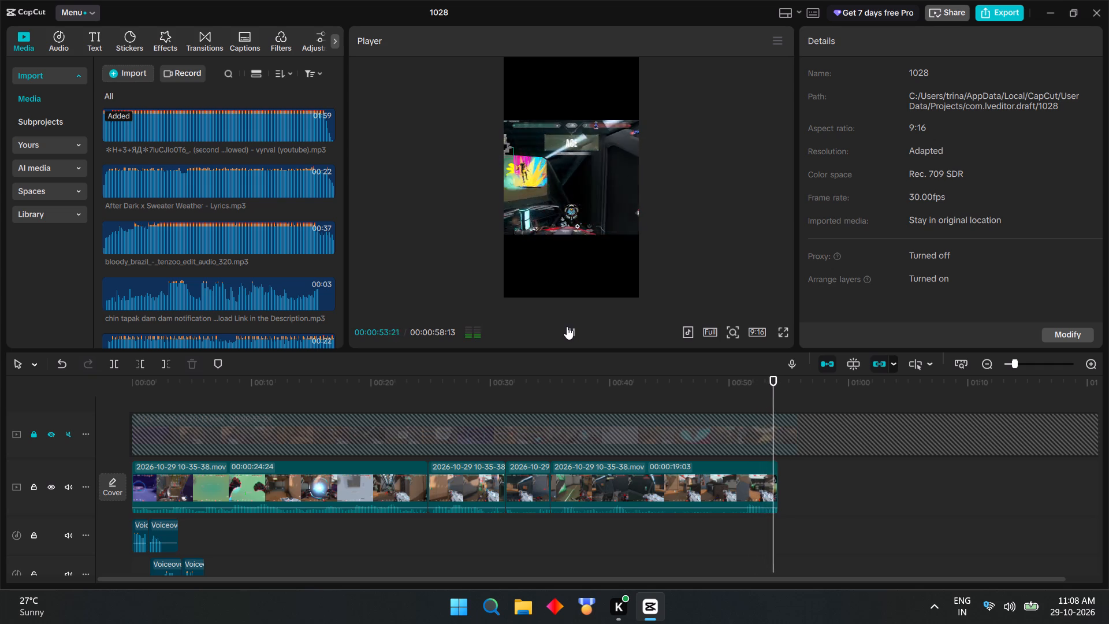
click(775, 521)
click(775, 521)
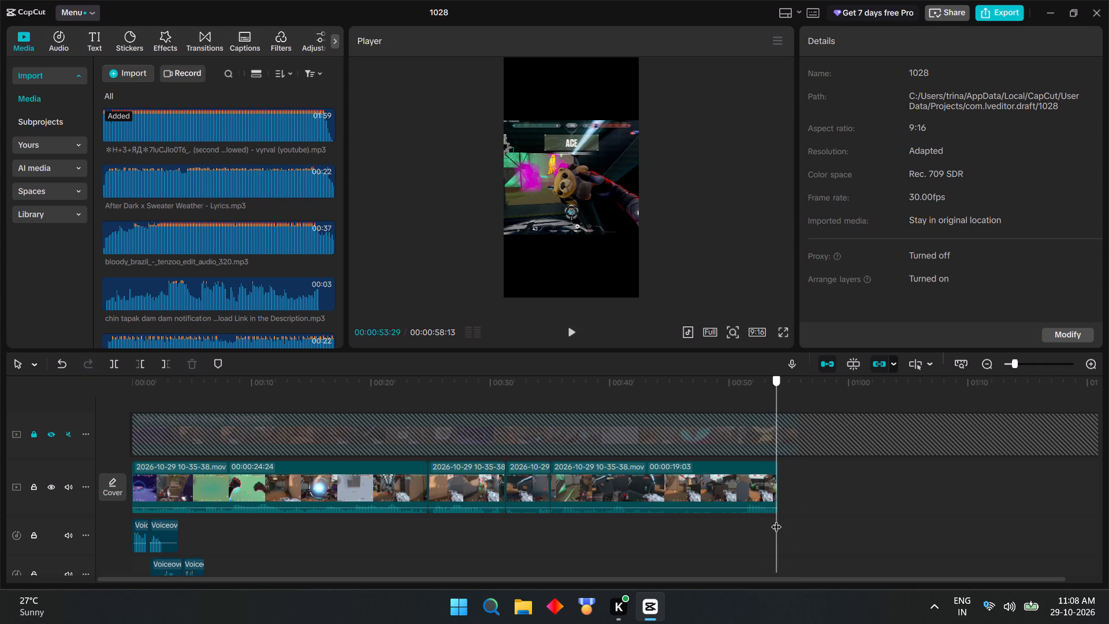
scroll(779, 517, down, 5)
click(798, 521)
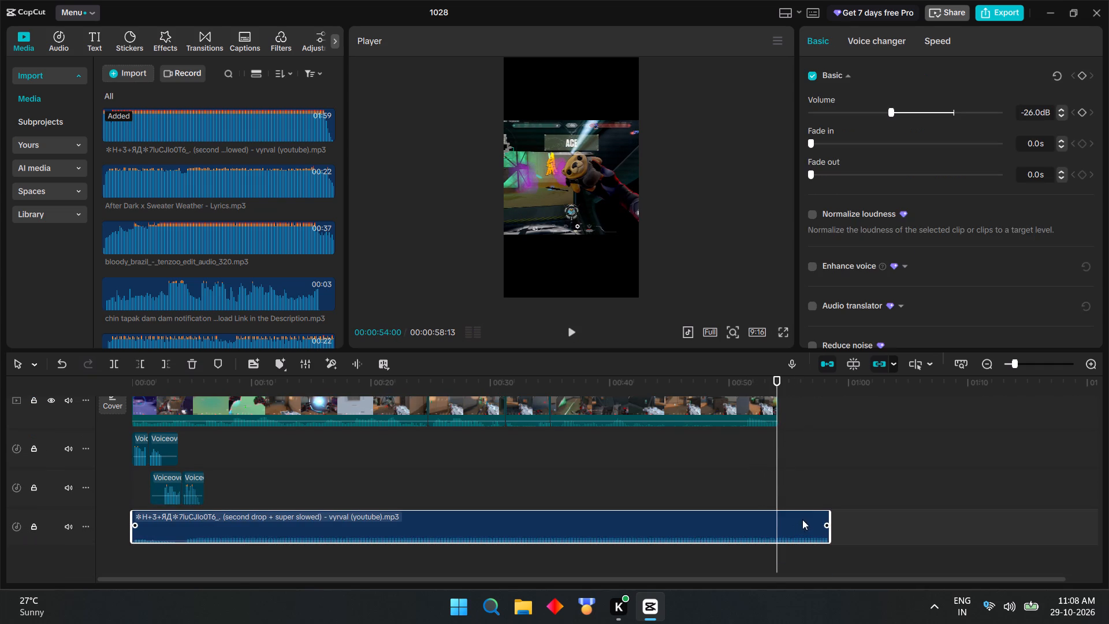
drag(831, 511, 783, 529)
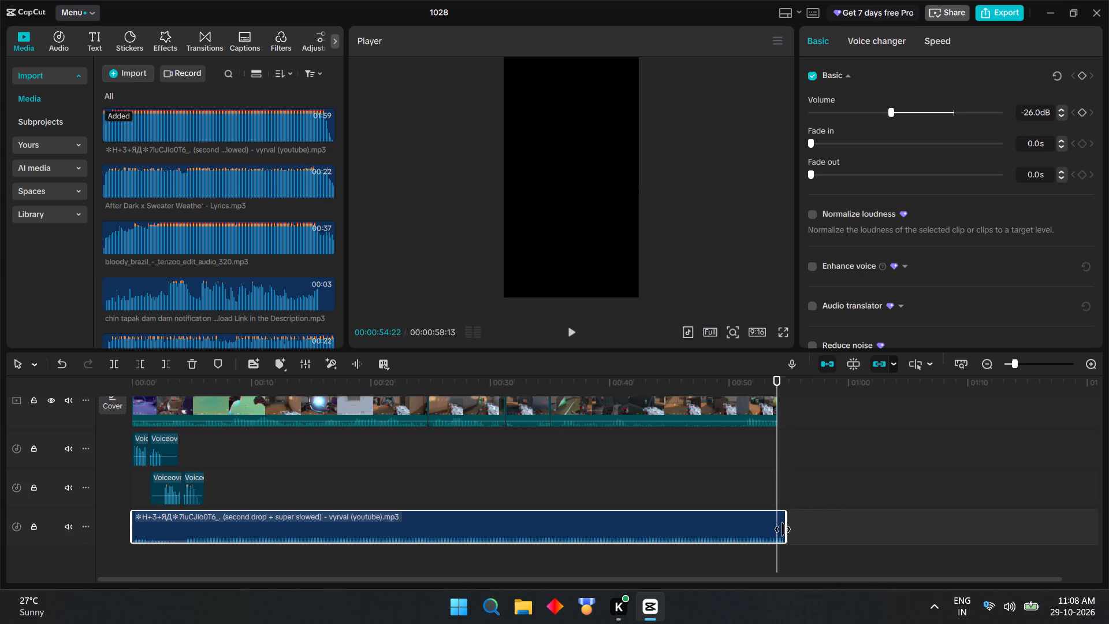
drag(783, 529, 775, 532)
Play the ending again, and extend the music slightly to cover the end of the last gameplay clip at about 54 s.
click(783, 497)
click(765, 495)
ctrl+scroll(794, 473, up, 8)
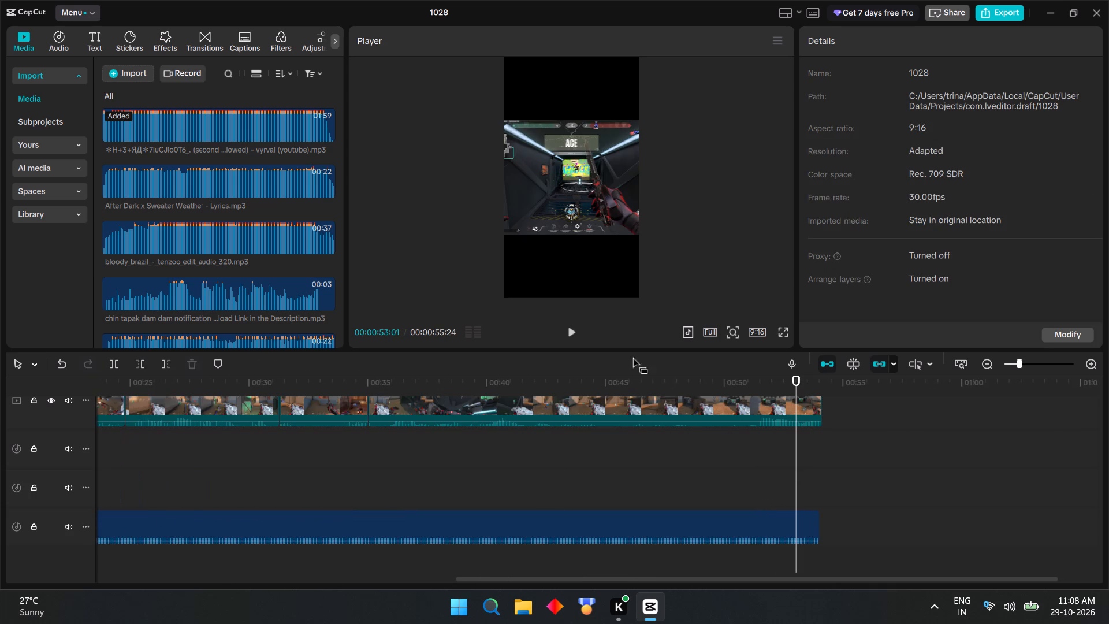
click(571, 332)
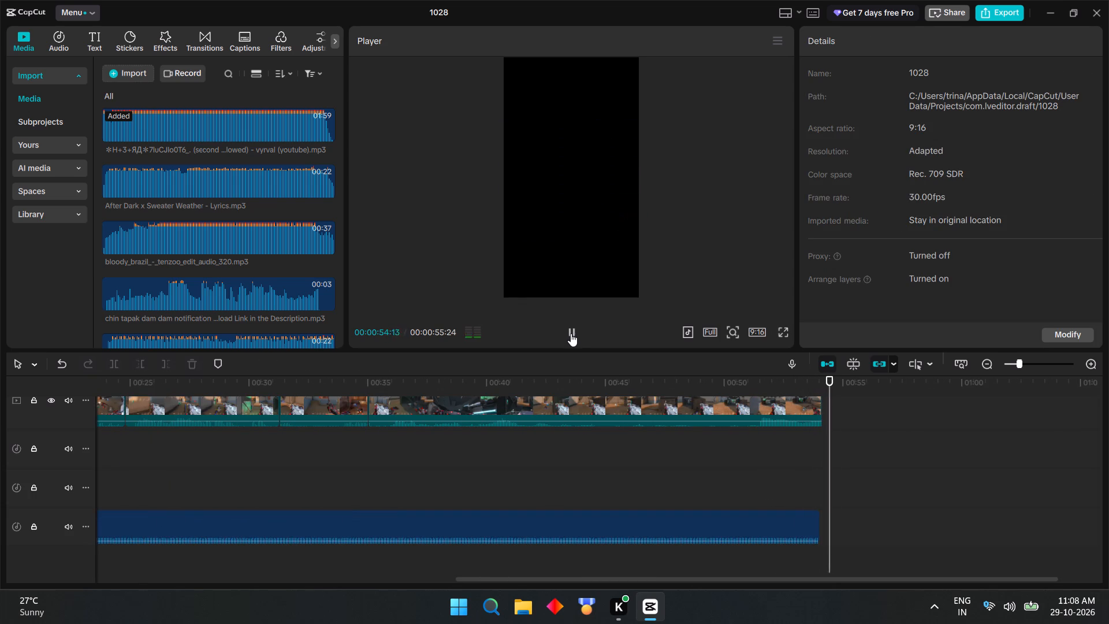
click(824, 477)
click(824, 477)
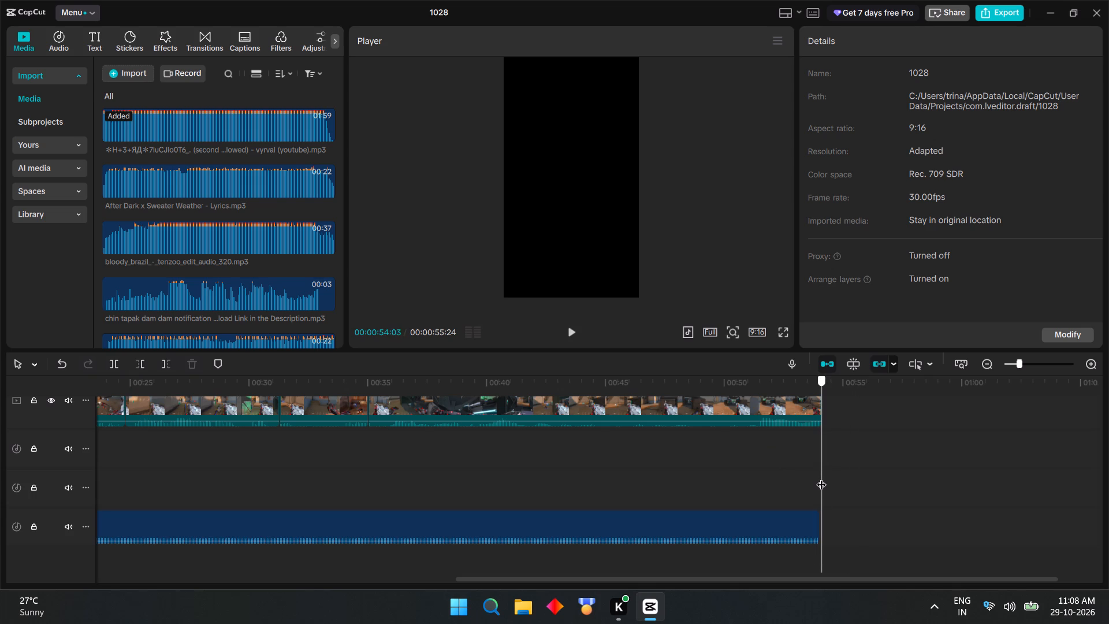
ctrl+scroll(859, 518, up, 5)
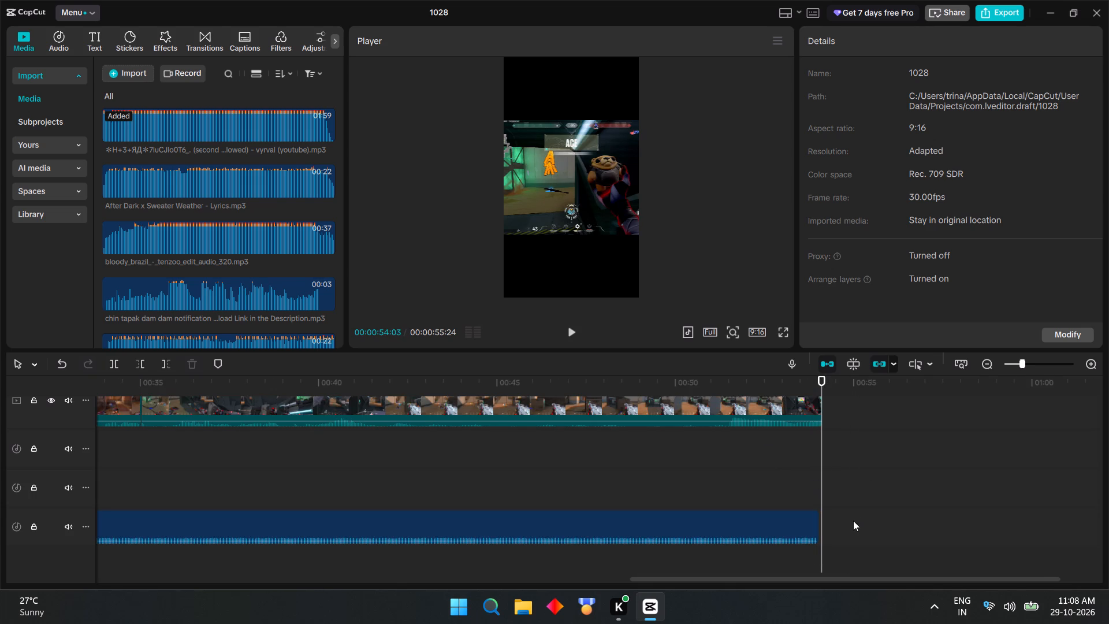
click(817, 523)
click(823, 521)
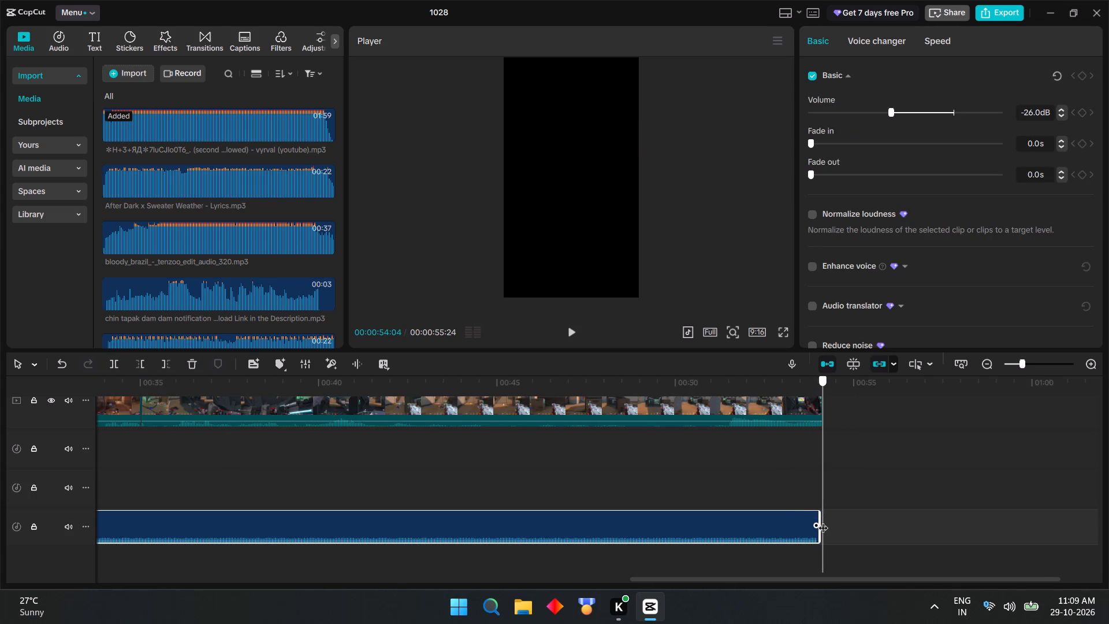
ctrl+scroll(881, 467, up, 9)
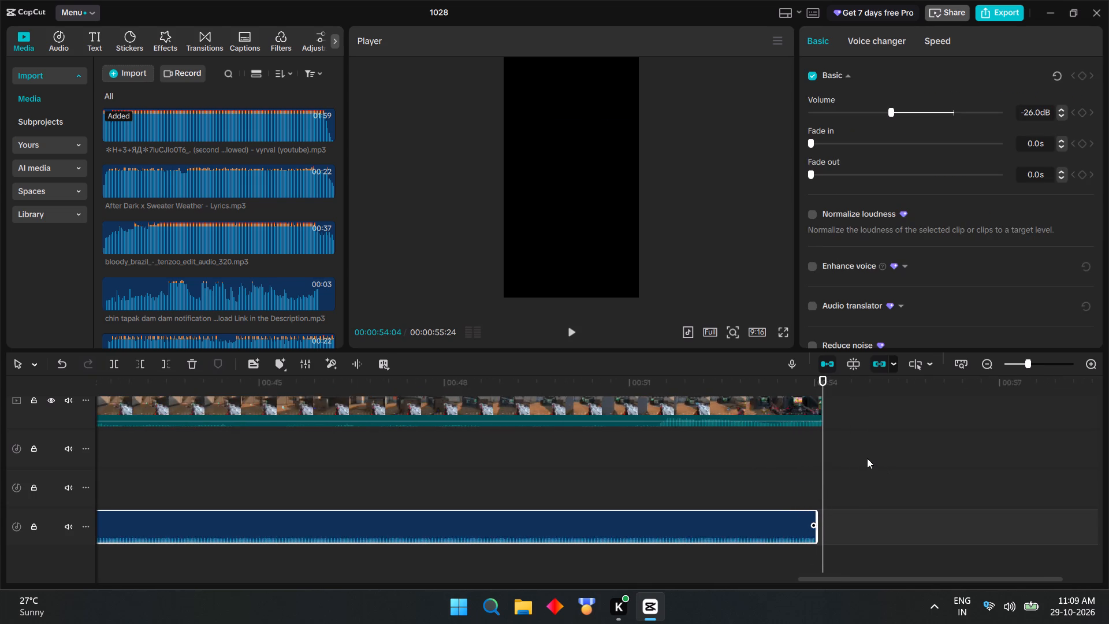
ctrl+scroll(867, 458, up, 4)
drag(816, 515, 823, 512)
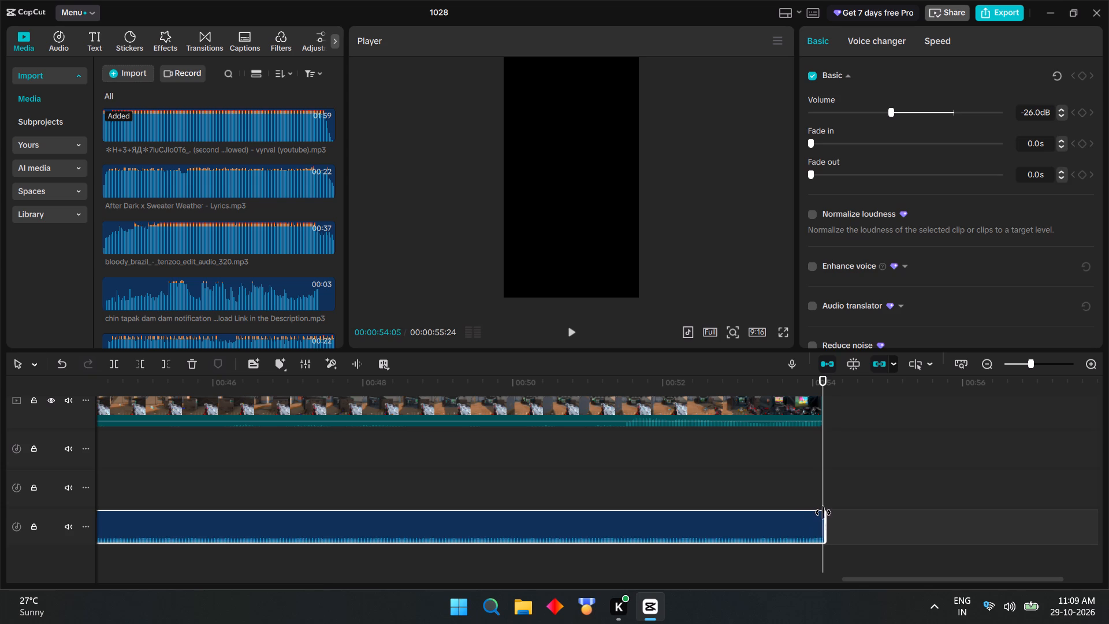
drag(823, 512, 824, 512)
Trim the music's small overhang so it ends together with the last gameplay clip, and scrub across the ending to check it.
click(817, 494)
click(817, 494)
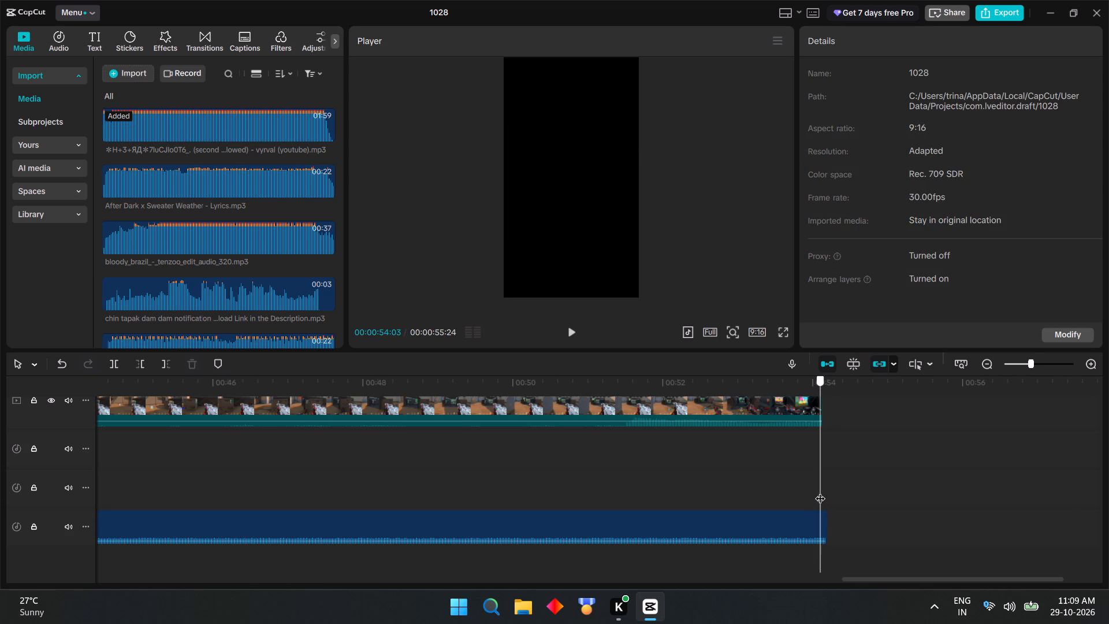
ctrl+scroll(839, 491, up, 20)
ctrl+scroll(839, 491, up, 1)
click(833, 477)
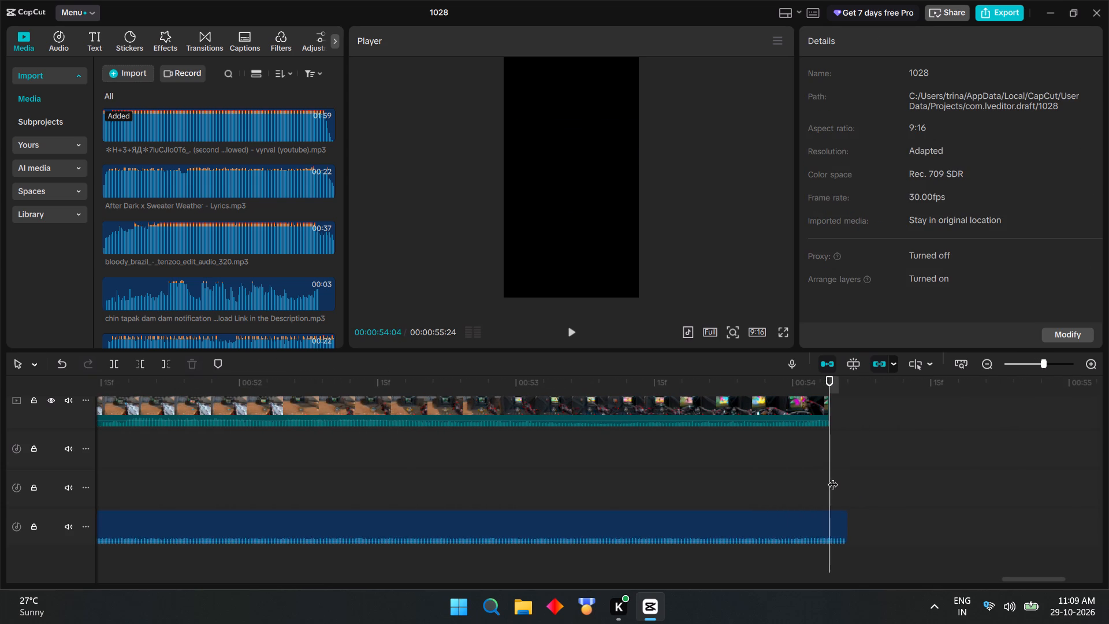
click(837, 518)
drag(847, 518, 836, 521)
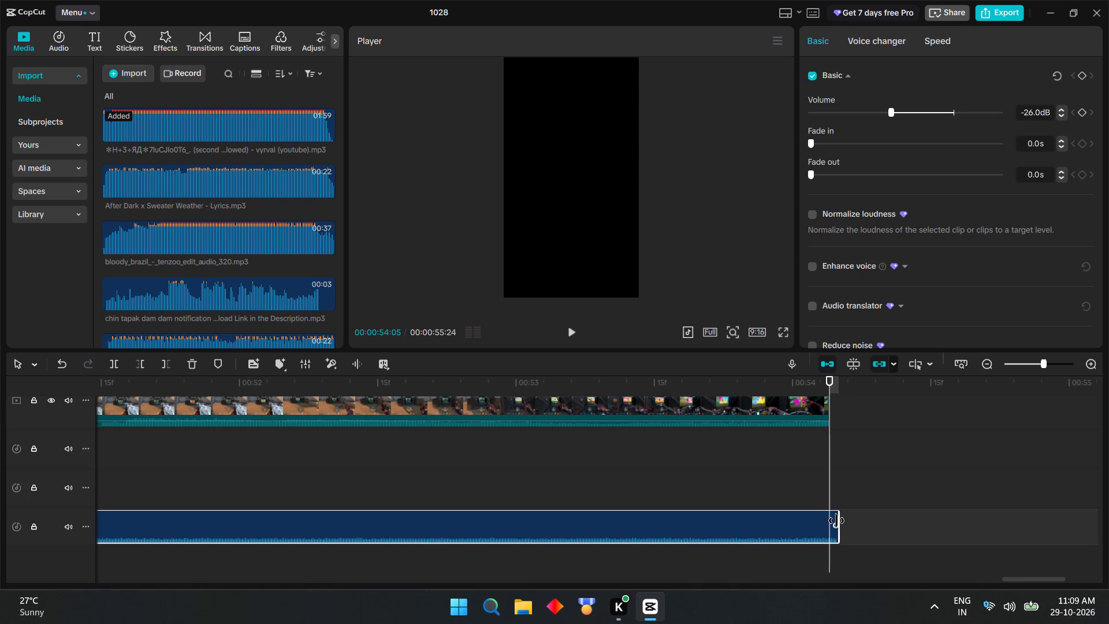
drag(836, 521, 829, 521)
click(850, 491)
click(810, 487)
drag(810, 487, 825, 484)
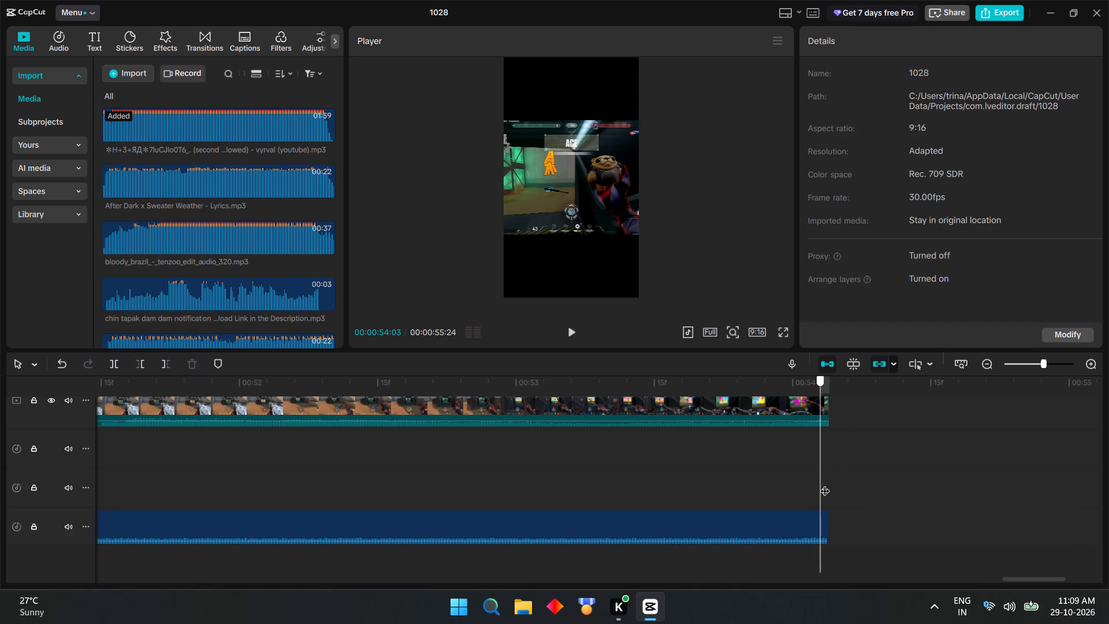
drag(825, 484, 832, 481)
Return to the start of the project and look over the whole timeline and the opening frame in full-screen preview.
ctrl+scroll(829, 485, down, 18)
click(699, 470)
drag(699, 470, 0, 458)
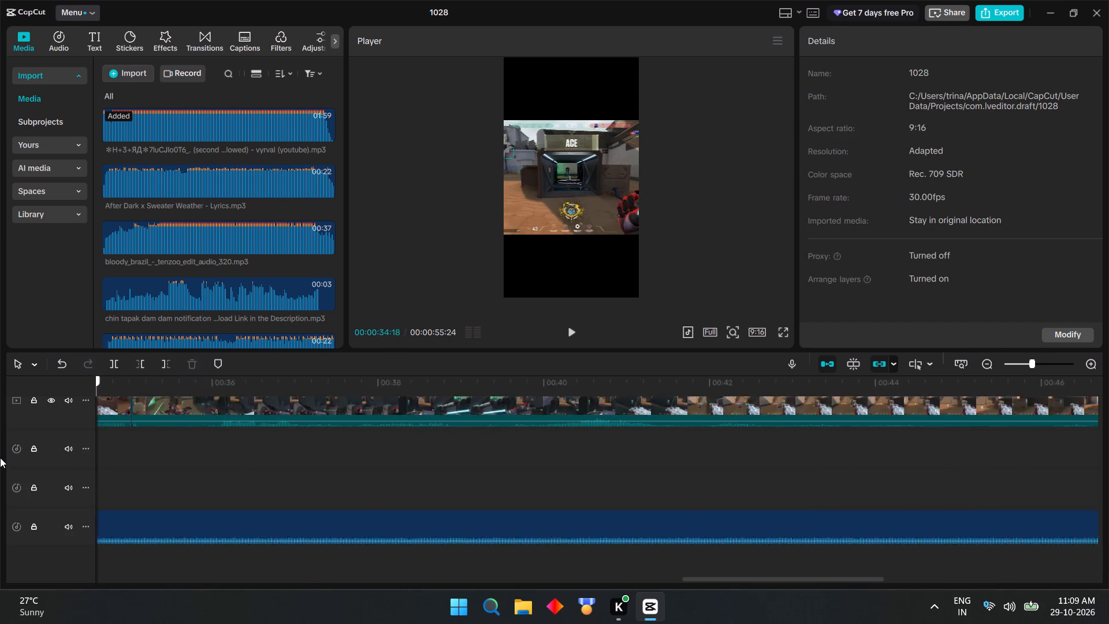
drag(0, 458, 0, 393)
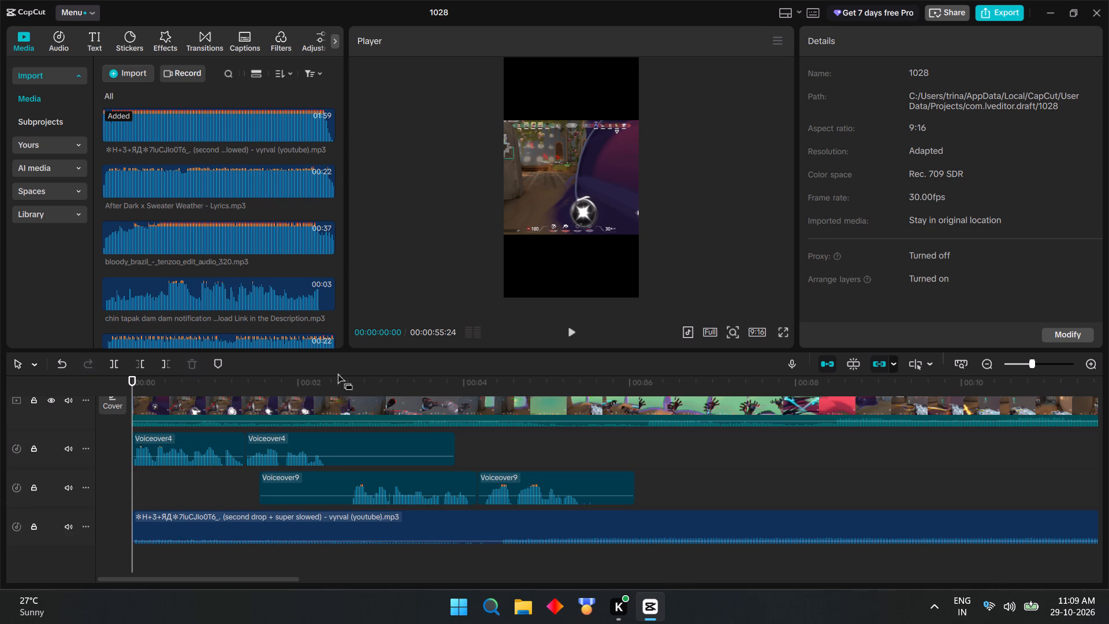
scroll(719, 450, up, 2)
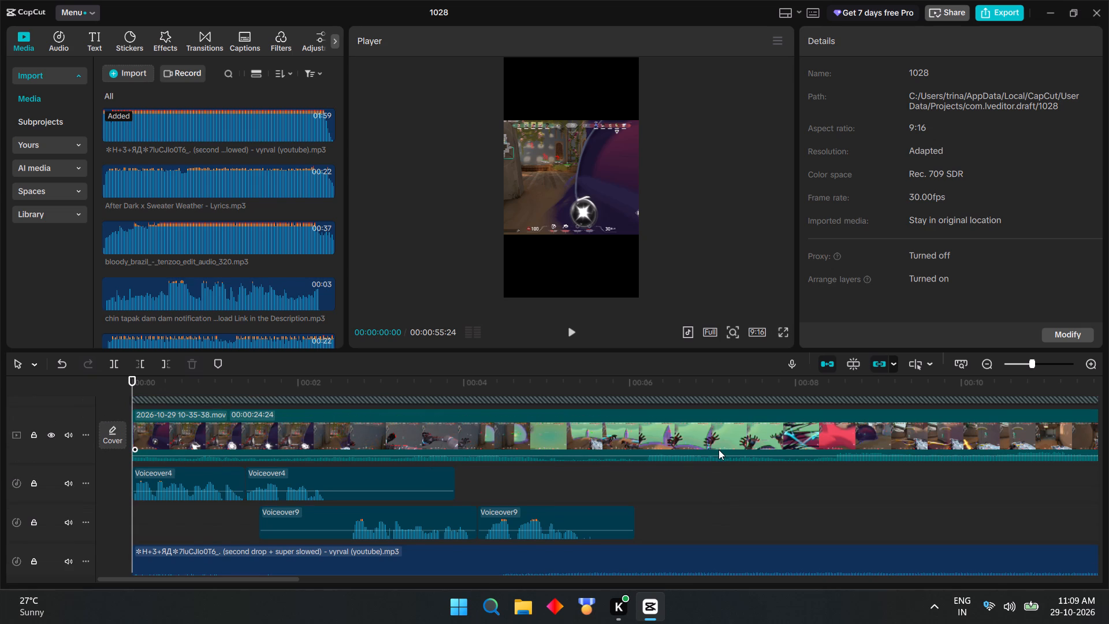
ctrl+scroll(699, 466, down, 20)
ctrl+scroll(699, 466, down, 7)
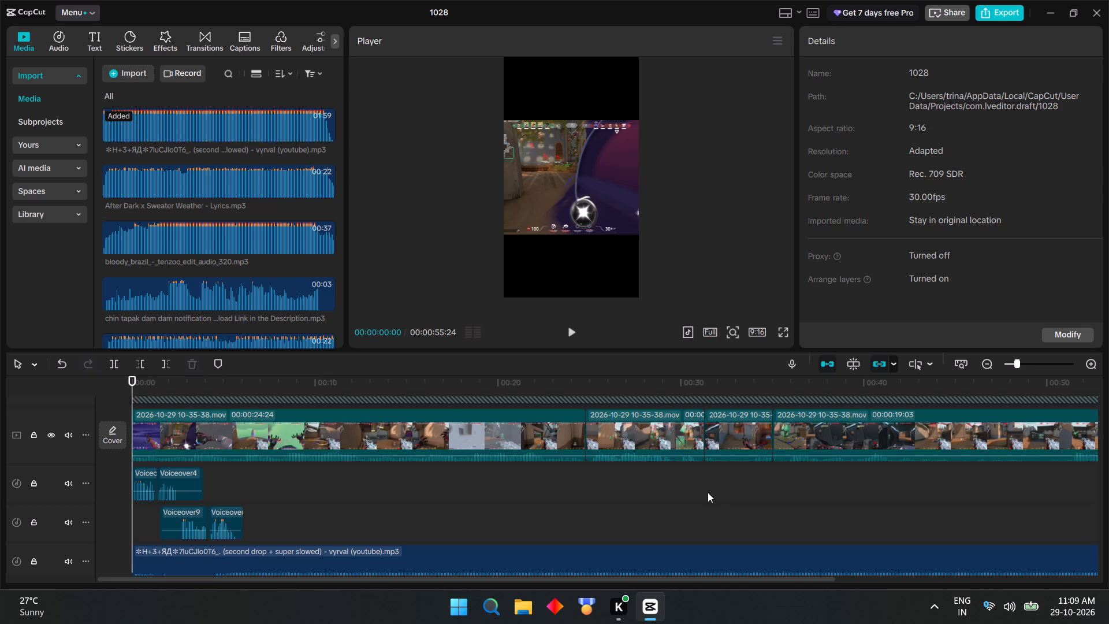
ctrl+scroll(708, 492, down, 9)
ctrl+scroll(705, 493, up, 3)
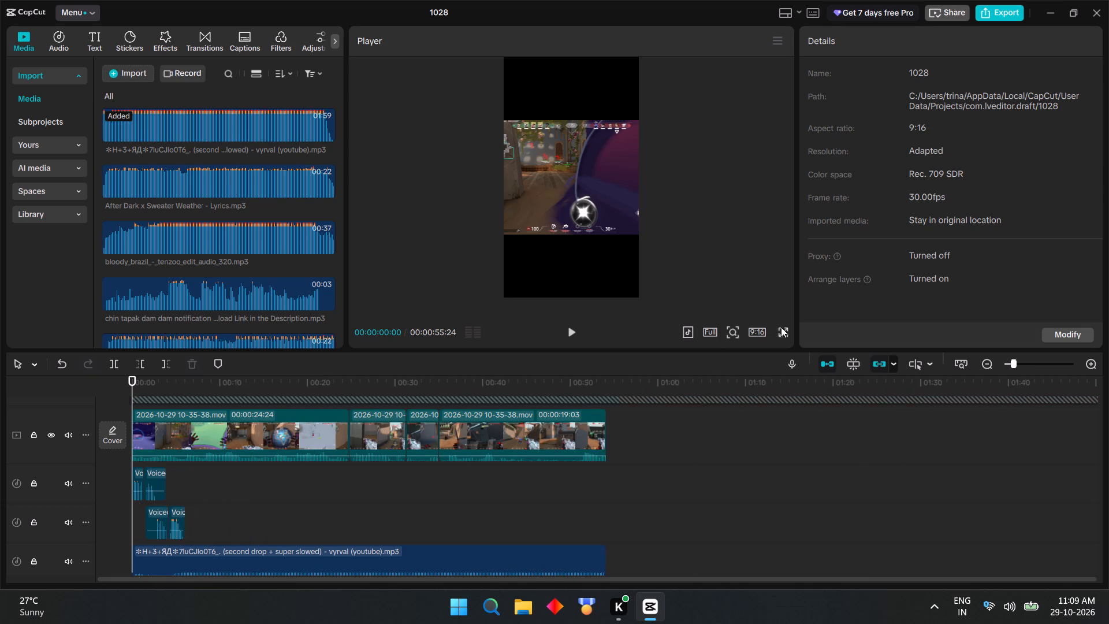
click(781, 329)
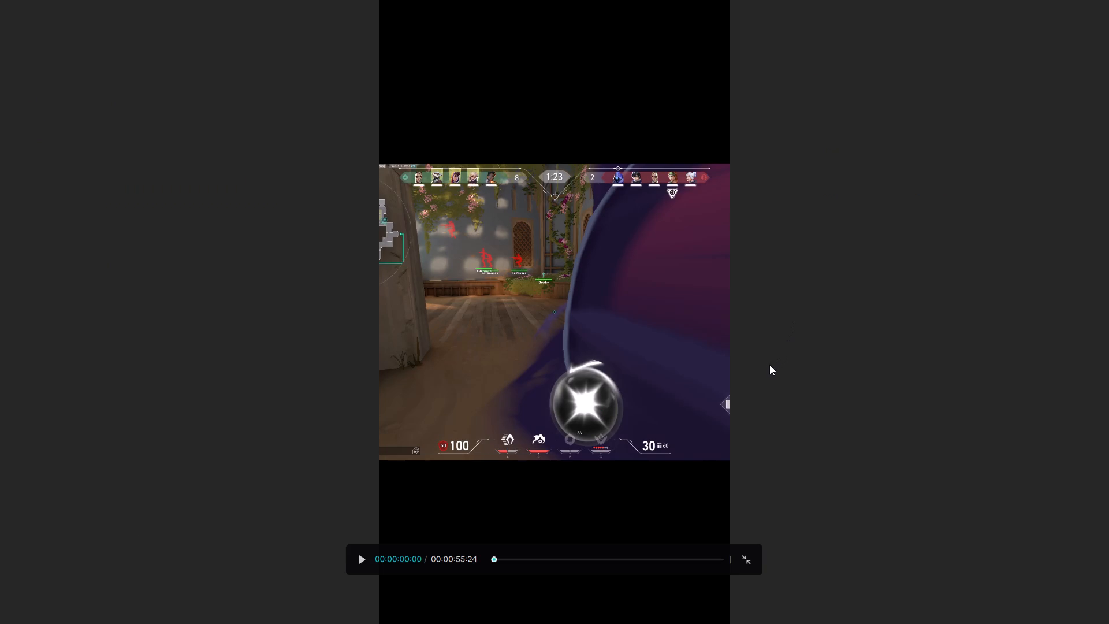
click(745, 562)
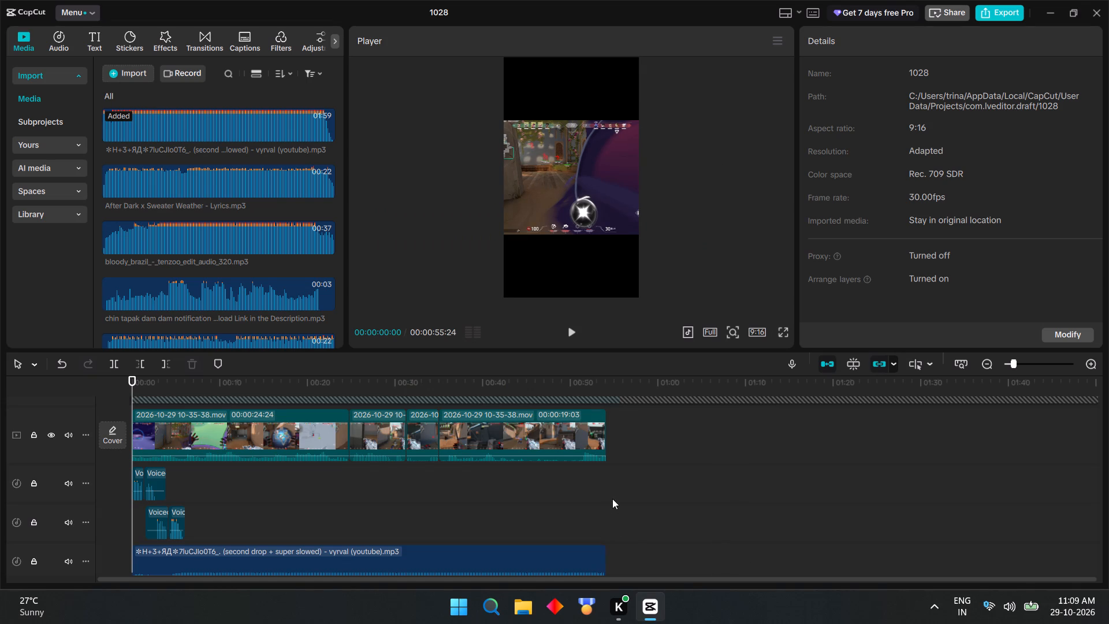
ctrl+scroll(608, 500, down, 4)
ctrl+scroll(608, 500, up, 3)
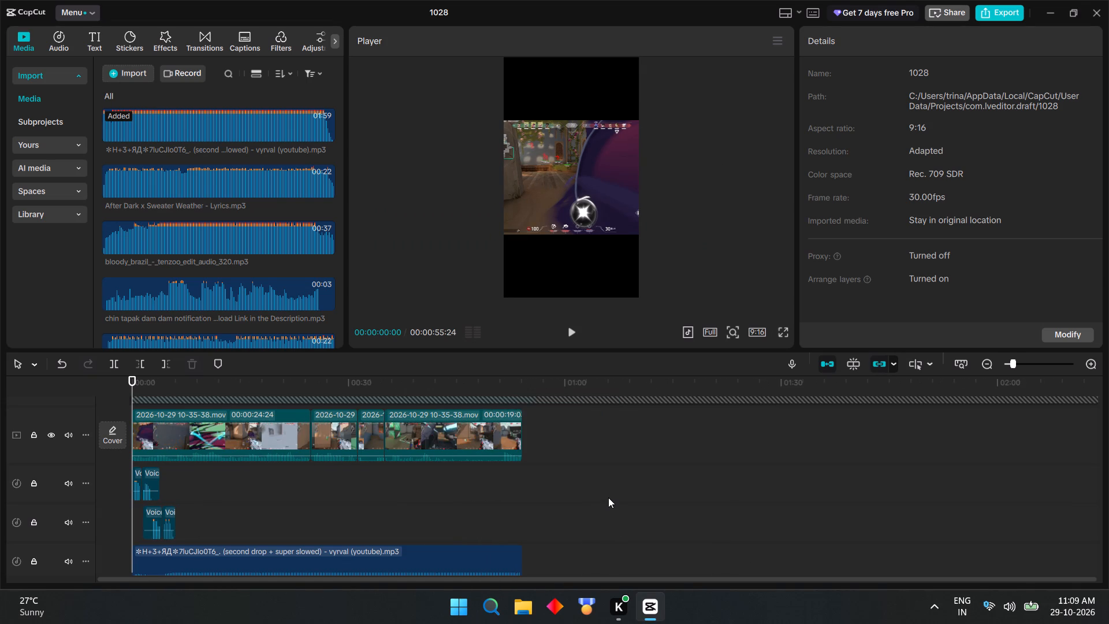
Add a default text clip at the start of the timeline and extend it to about the end of the gameplay footage.
click(96, 35)
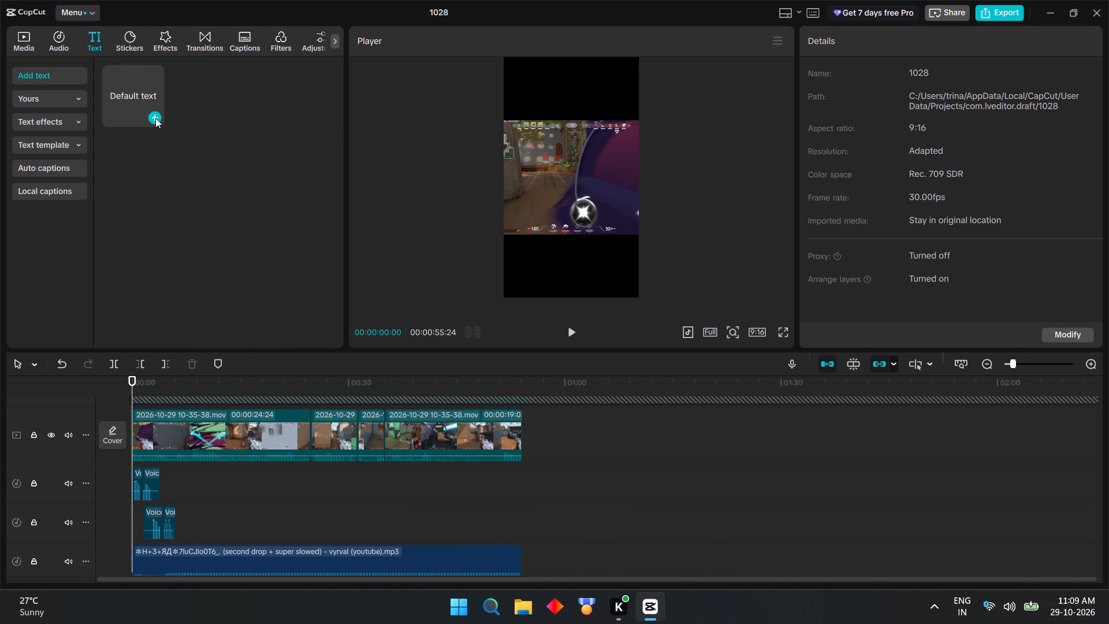
click(157, 120)
drag(154, 441, 456, 454)
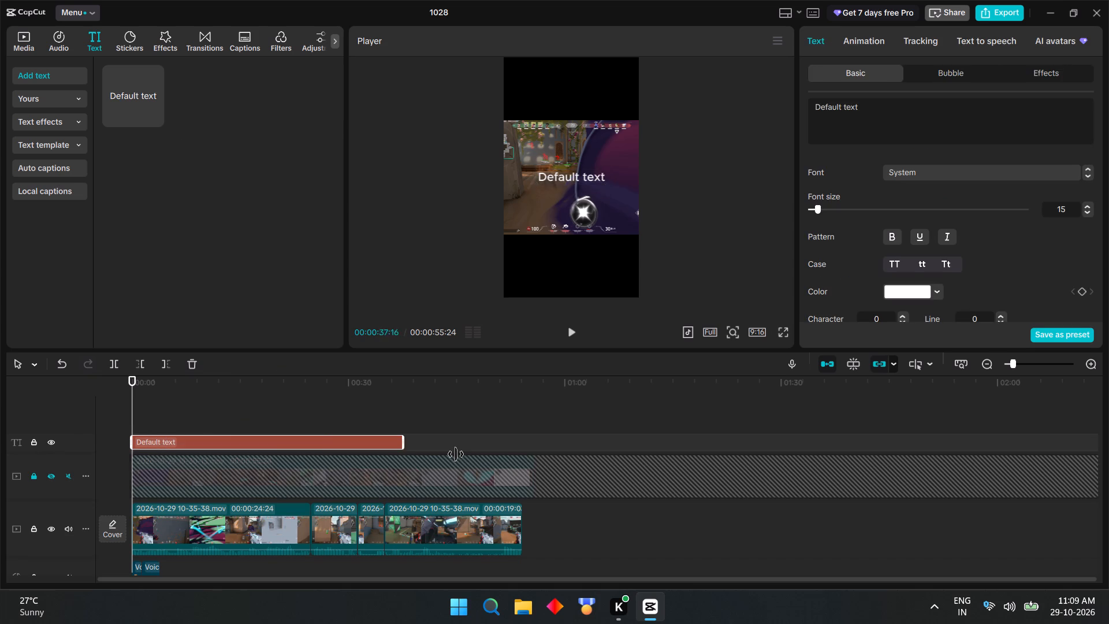
drag(456, 454, 516, 459)
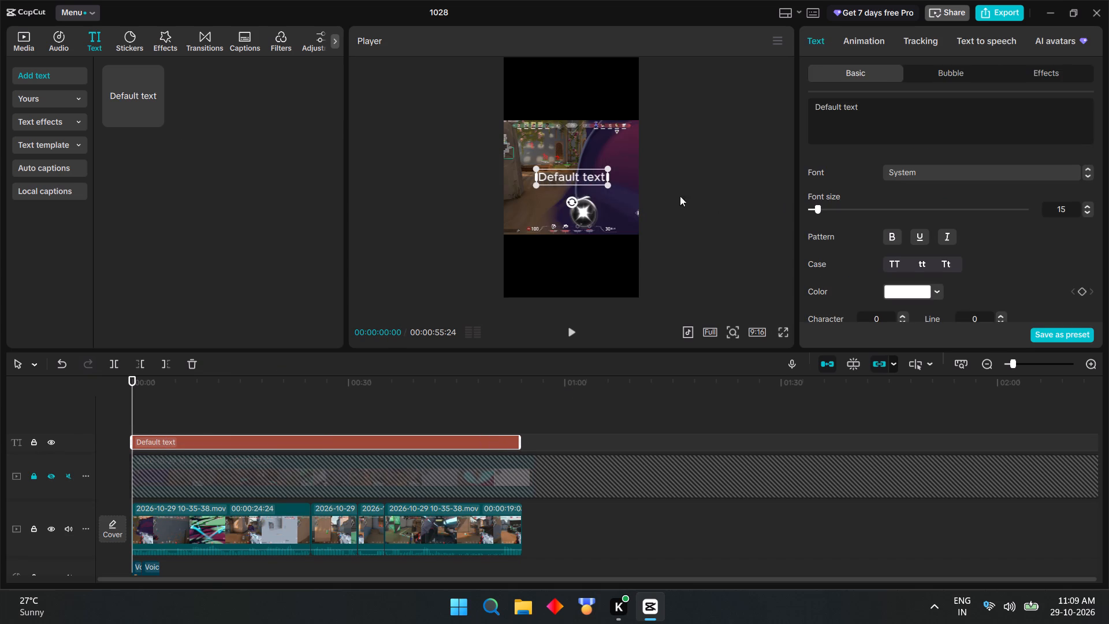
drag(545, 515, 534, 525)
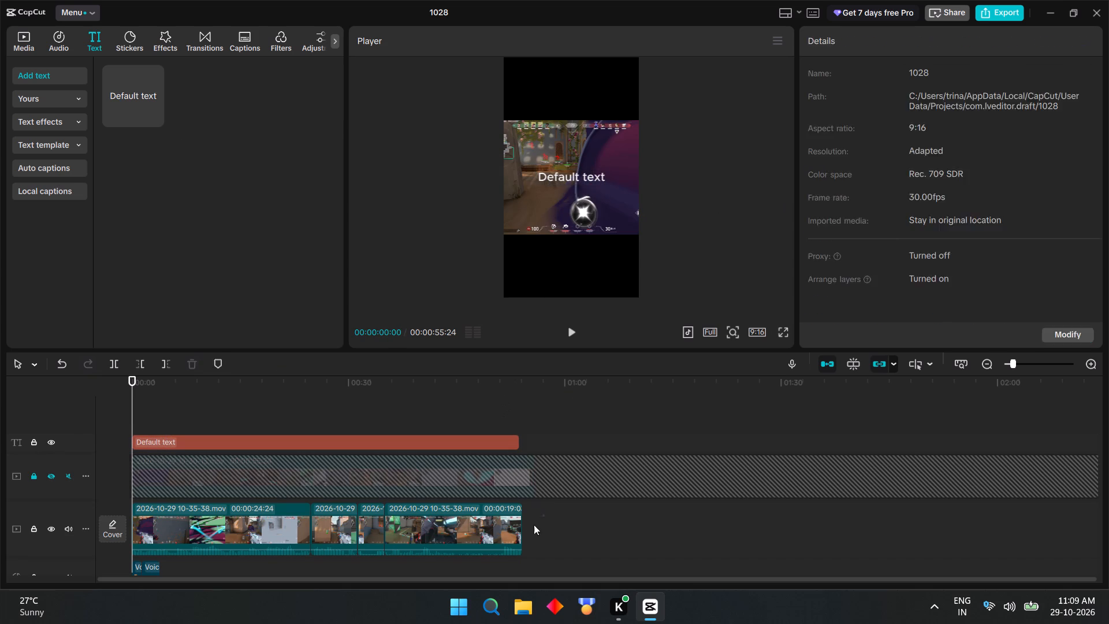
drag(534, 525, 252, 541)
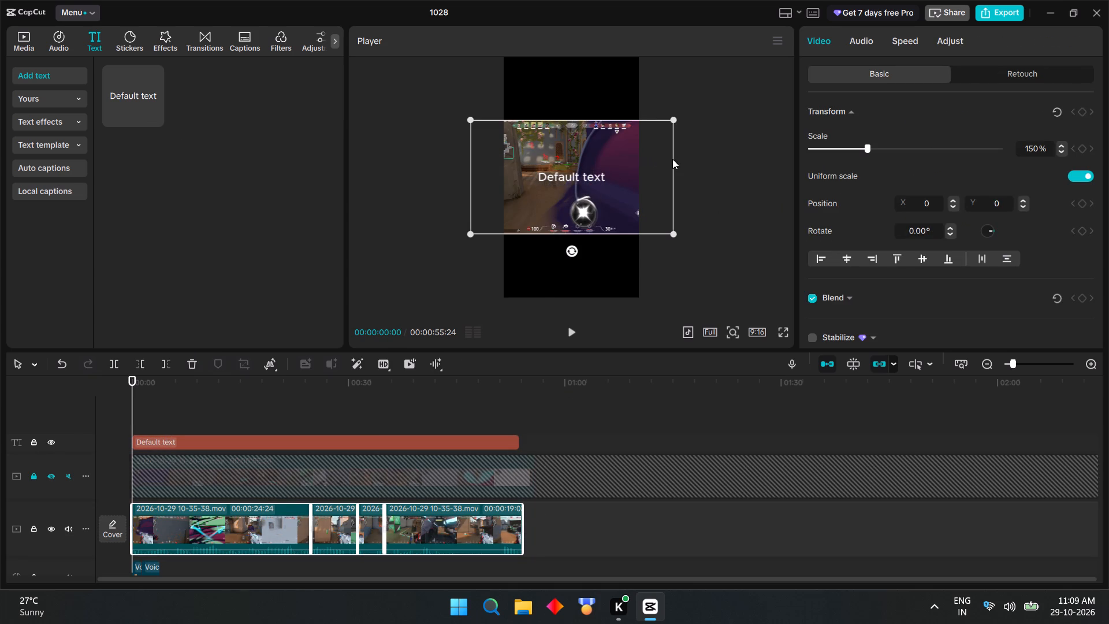
Apply the preset style with black lettering on a white background to the default text clip.
click(501, 443)
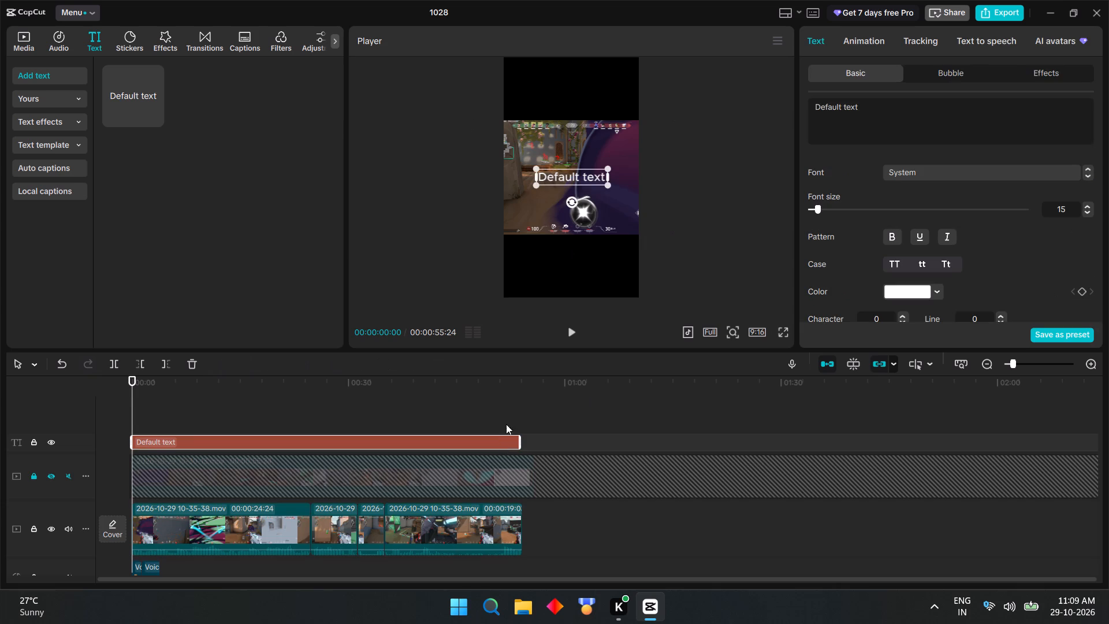
scroll(928, 259, down, 1)
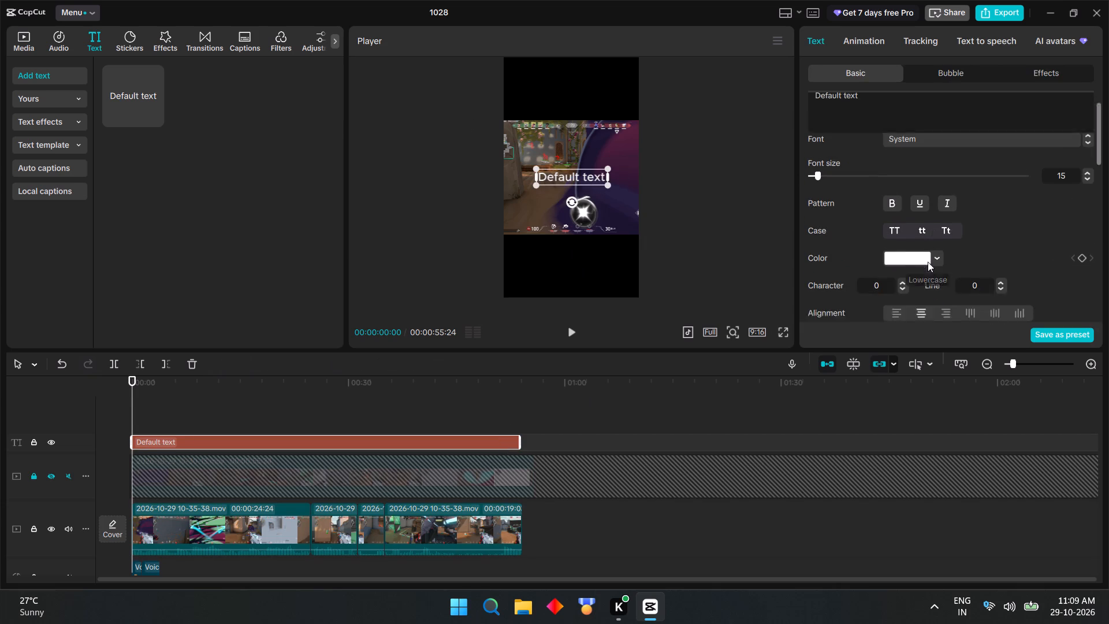
scroll(928, 262, down, 3)
click(954, 249)
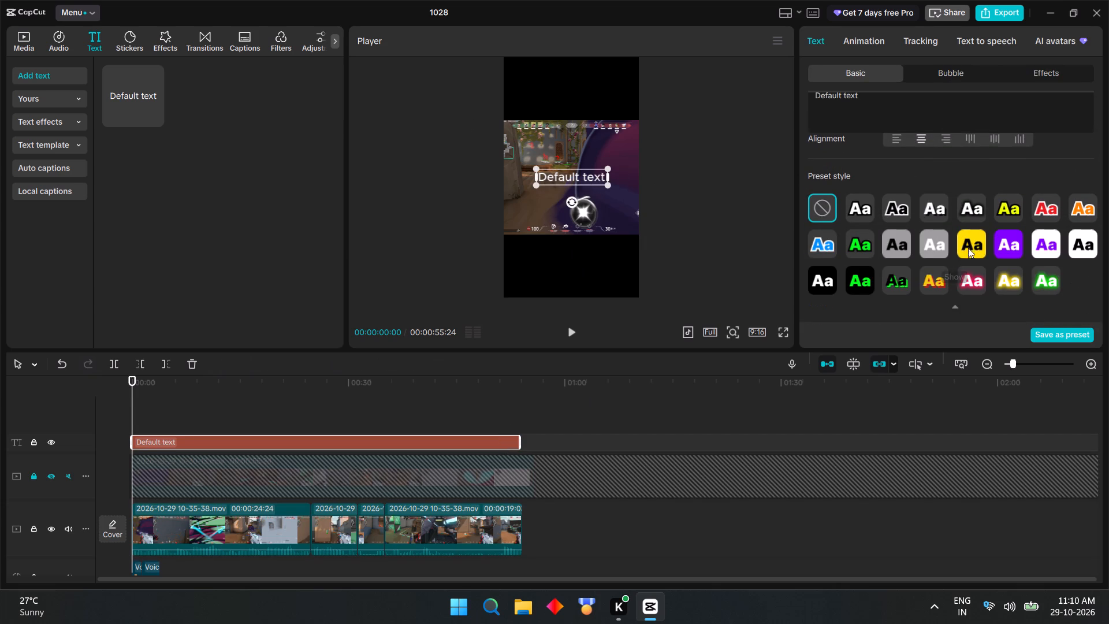
click(1077, 244)
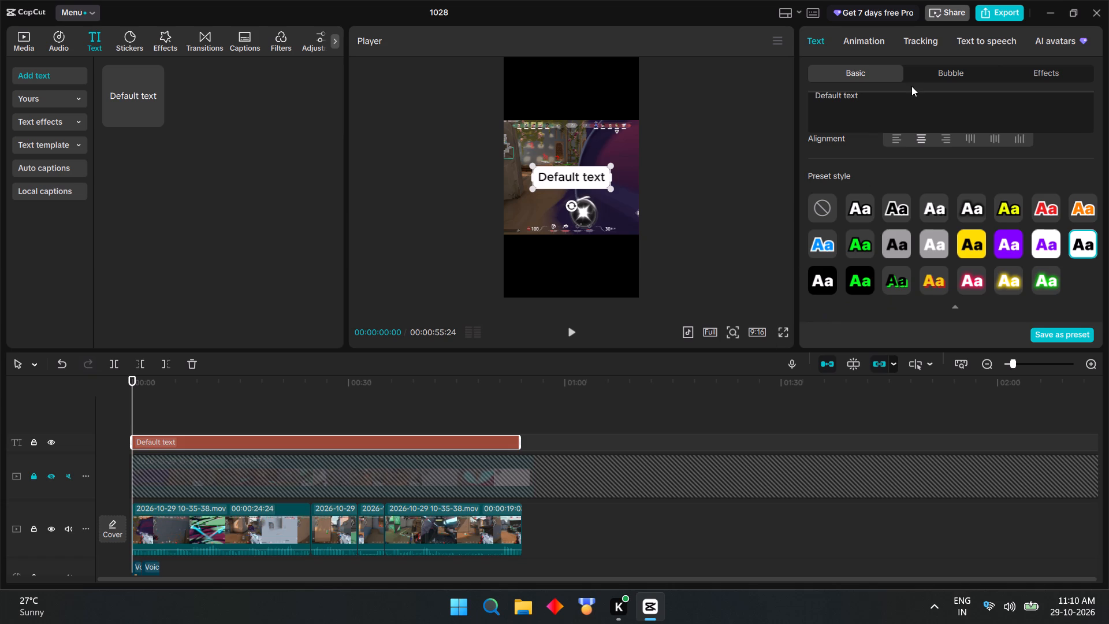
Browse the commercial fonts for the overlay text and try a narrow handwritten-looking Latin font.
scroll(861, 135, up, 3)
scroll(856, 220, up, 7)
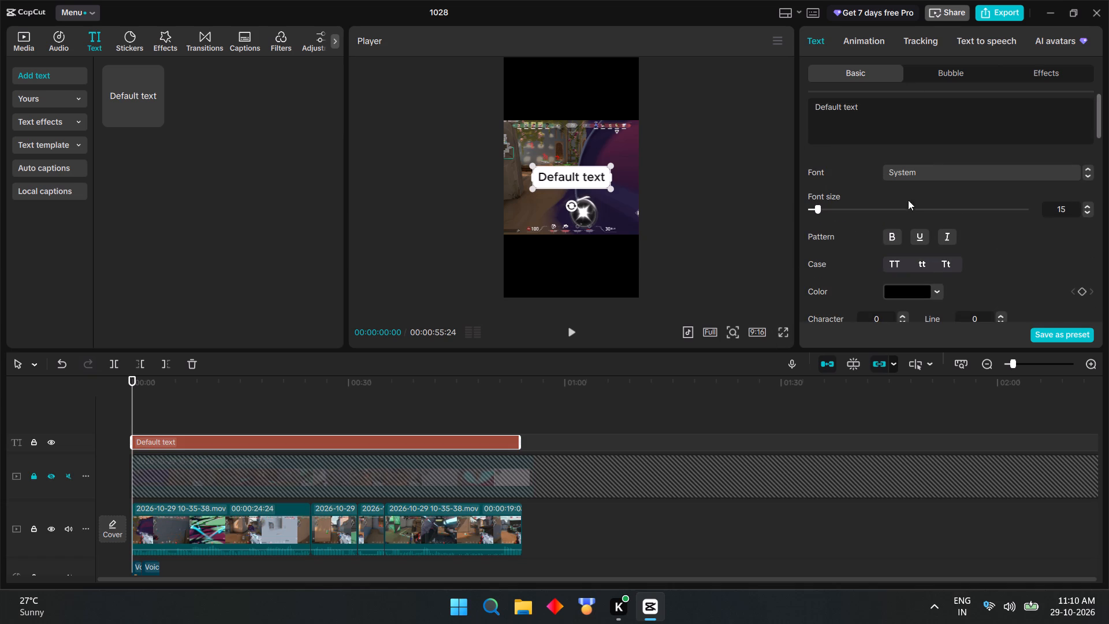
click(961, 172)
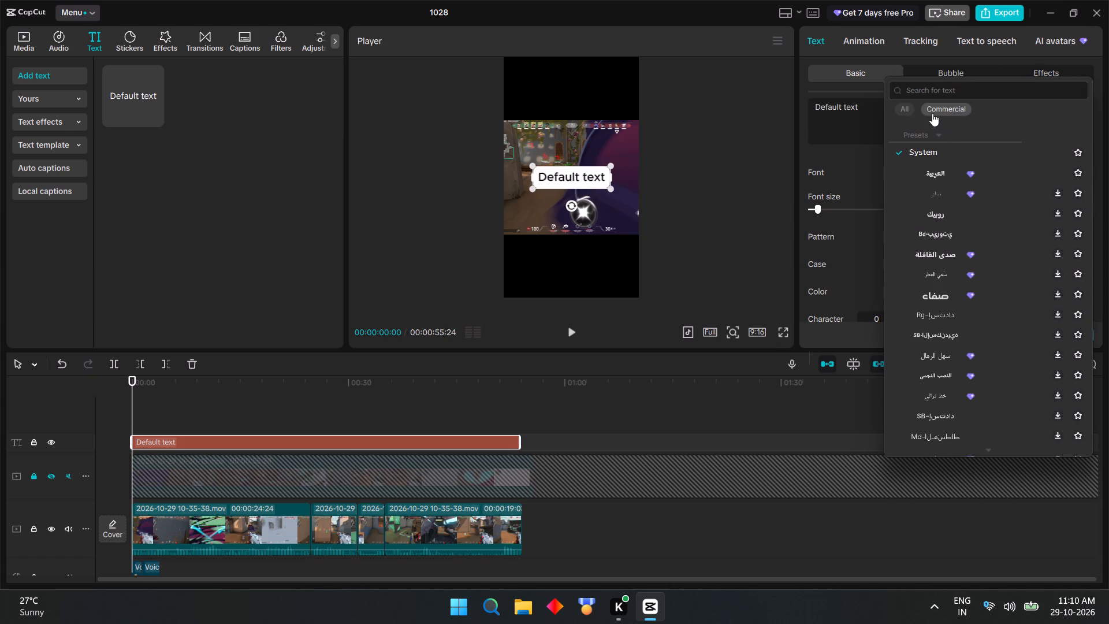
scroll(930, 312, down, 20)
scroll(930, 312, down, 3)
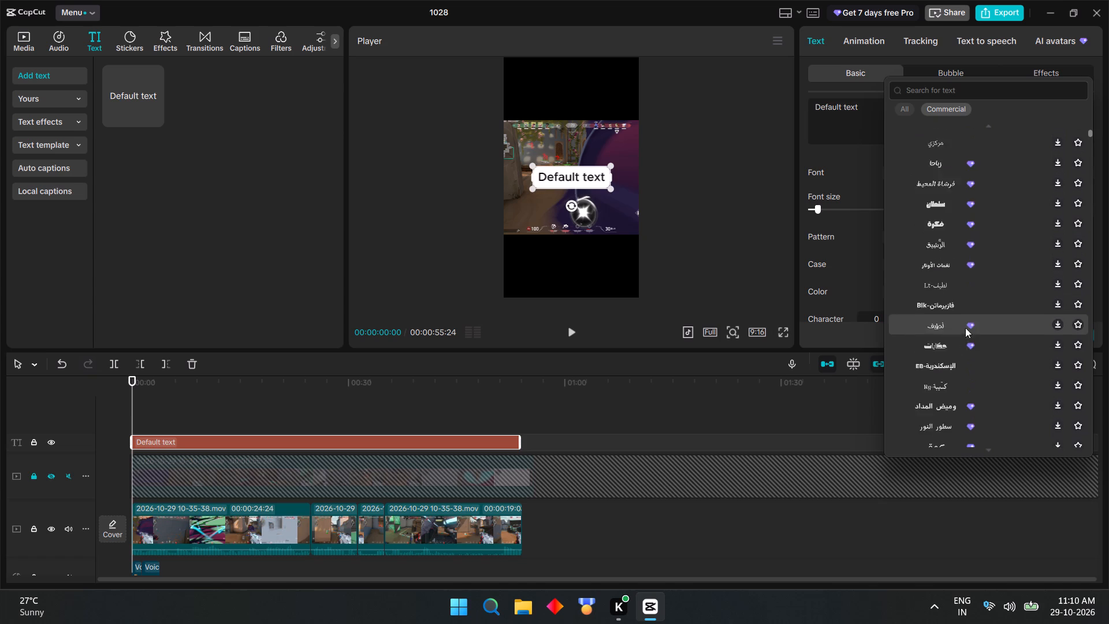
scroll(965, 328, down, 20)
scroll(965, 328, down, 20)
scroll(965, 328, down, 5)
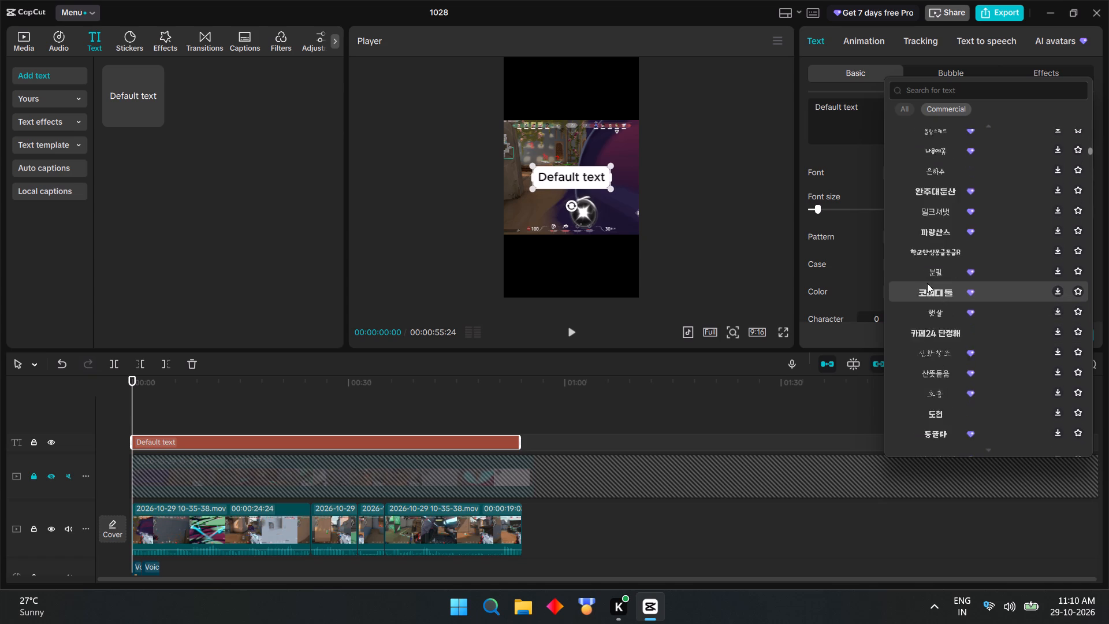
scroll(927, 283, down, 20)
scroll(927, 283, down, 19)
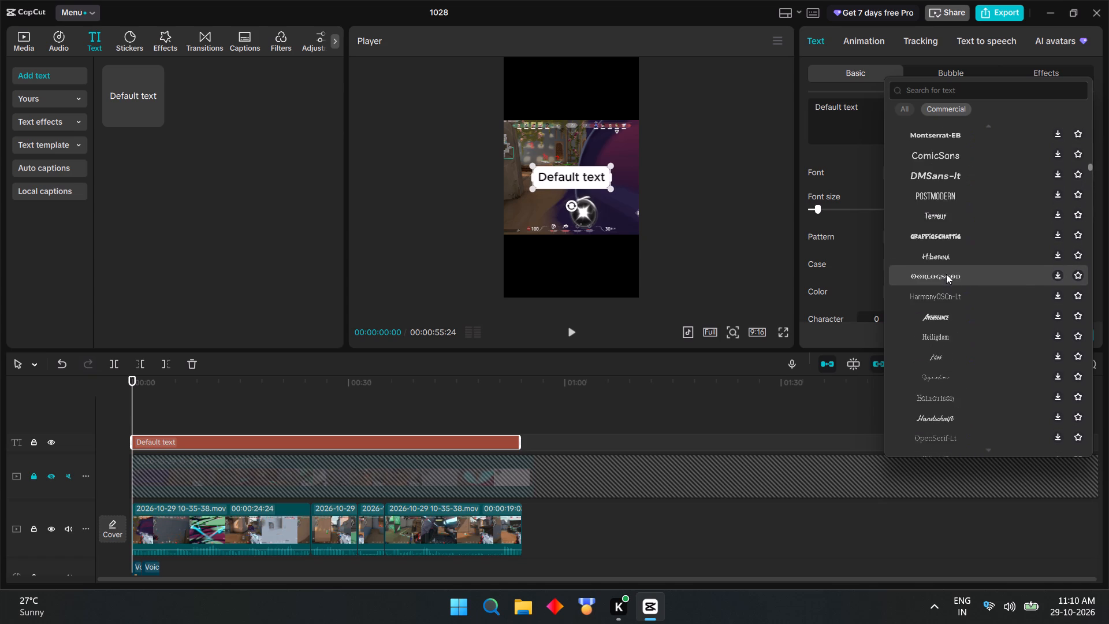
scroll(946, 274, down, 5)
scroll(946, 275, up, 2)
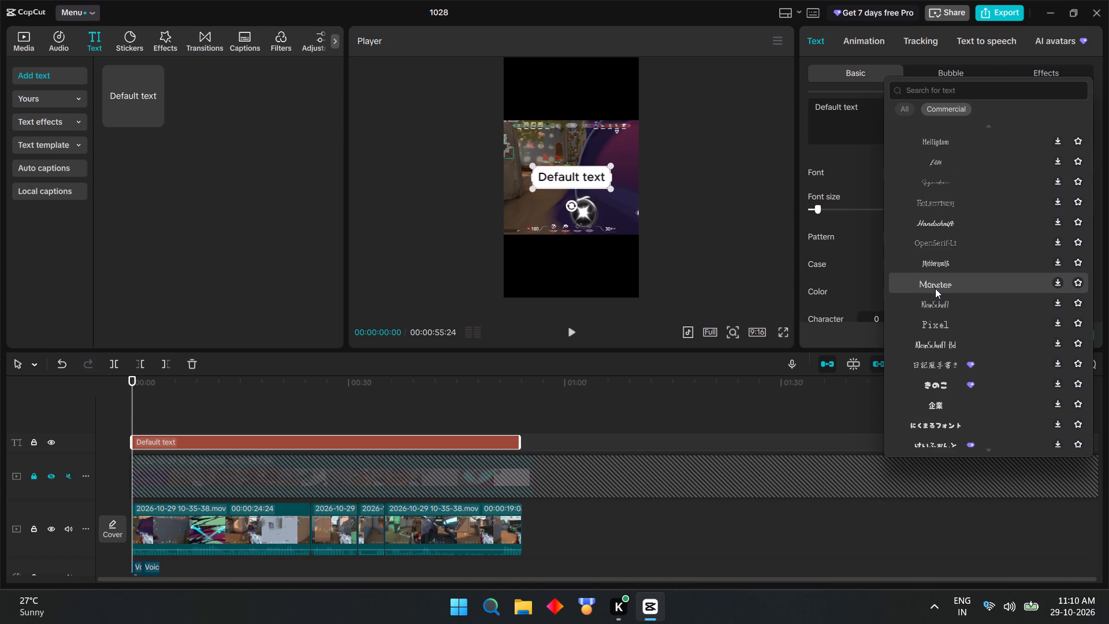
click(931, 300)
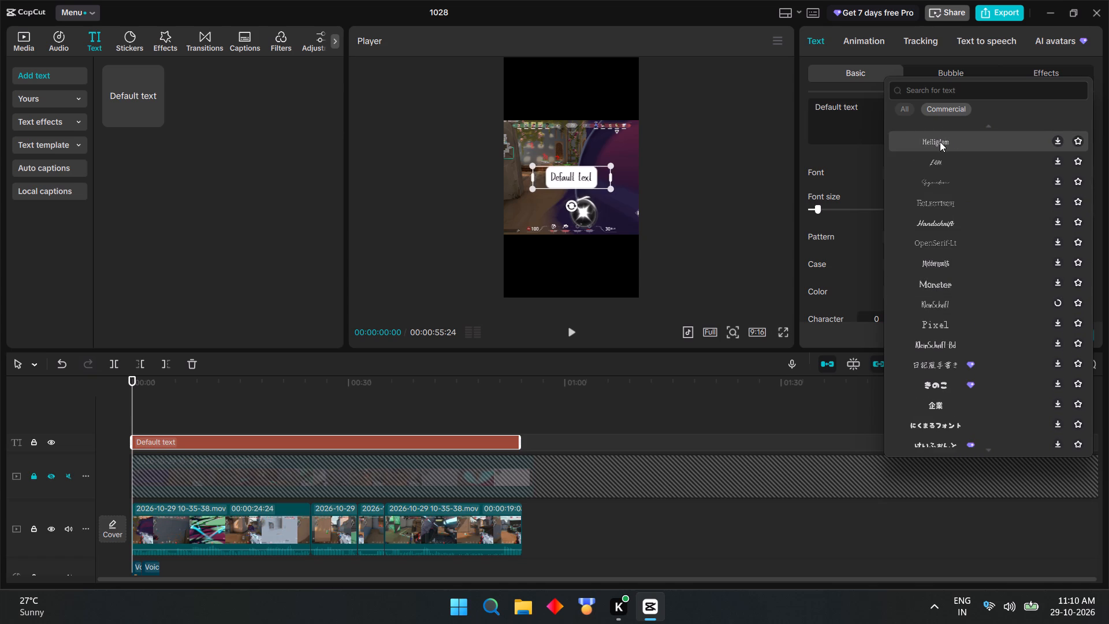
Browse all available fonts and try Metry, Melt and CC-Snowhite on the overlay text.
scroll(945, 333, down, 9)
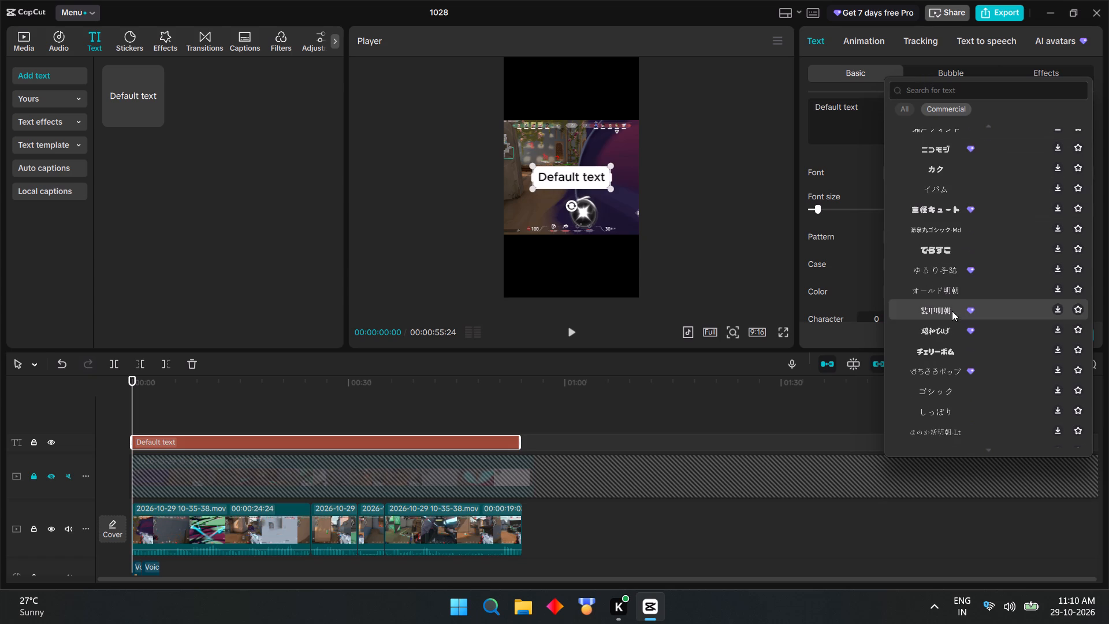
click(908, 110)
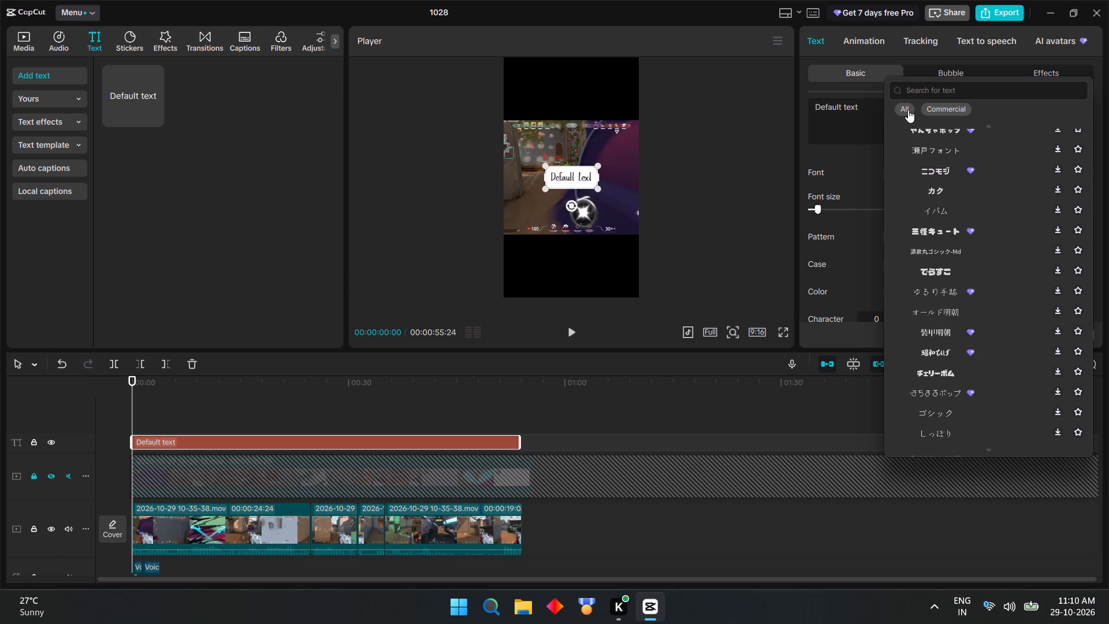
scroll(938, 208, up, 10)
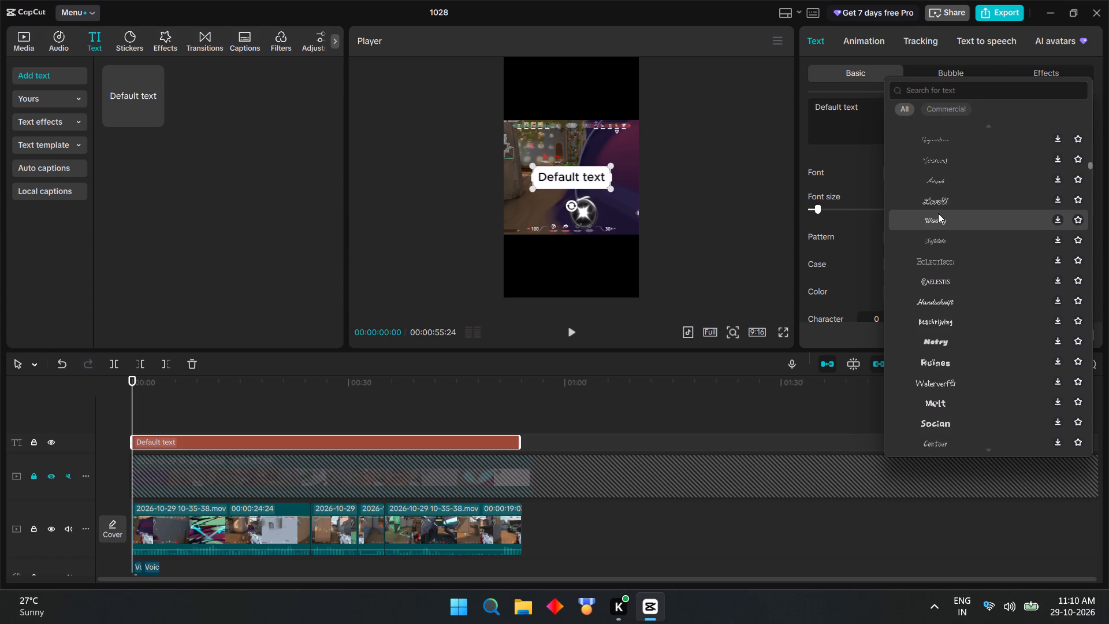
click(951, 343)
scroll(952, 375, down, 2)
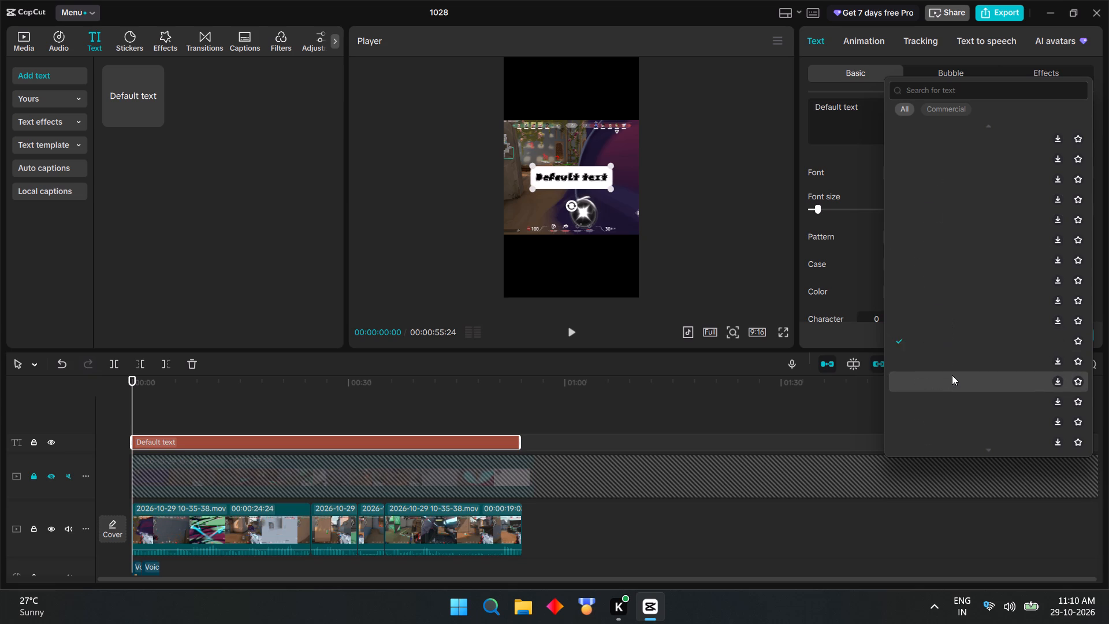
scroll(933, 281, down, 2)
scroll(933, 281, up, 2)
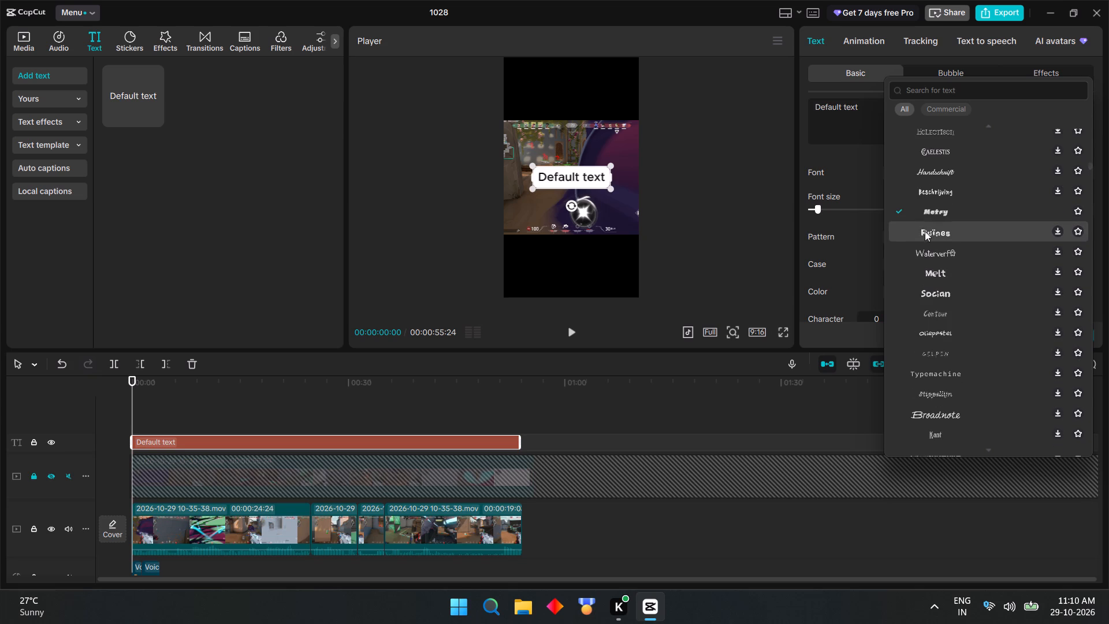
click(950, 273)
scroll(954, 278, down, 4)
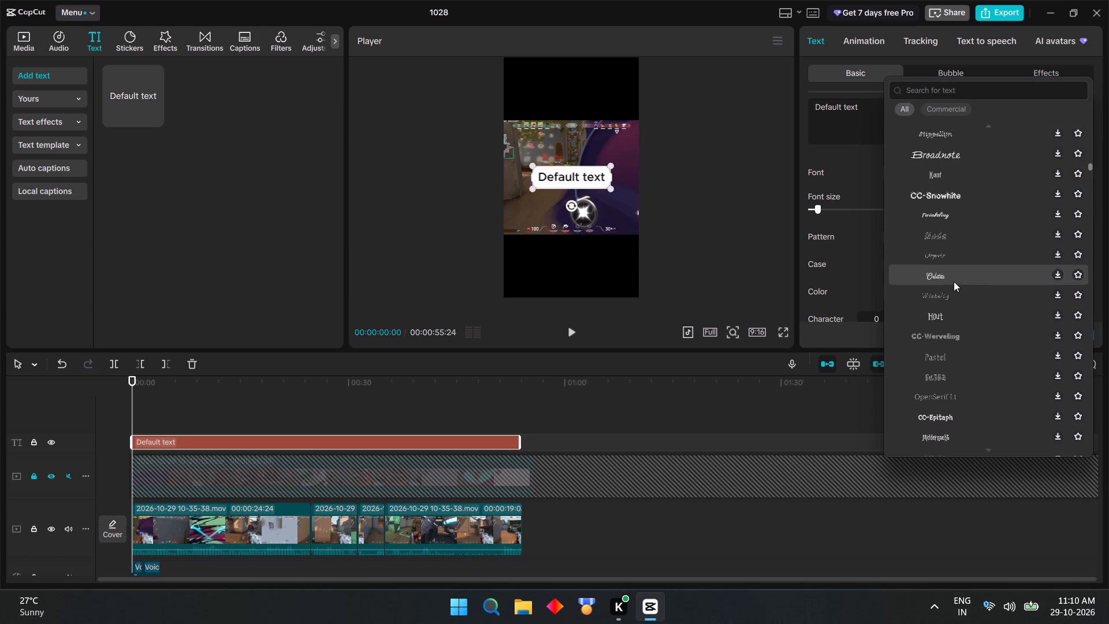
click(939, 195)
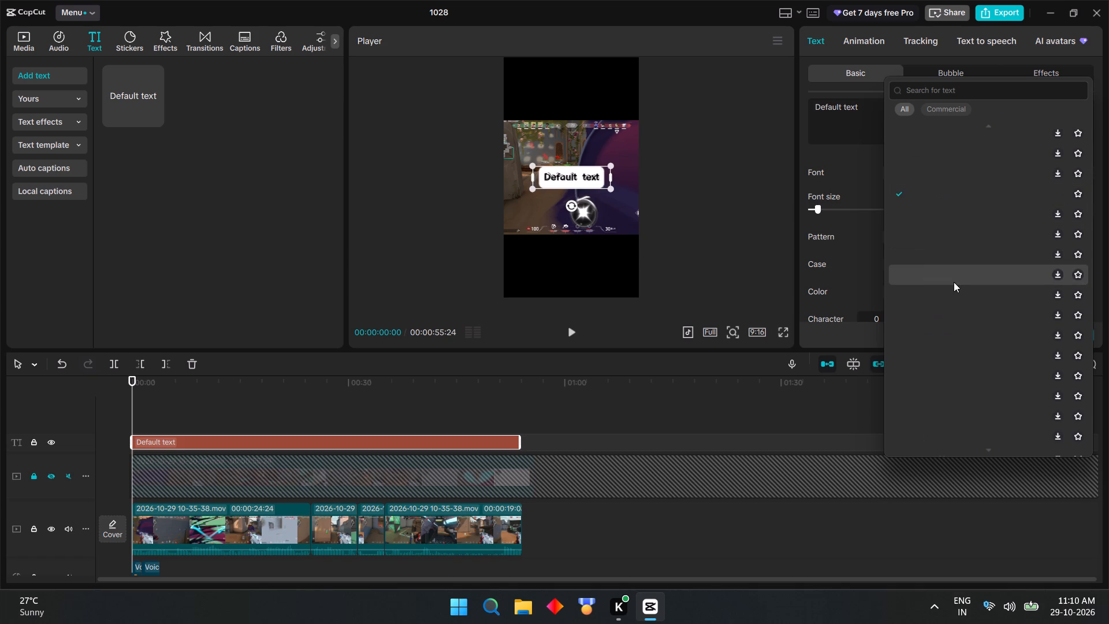
Set the overlay text's font to DMSans-It and close the font list.
scroll(952, 282, up, 20)
scroll(952, 282, up, 7)
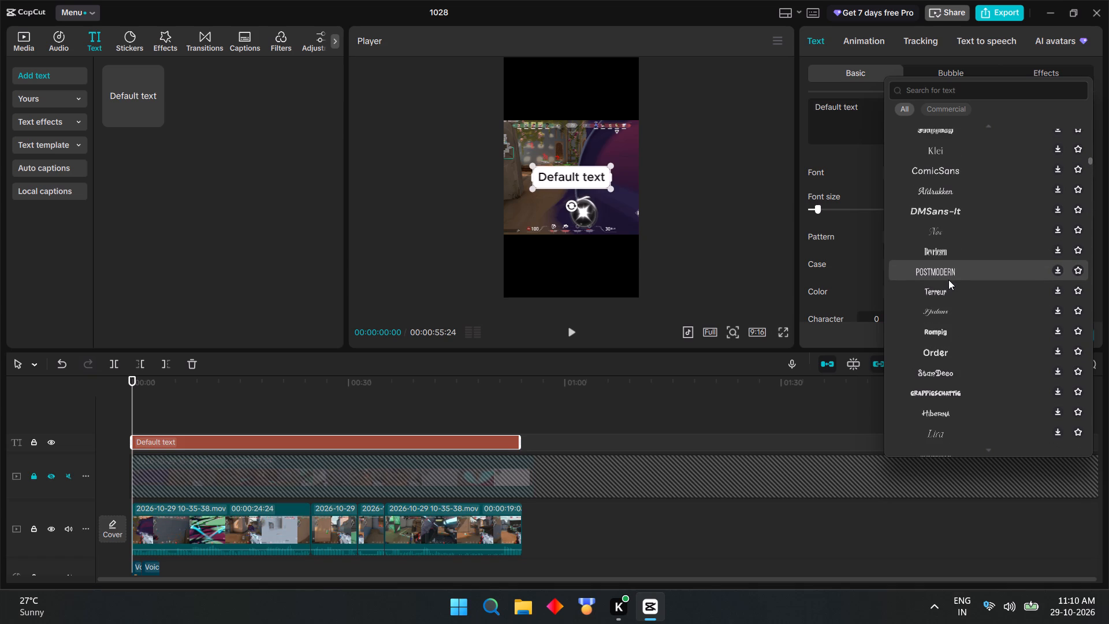
click(950, 213)
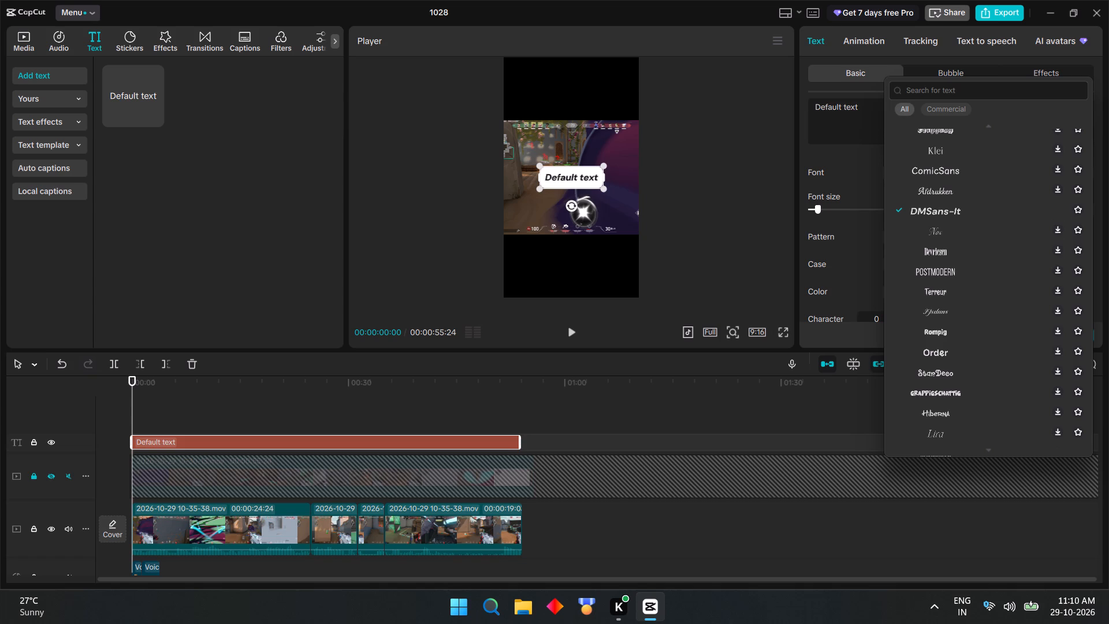
click(861, 127)
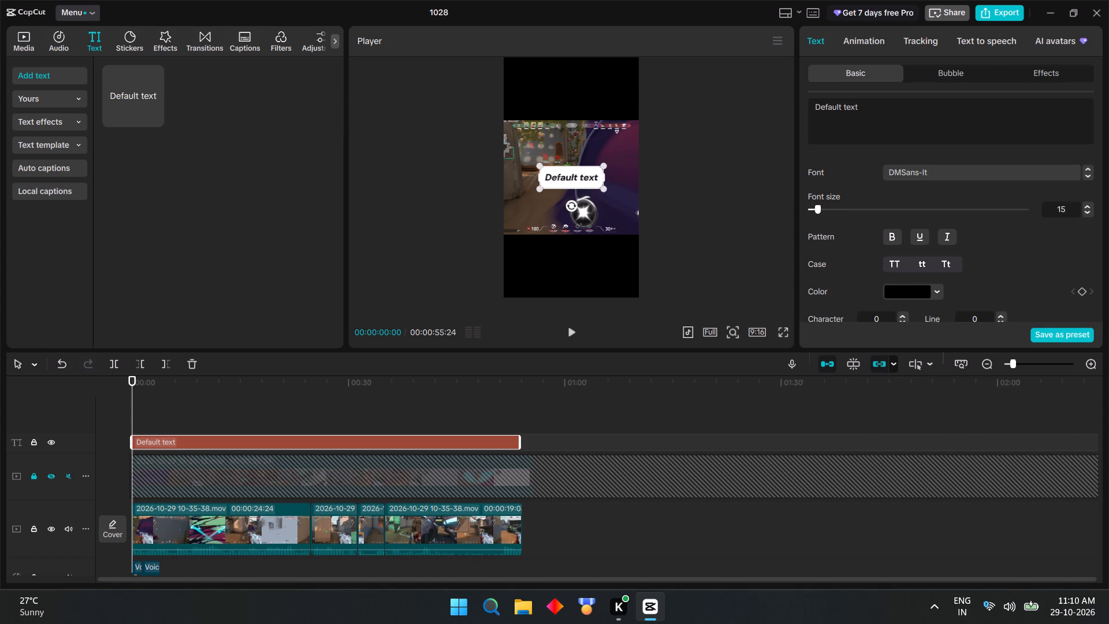
Replace the default wording of the overlay text with "The power of not sleeping".
drag(877, 108, 813, 110)
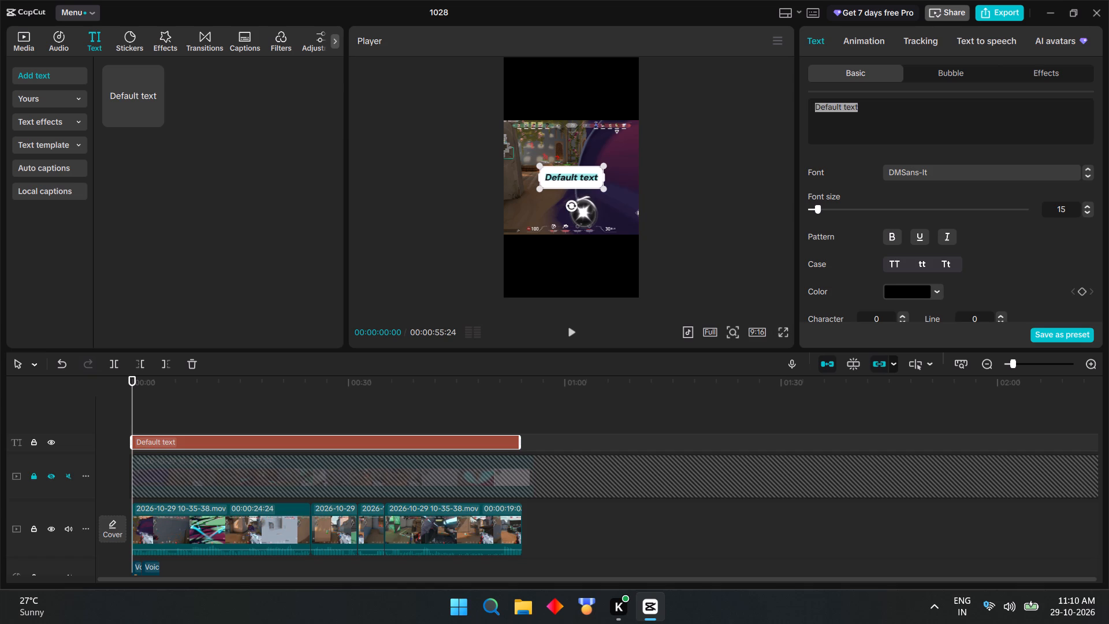
text(The)
key(space)
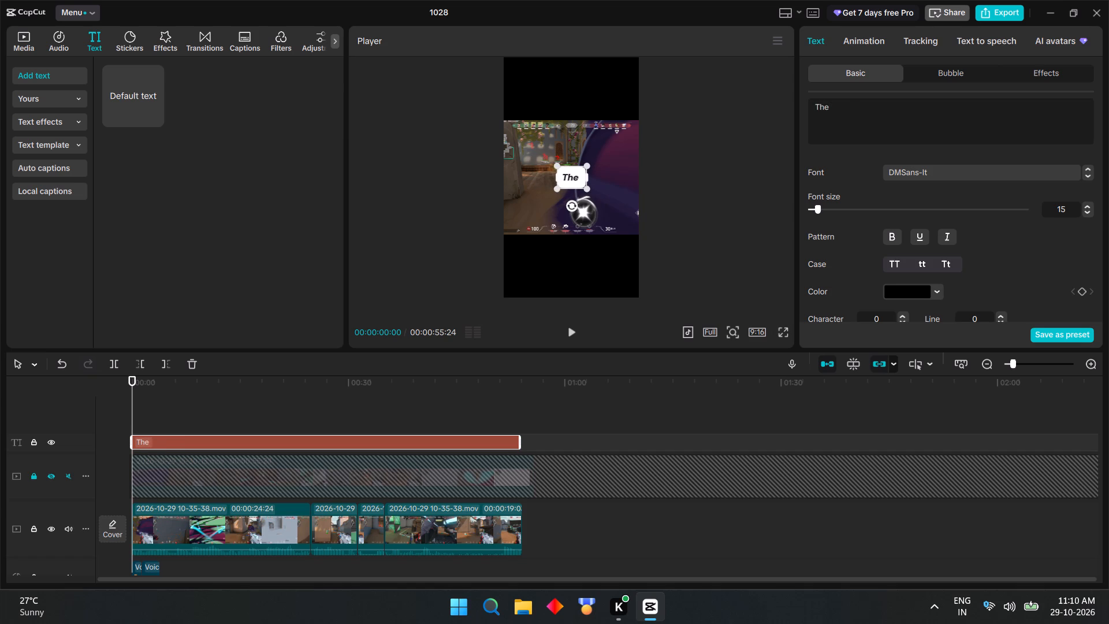
text(power)
key(space)
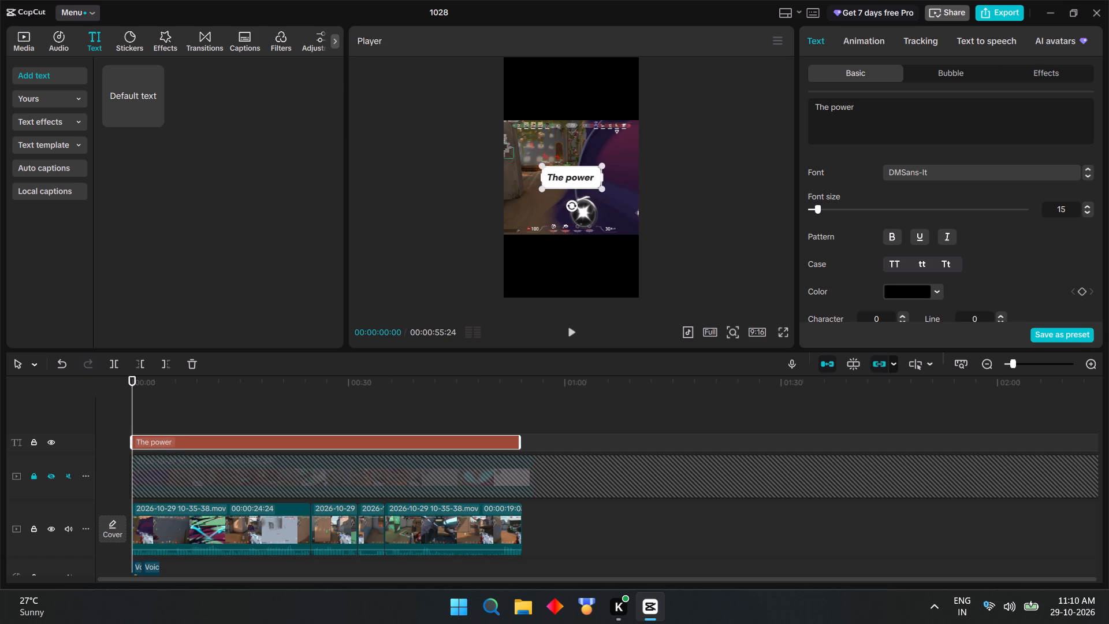
text(of)
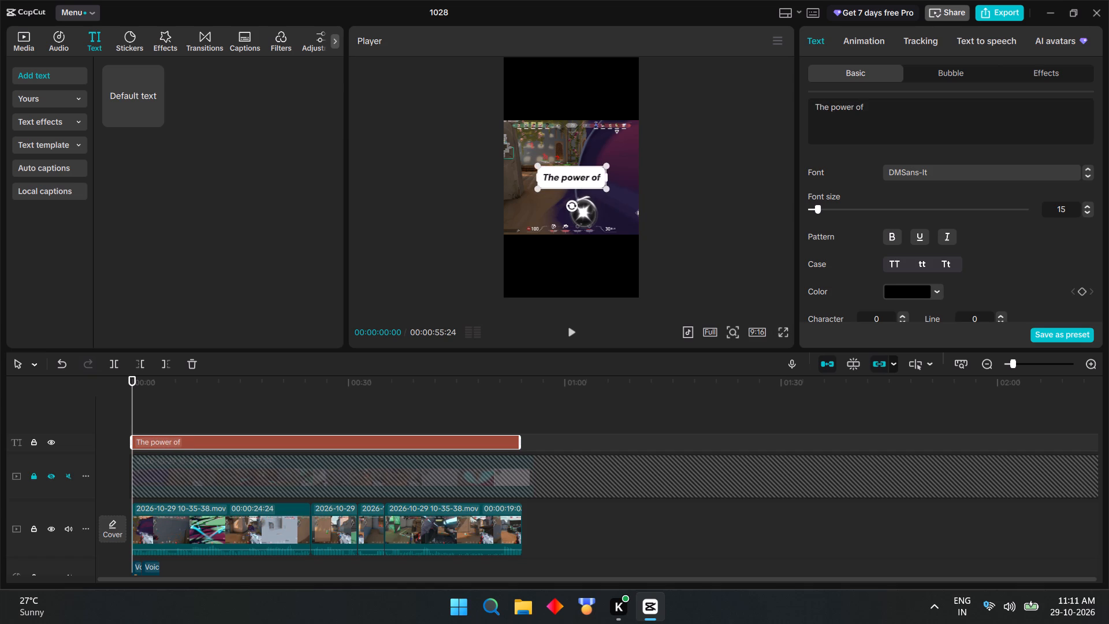
key(space)
text(not splee)
key(BackSpace)
key(BackSpace)
key(BackSpace)
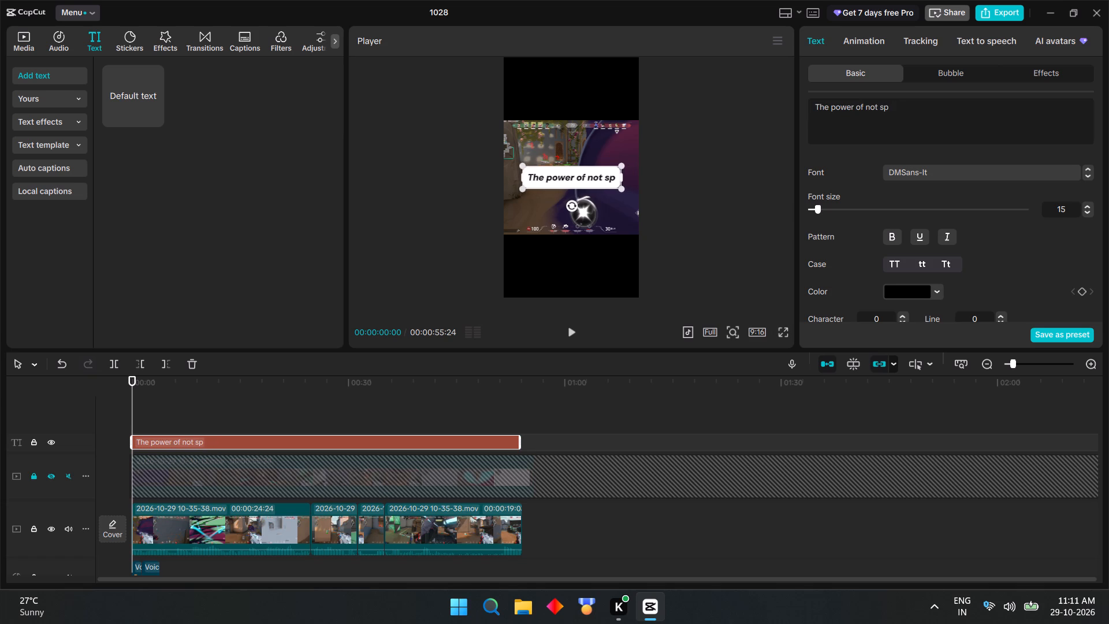
key(BackSpace)
text(le)
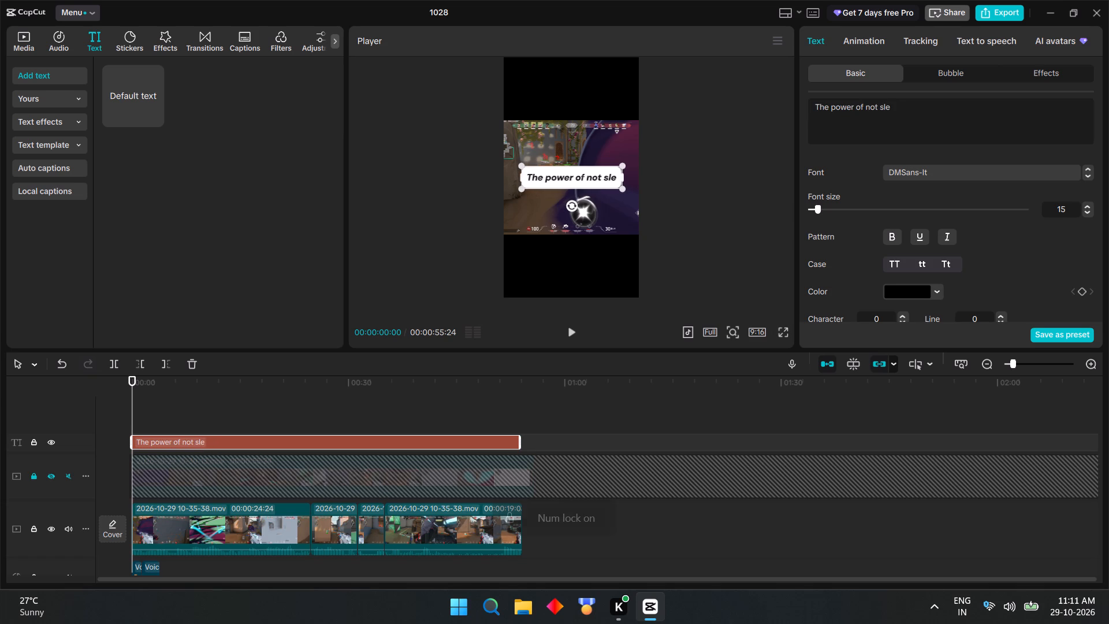
key(BackSpace)
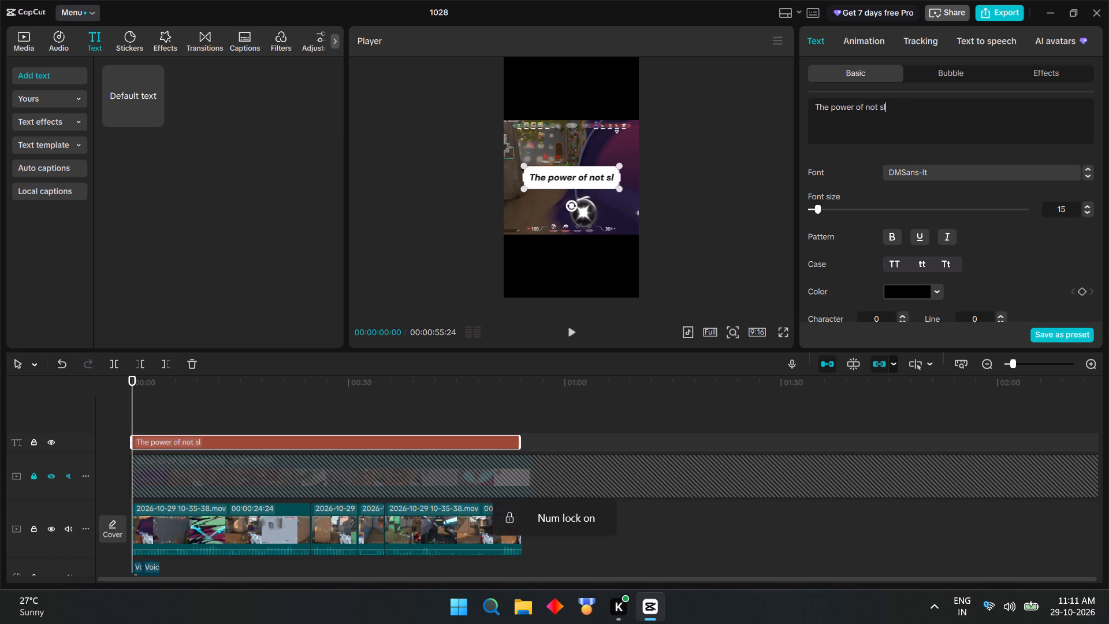
key(bracketleft)
key(BackSpace)
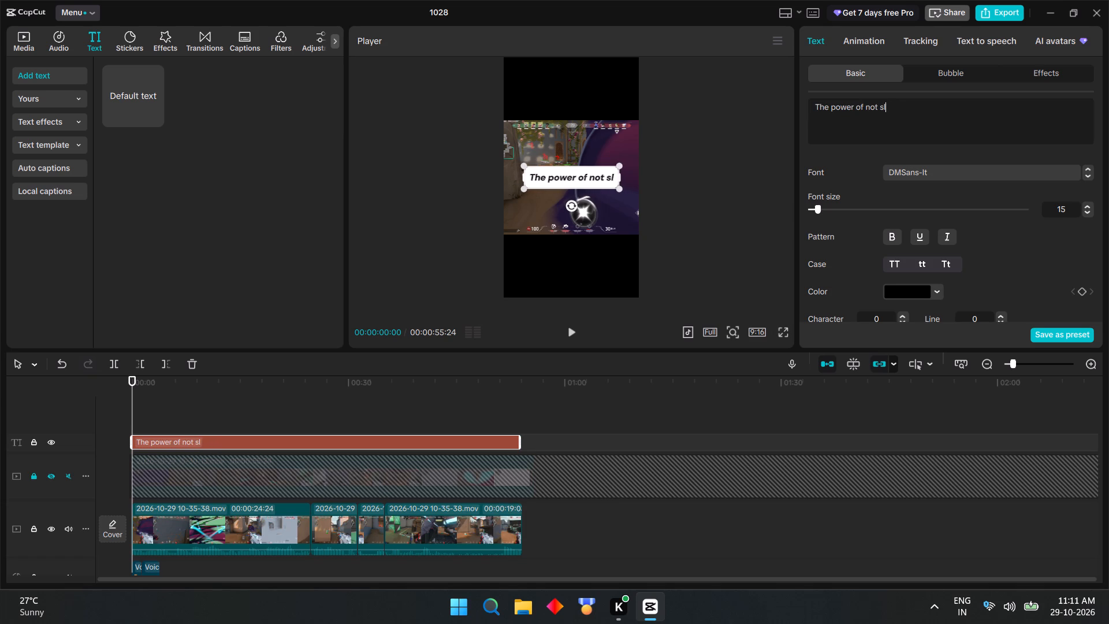
text(pee)
key(BackSpace)
key(BackSpace)
key(BackSpace)
text(eeping)
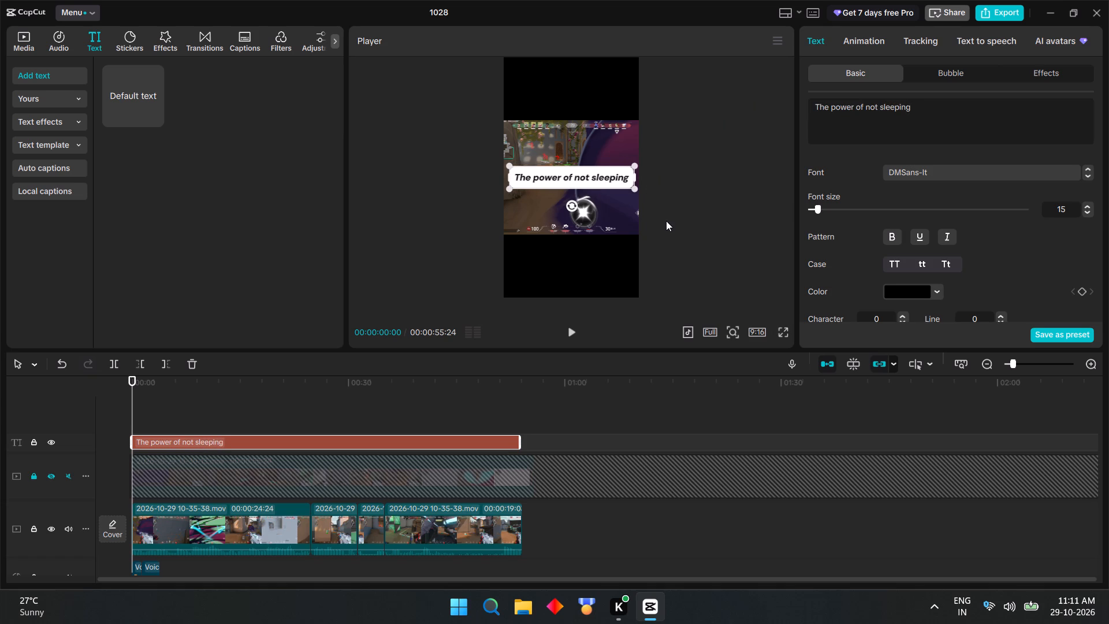
click(625, 181)
click(912, 107)
Move the overlay text up to sit horizontally centred just above the top edge of the gameplay footage.
drag(618, 177, 622, 117)
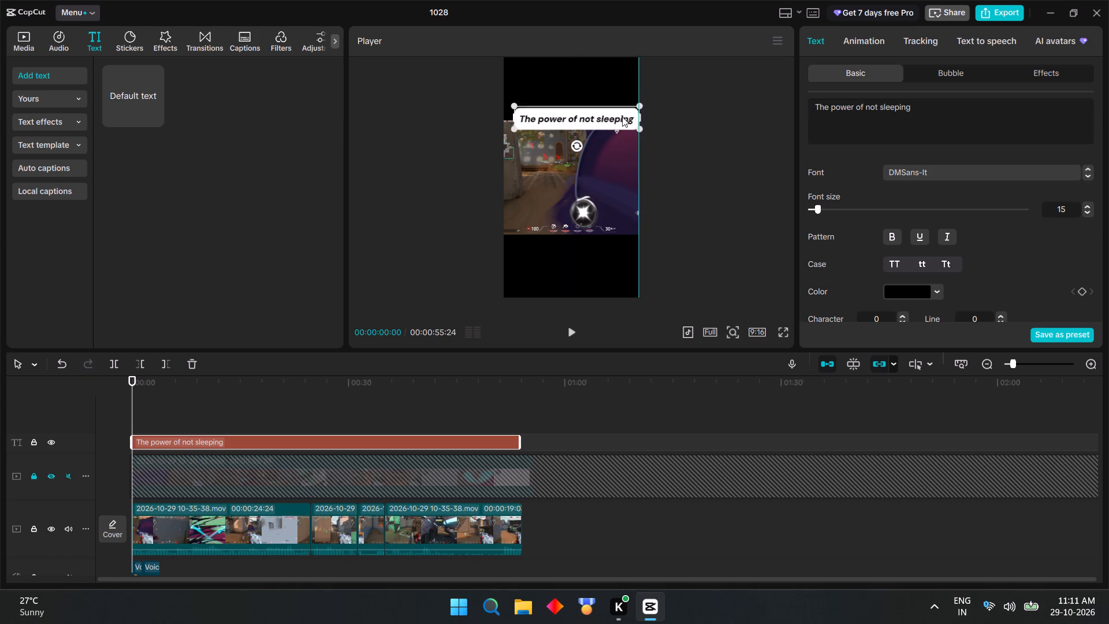
drag(622, 117, 618, 109)
scroll(930, 242, down, 1)
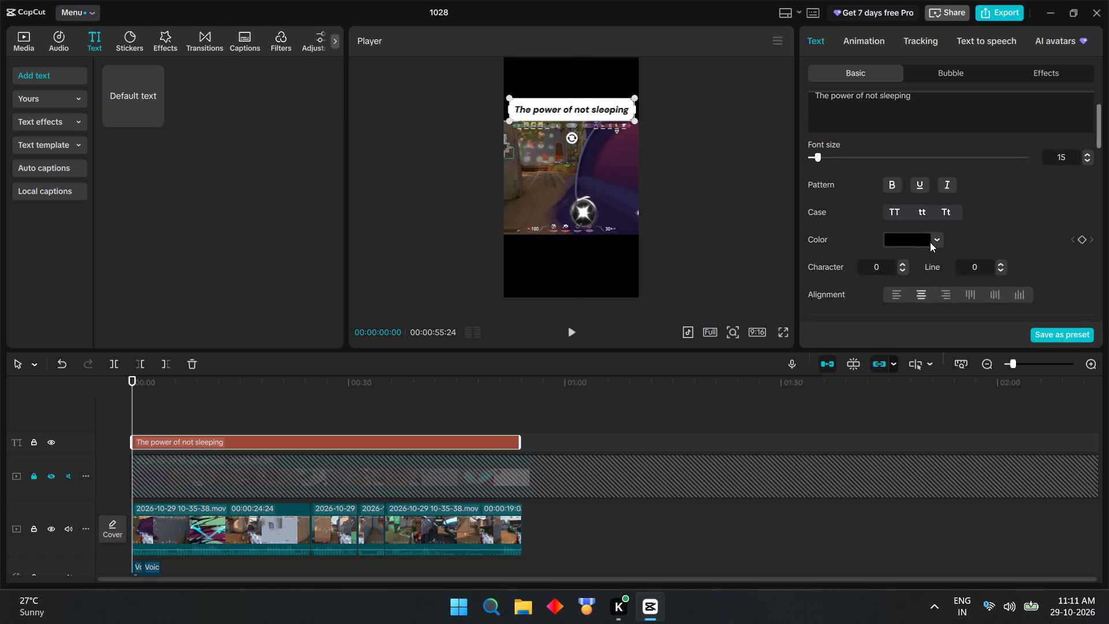
Move the title slightly down and enlarge it so its white box spans the full canvas width, then deselect it.
scroll(930, 242, down, 2)
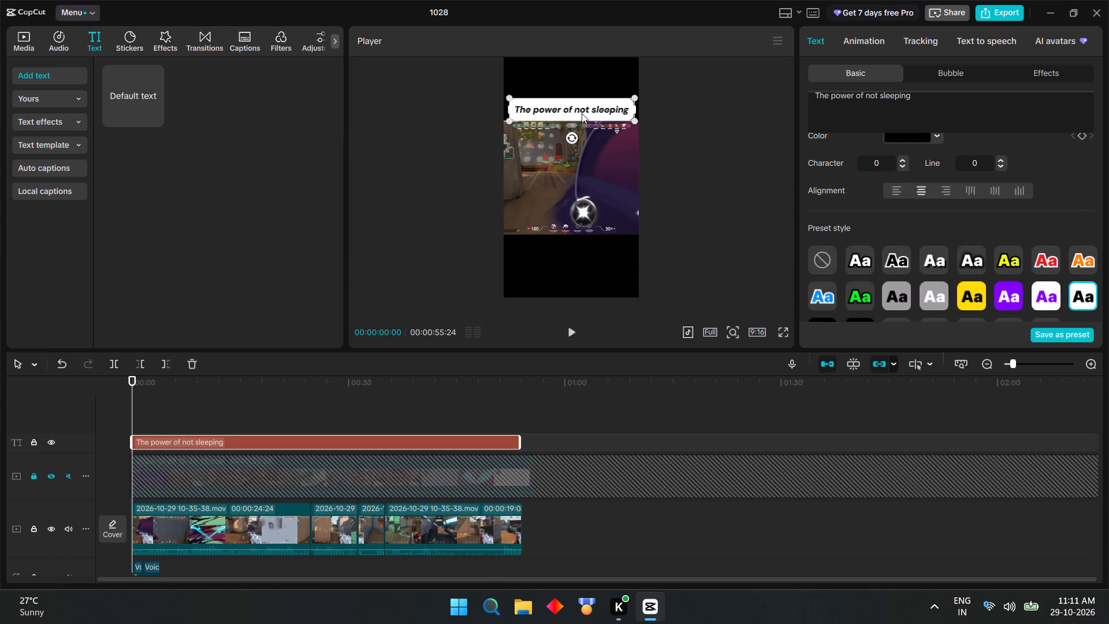
click(582, 109)
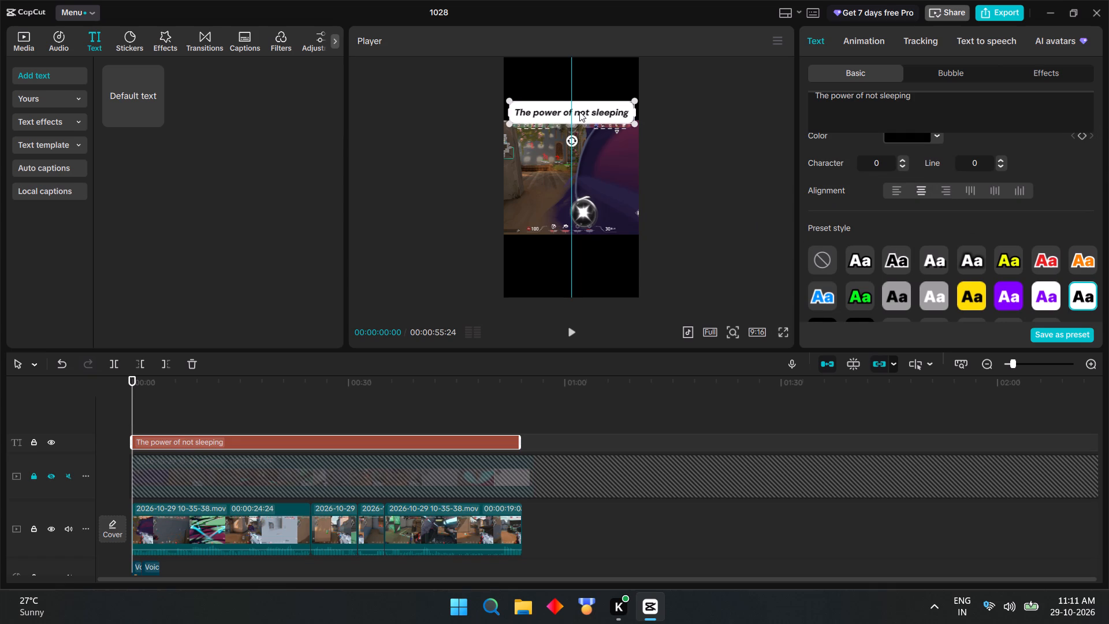
drag(636, 122, 652, 123)
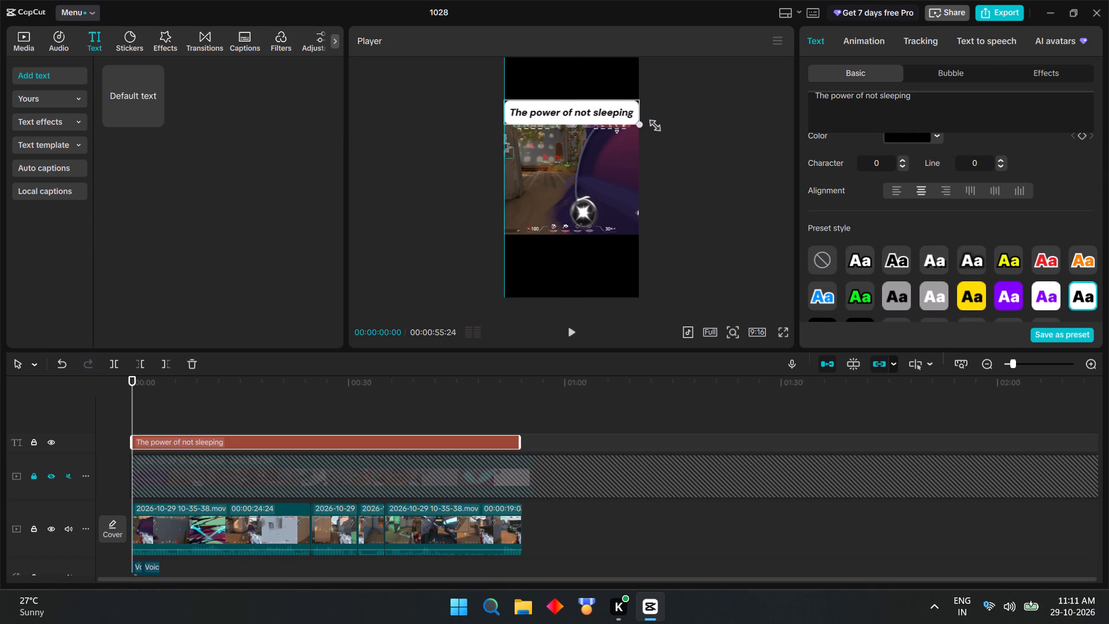
drag(652, 123, 654, 122)
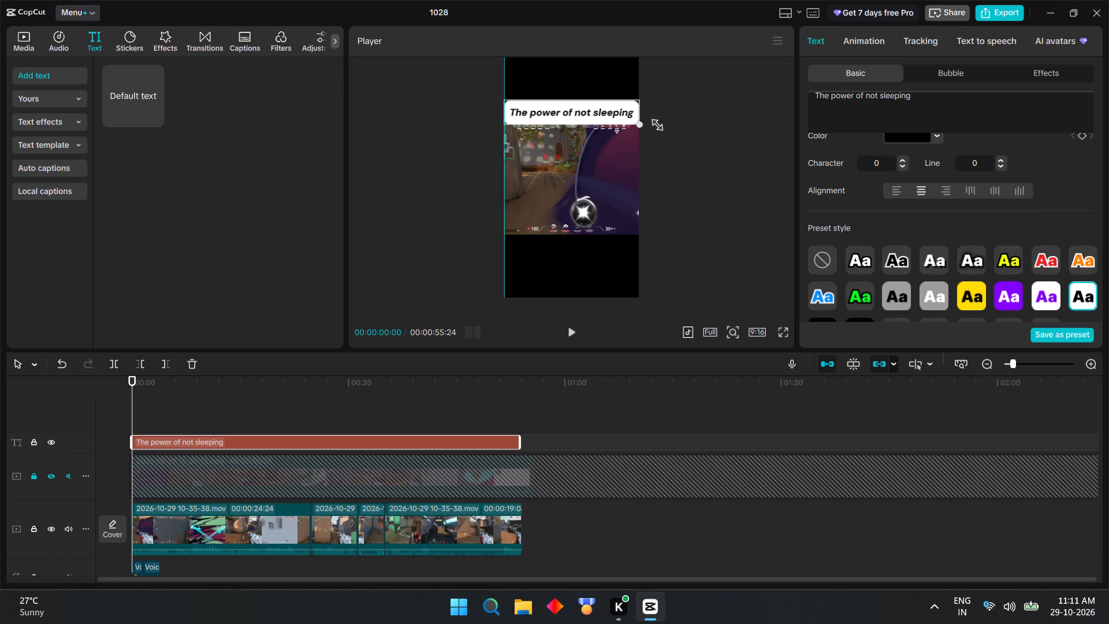
drag(654, 122, 653, 122)
click(657, 121)
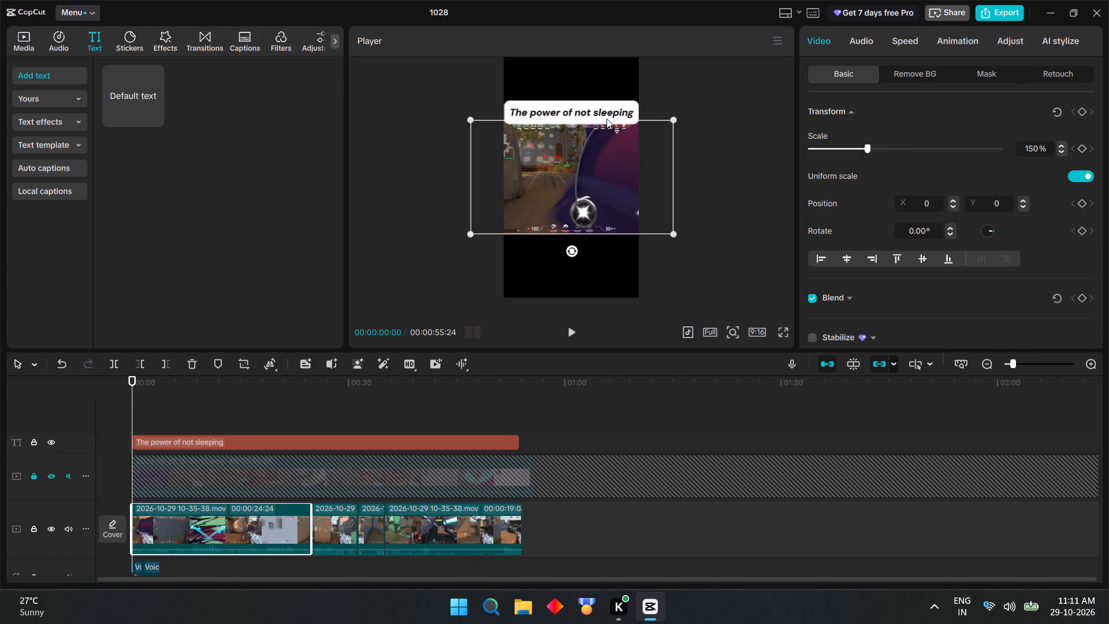
Import the image 1200x630wa.png from the Saved Pictures folder into the project media.
click(27, 40)
click(118, 73)
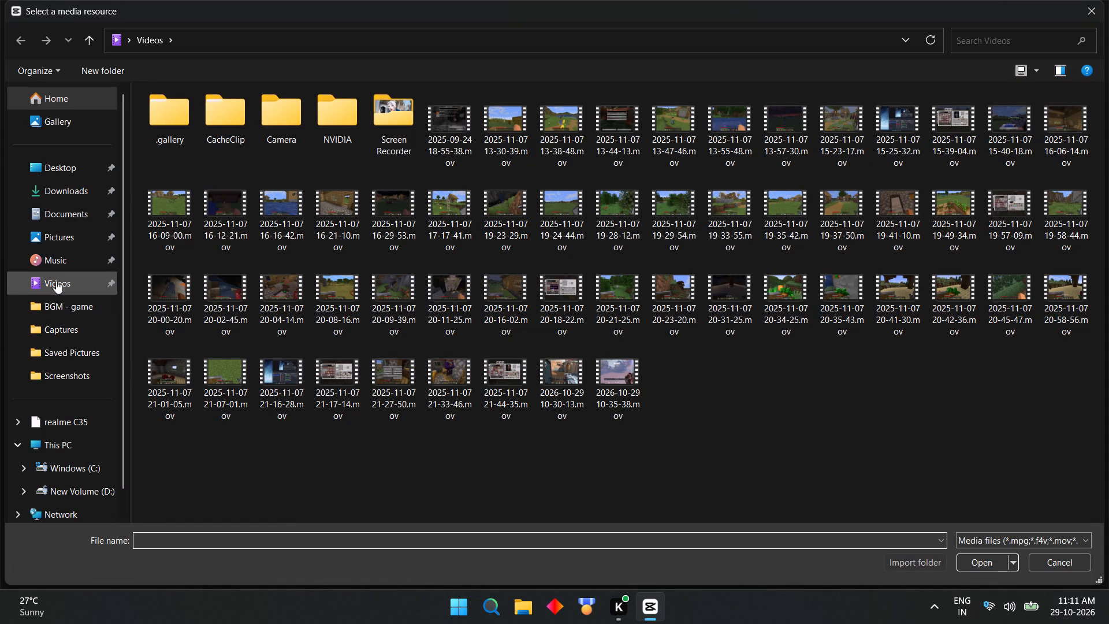
click(70, 234)
double_click(268, 138)
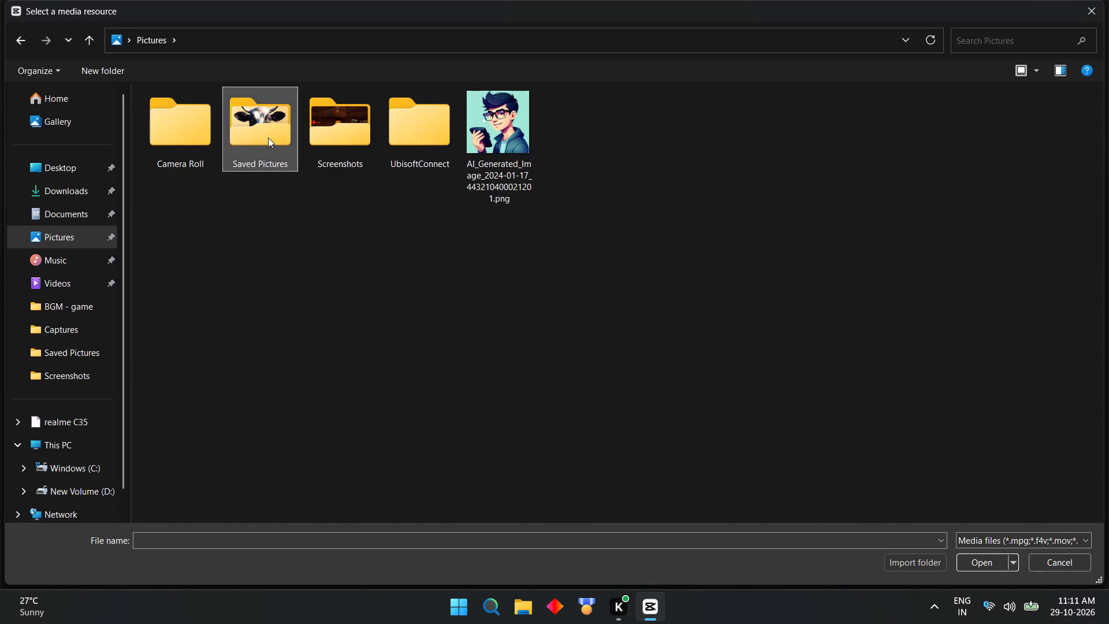
click(268, 272)
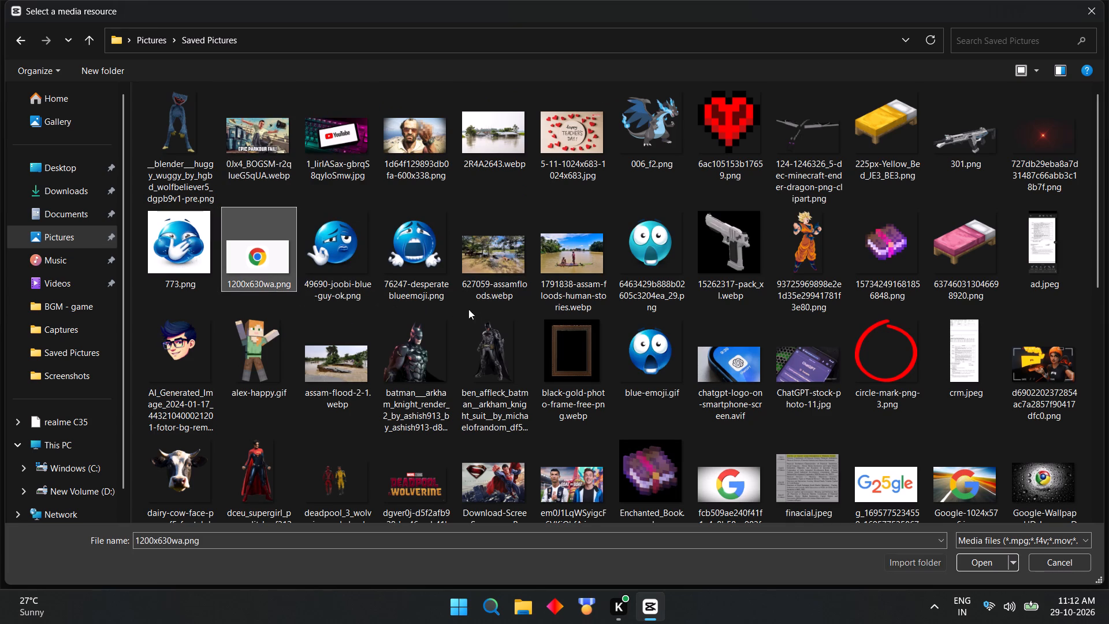
click(981, 566)
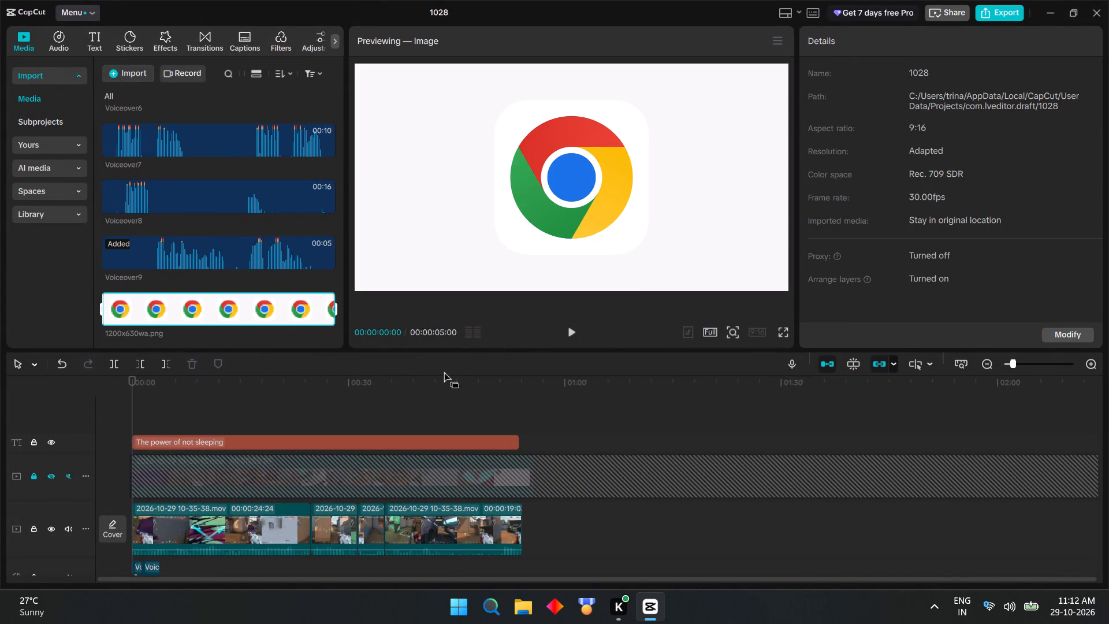
Place 1200x630wa.png at the timeline's start on a new track above the title and extend it to the title's end, 00:00:53:17 long.
drag(226, 307, 215, 410)
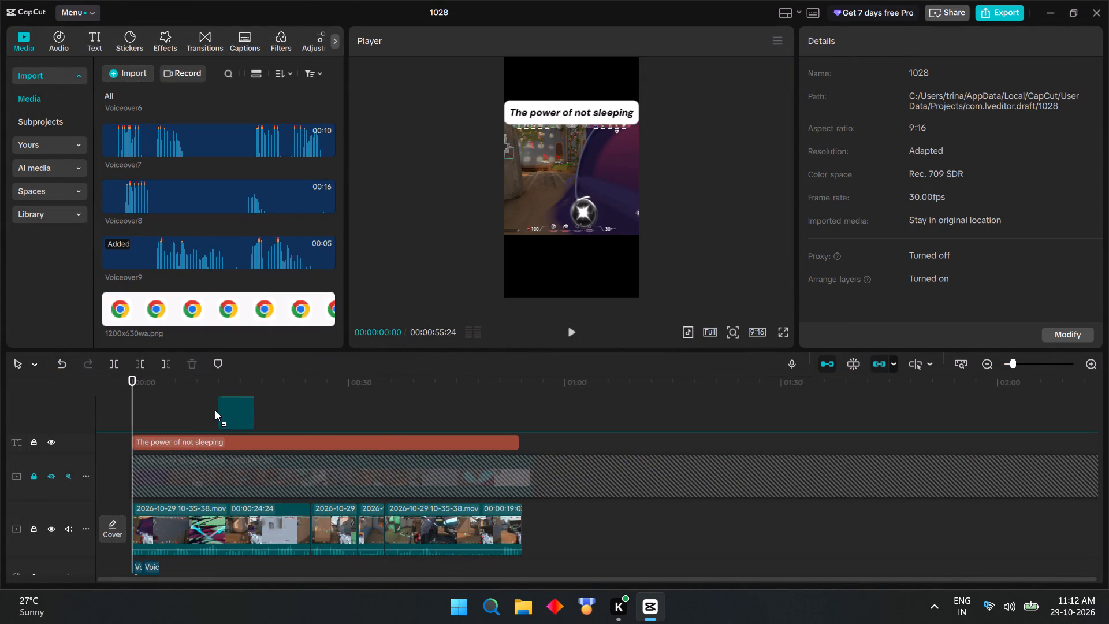
drag(215, 410, 124, 409)
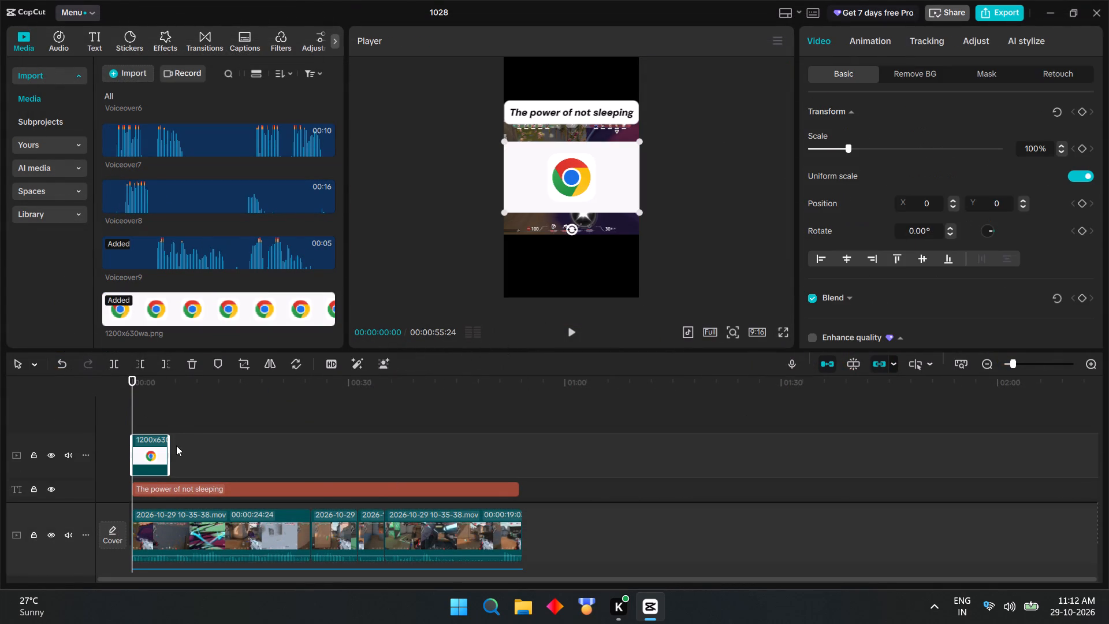
drag(170, 450, 517, 439)
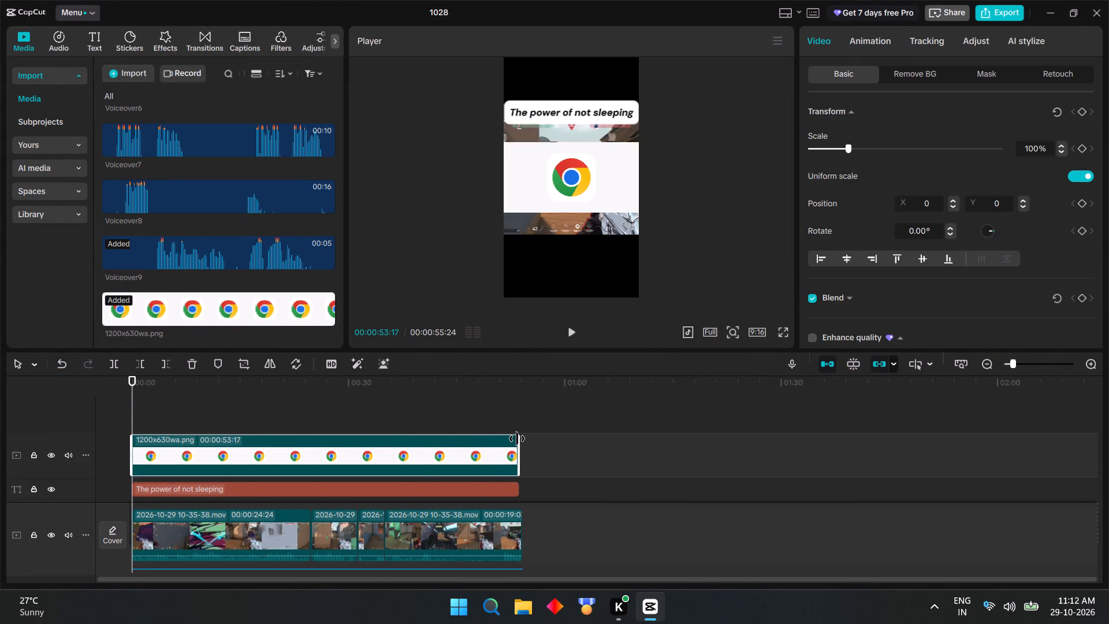
drag(517, 439, 517, 438)
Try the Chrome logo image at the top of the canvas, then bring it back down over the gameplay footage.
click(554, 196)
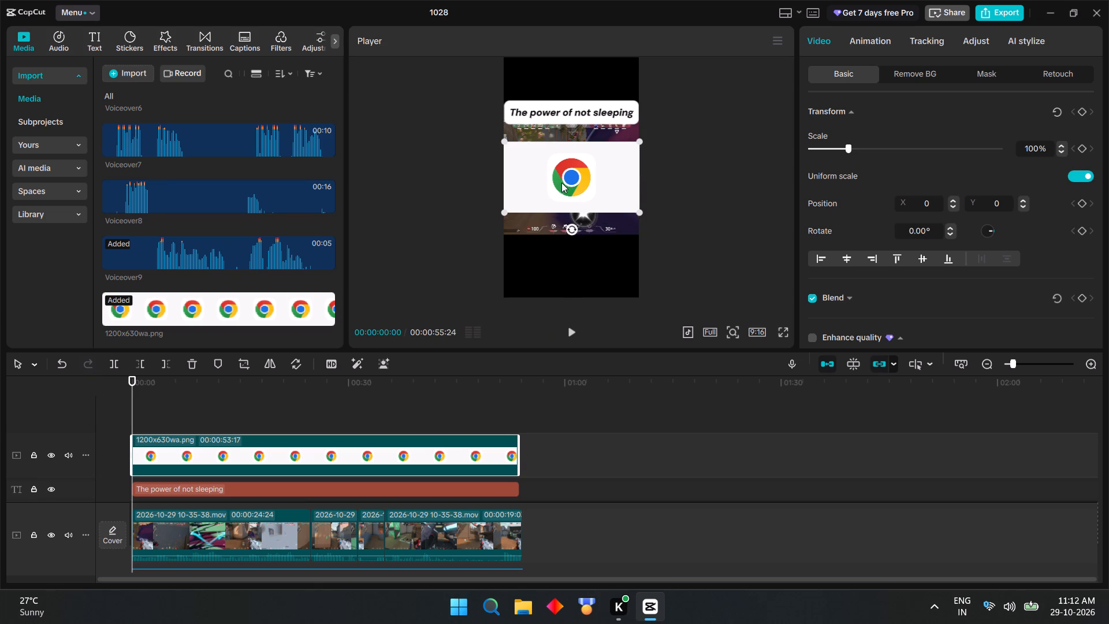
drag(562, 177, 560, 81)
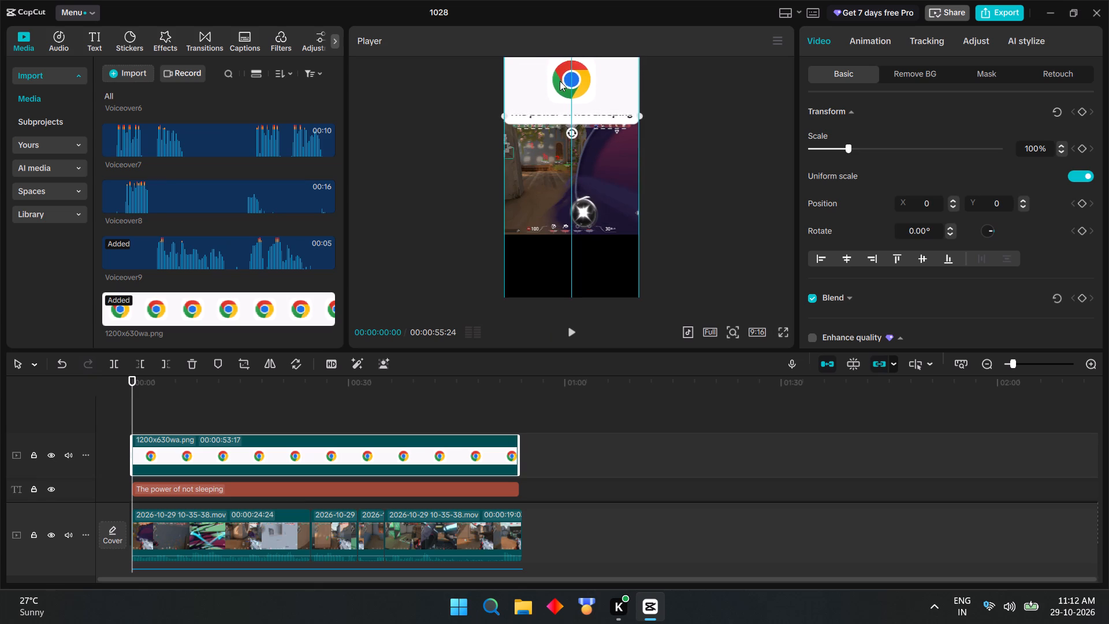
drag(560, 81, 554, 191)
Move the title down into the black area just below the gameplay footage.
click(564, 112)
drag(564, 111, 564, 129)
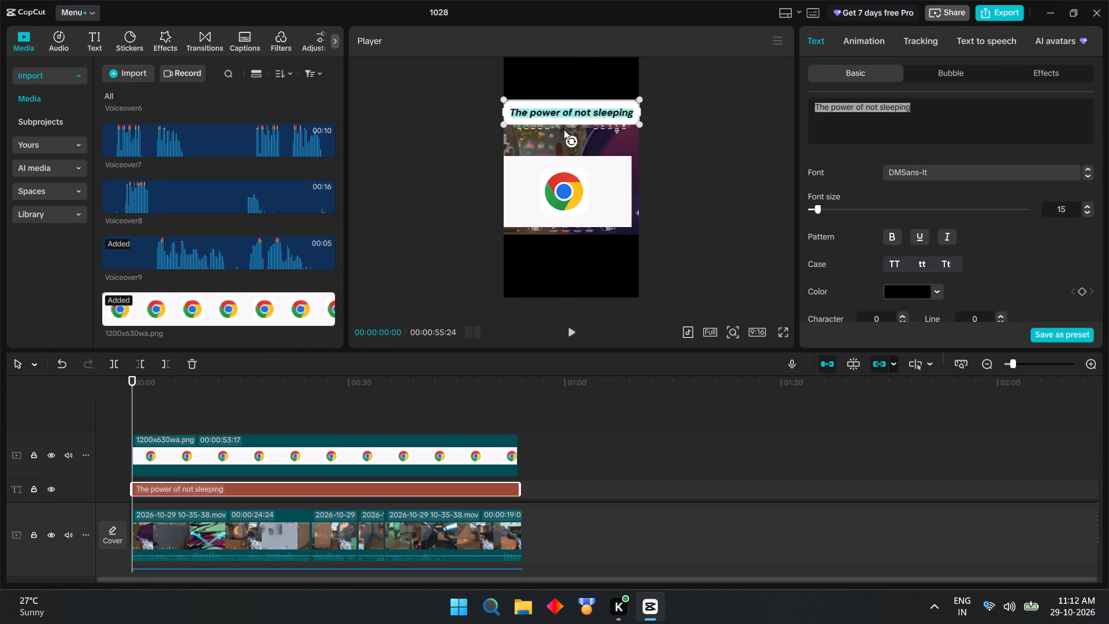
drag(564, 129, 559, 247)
Remove the preset style from the title, leaving plain text without a background, and deselect it.
scroll(909, 278, down, 1)
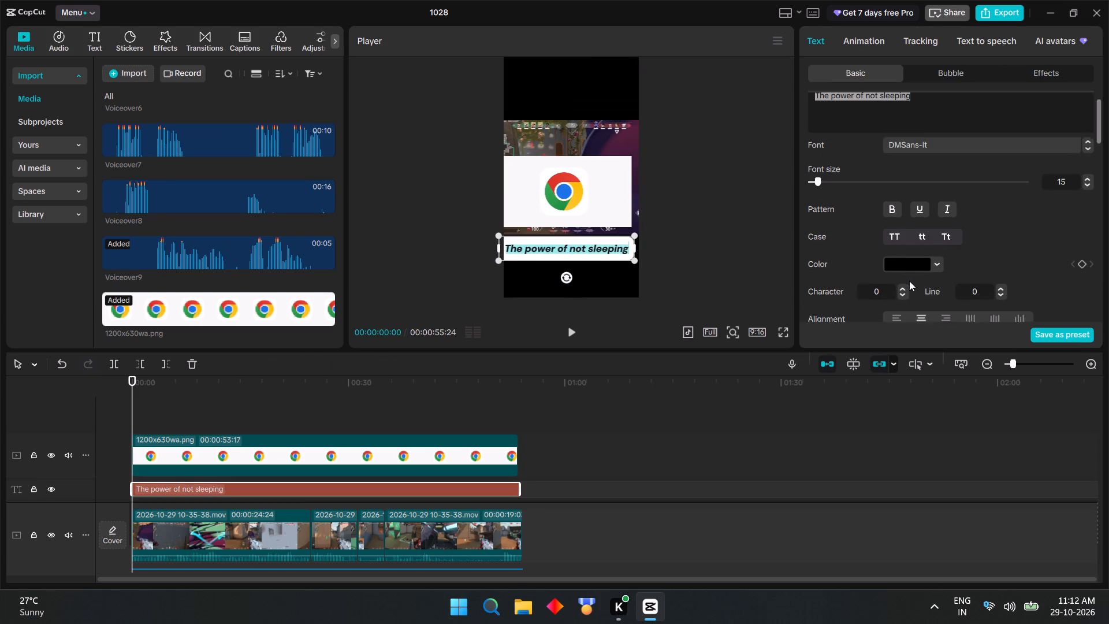
scroll(910, 281, down, 2)
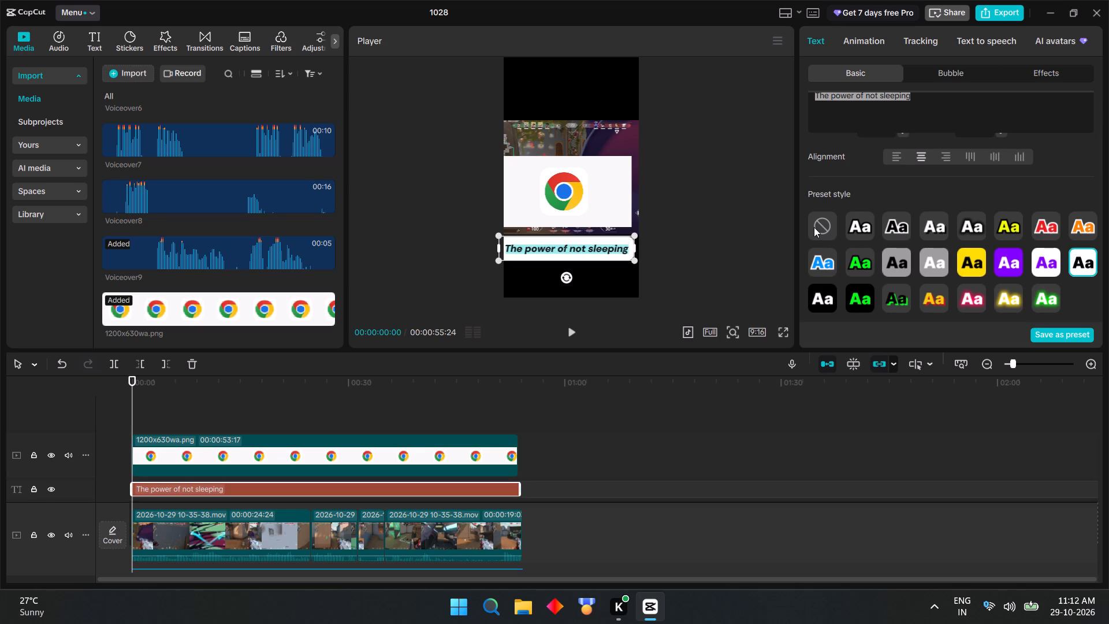
click(814, 227)
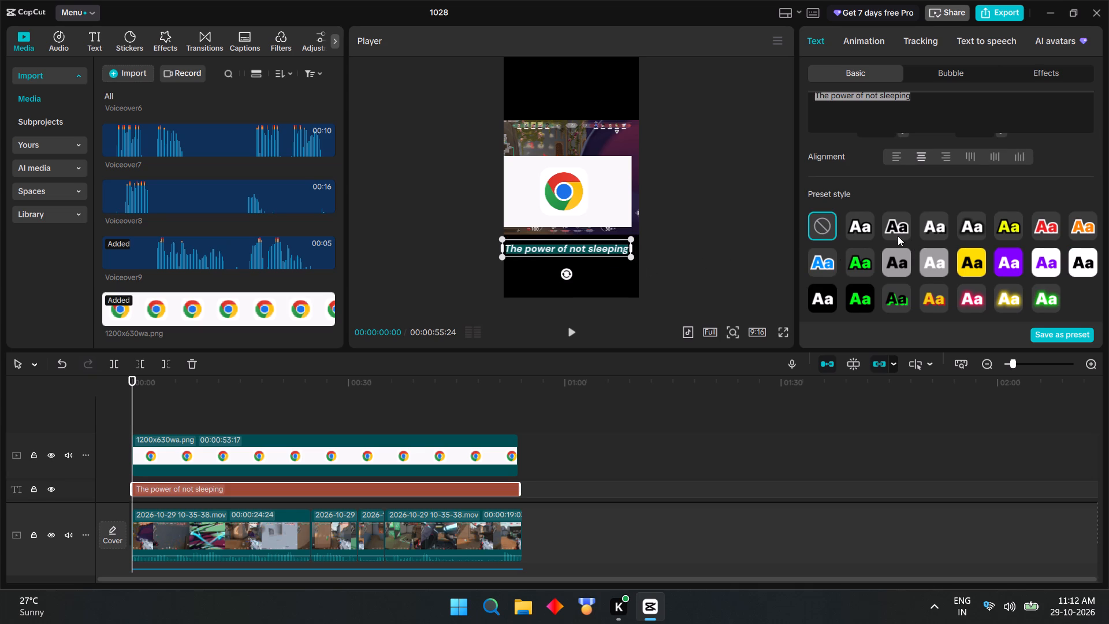
click(608, 273)
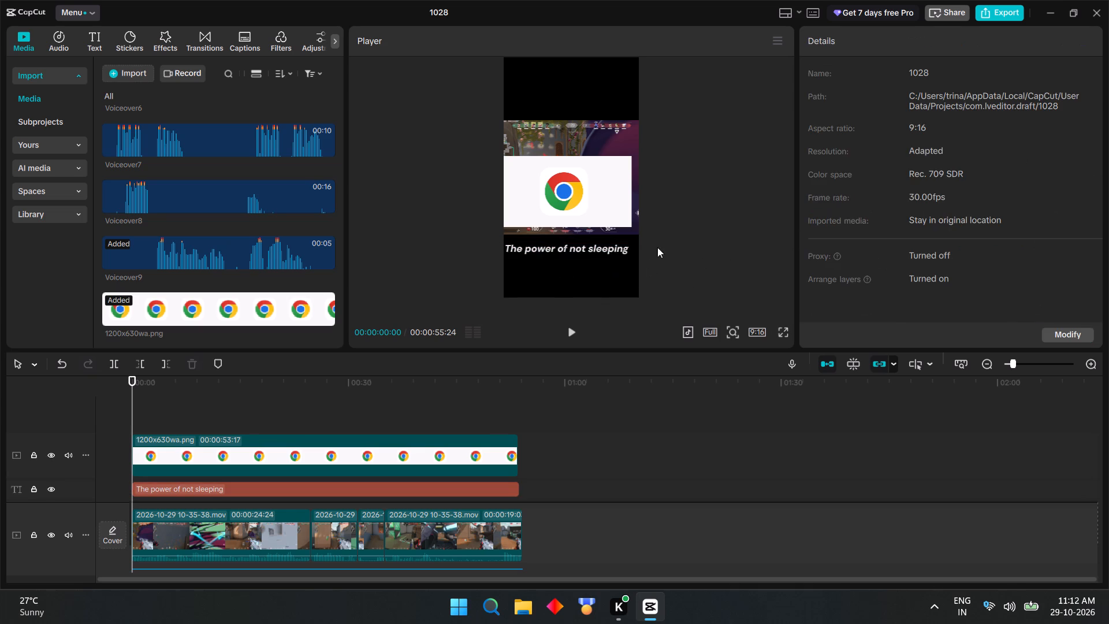
Set the title's text color to black, hex 000000.
click(615, 249)
scroll(917, 247, down, 1)
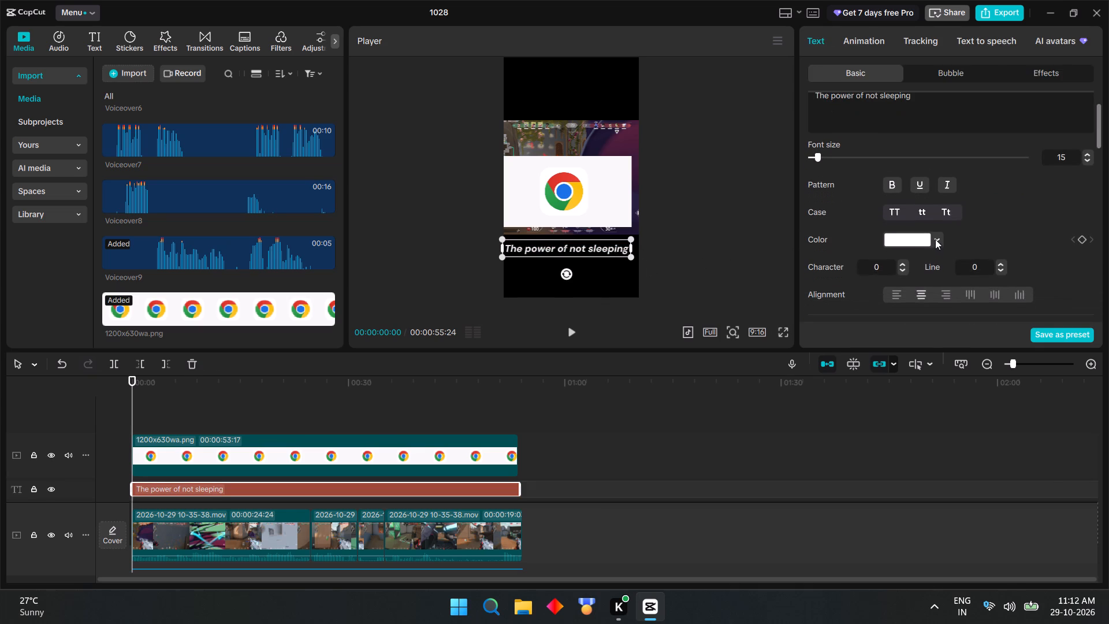
click(935, 239)
click(938, 422)
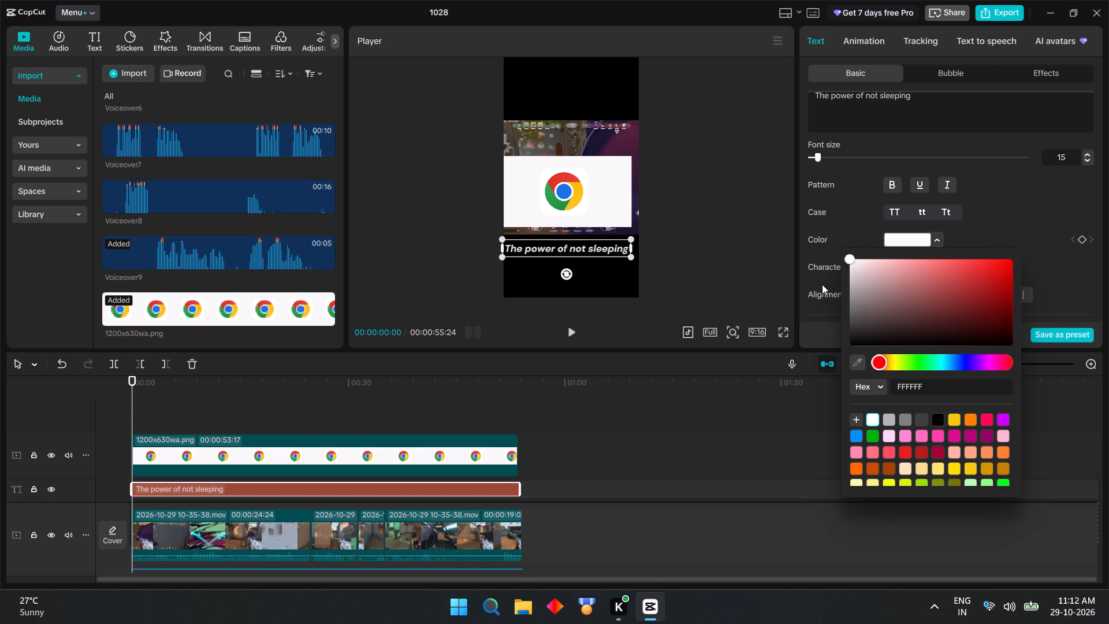
double_click(938, 419)
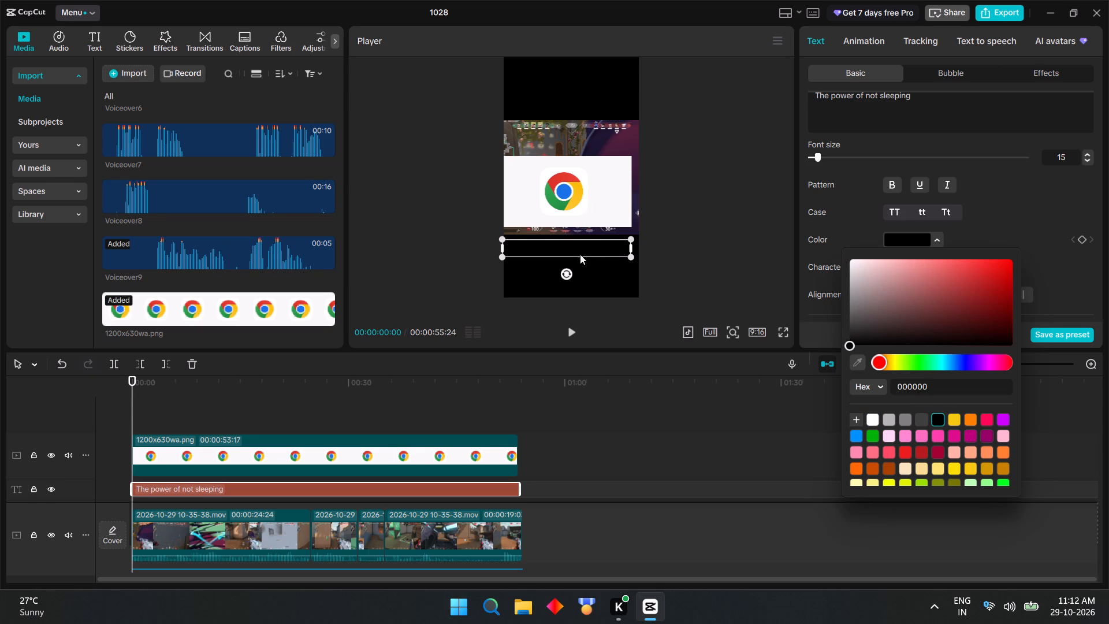
Move the title up onto the upper part of the gameplay footage.
drag(580, 250, 580, 141)
Move the Chrome logo image up, horizontally centred, so its lower edge reaches the title, at about X 0, Y 1258.
click(590, 173)
drag(601, 191, 601, 190)
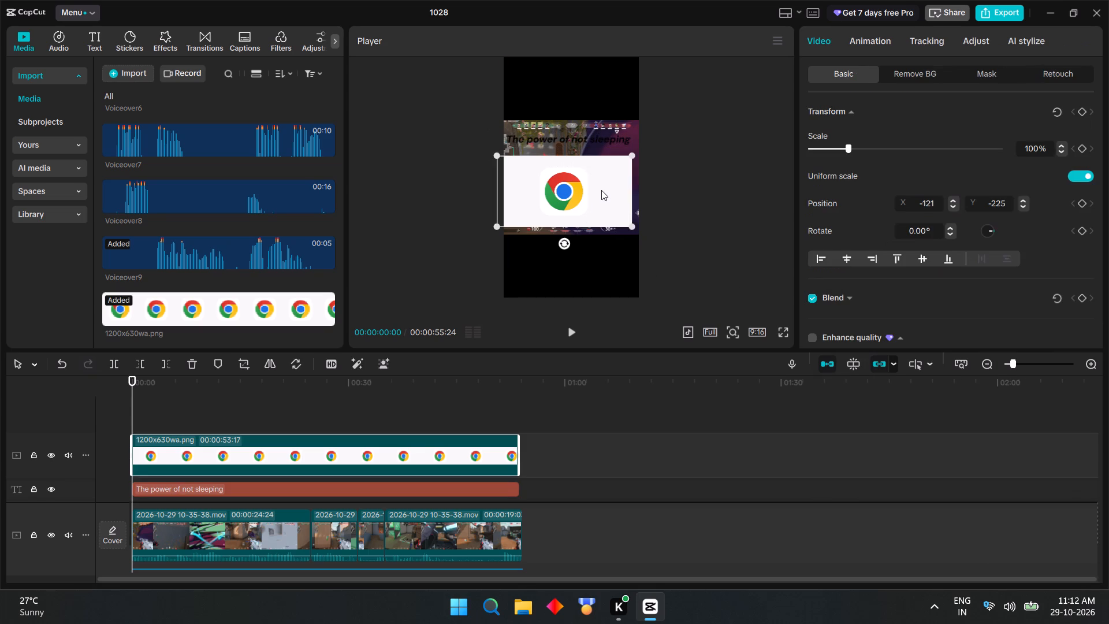
drag(601, 190, 603, 87)
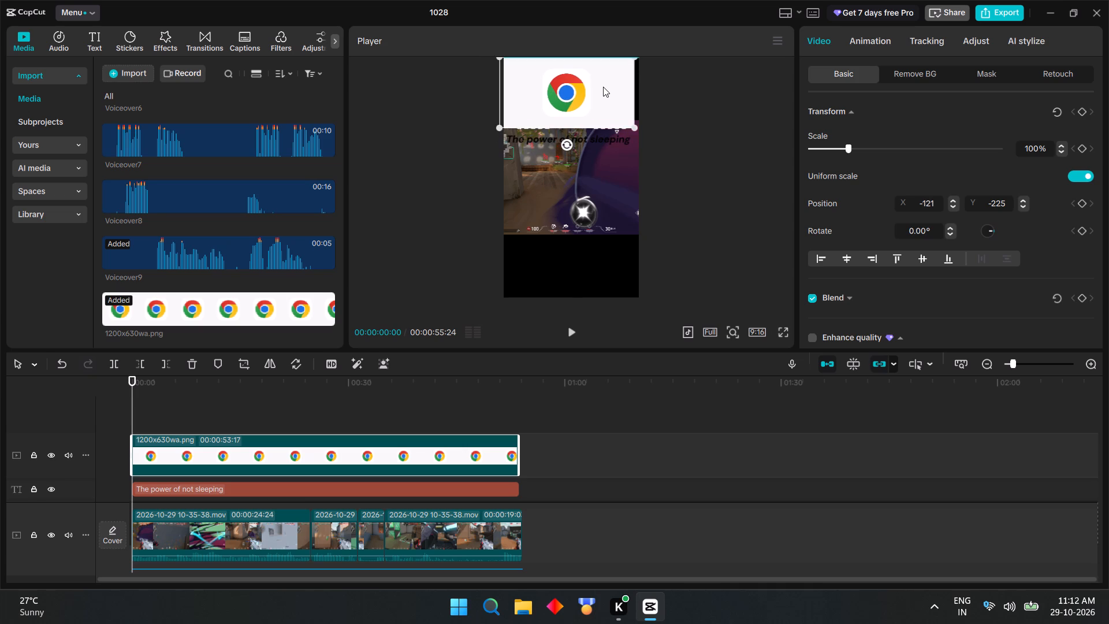
drag(603, 87, 608, 87)
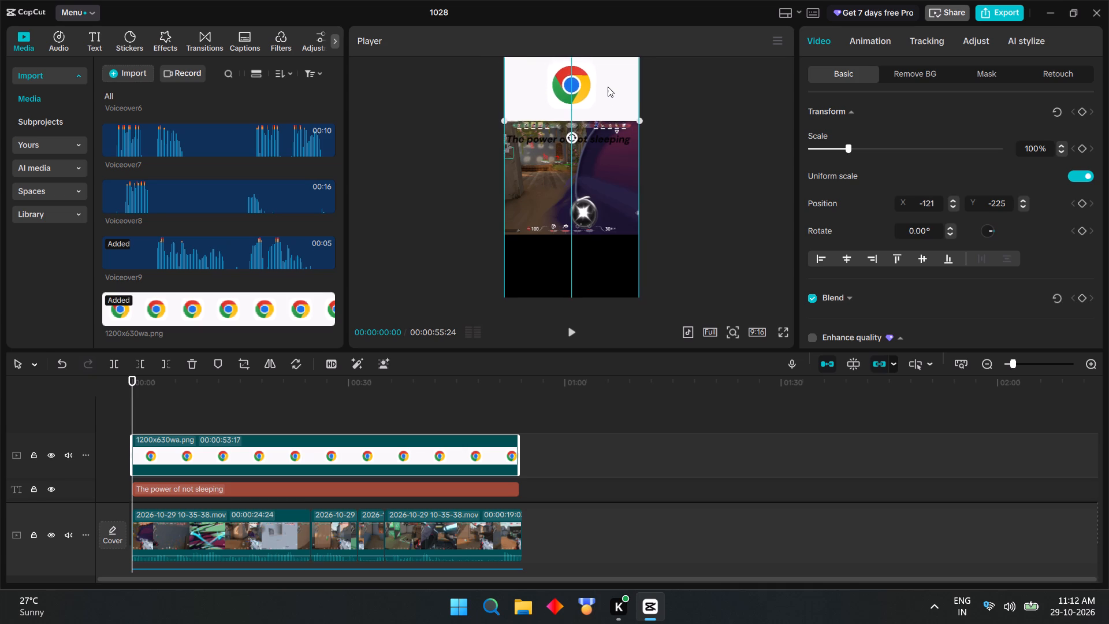
drag(608, 87, 605, 98)
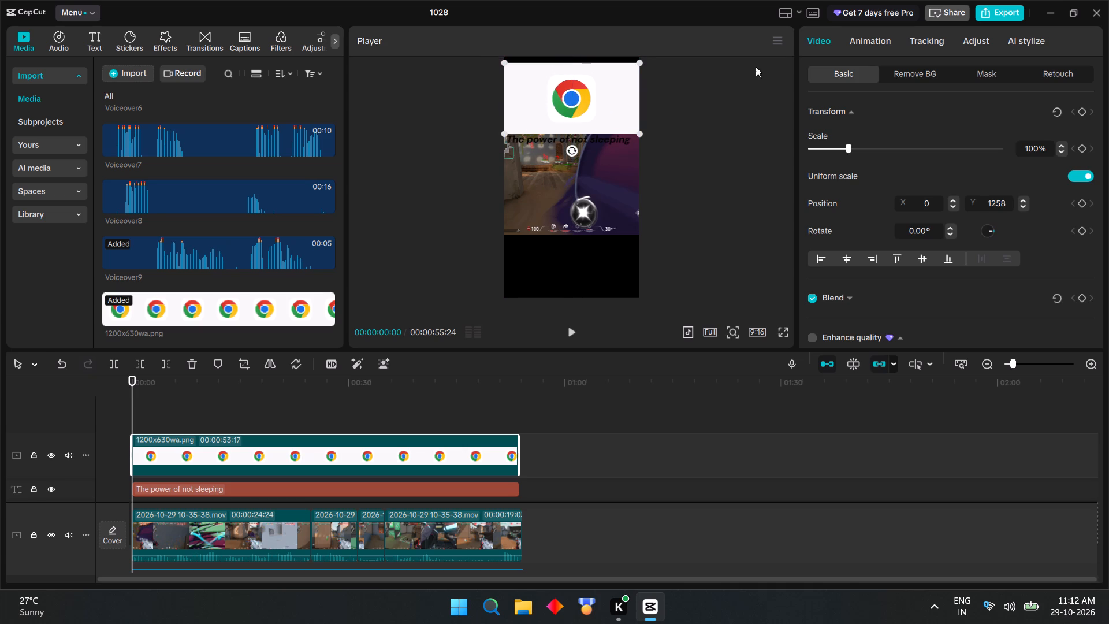
Add a Split mask to the Chrome logo image, flip it, and lower it to about Y -174 so only the bottom white strip shows.
click(989, 74)
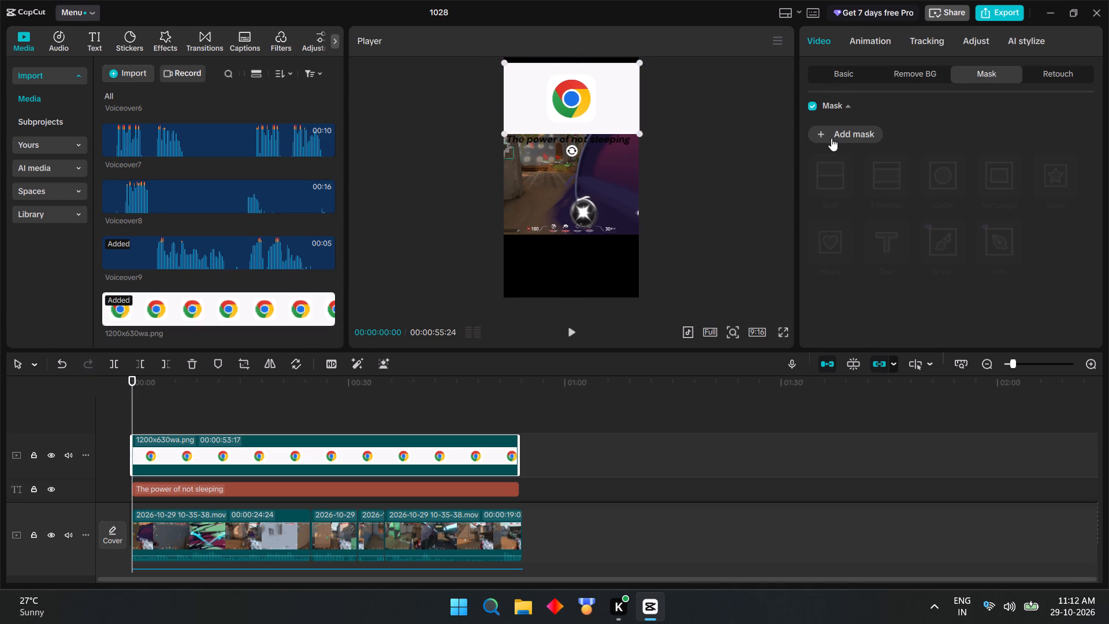
click(827, 130)
click(832, 173)
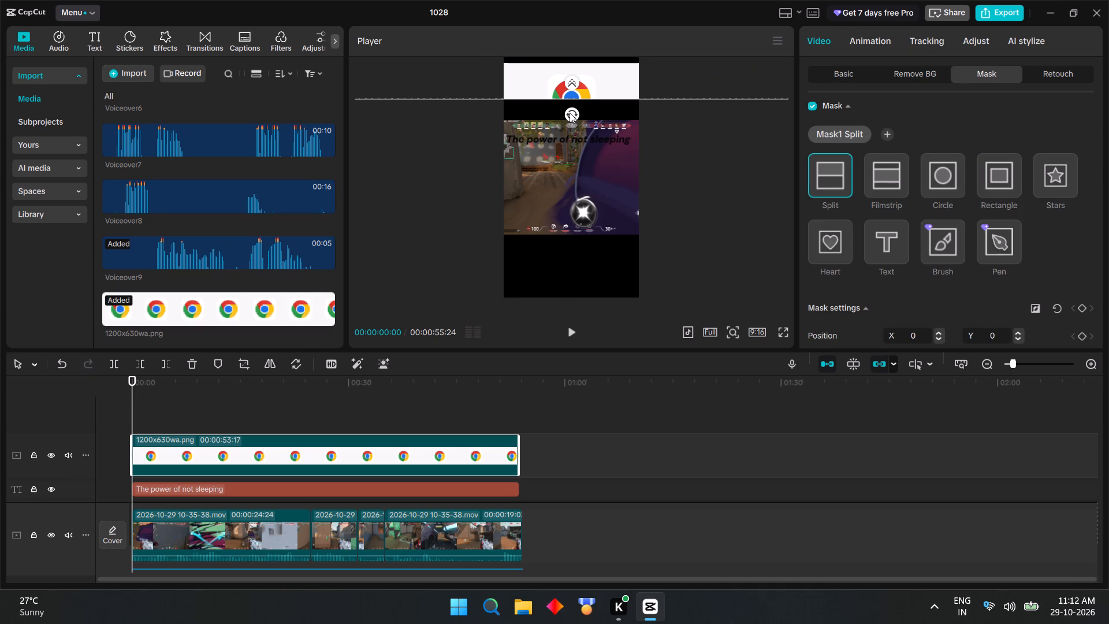
click(575, 86)
click(574, 84)
drag(573, 112, 570, 62)
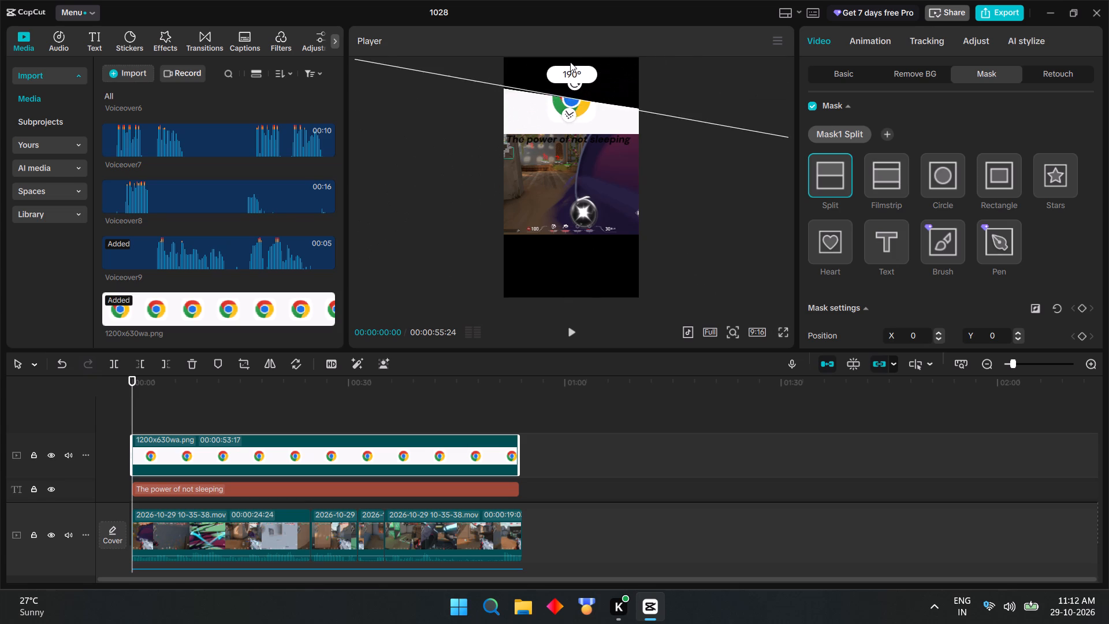
drag(570, 62, 565, 62)
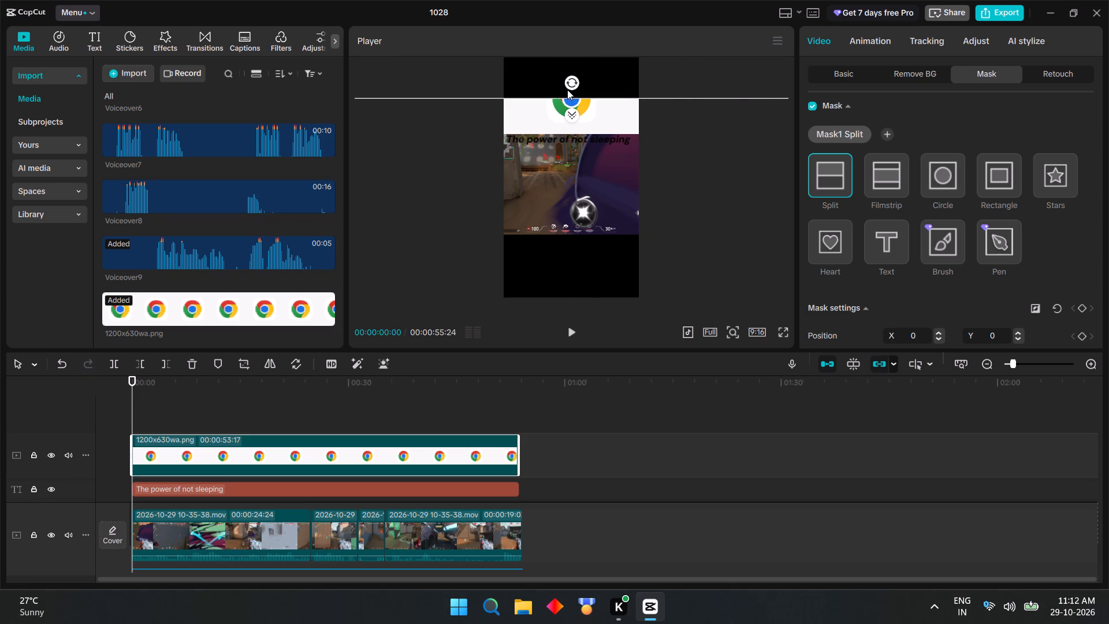
drag(568, 110, 572, 103)
drag(572, 103, 572, 102)
drag(574, 96, 574, 116)
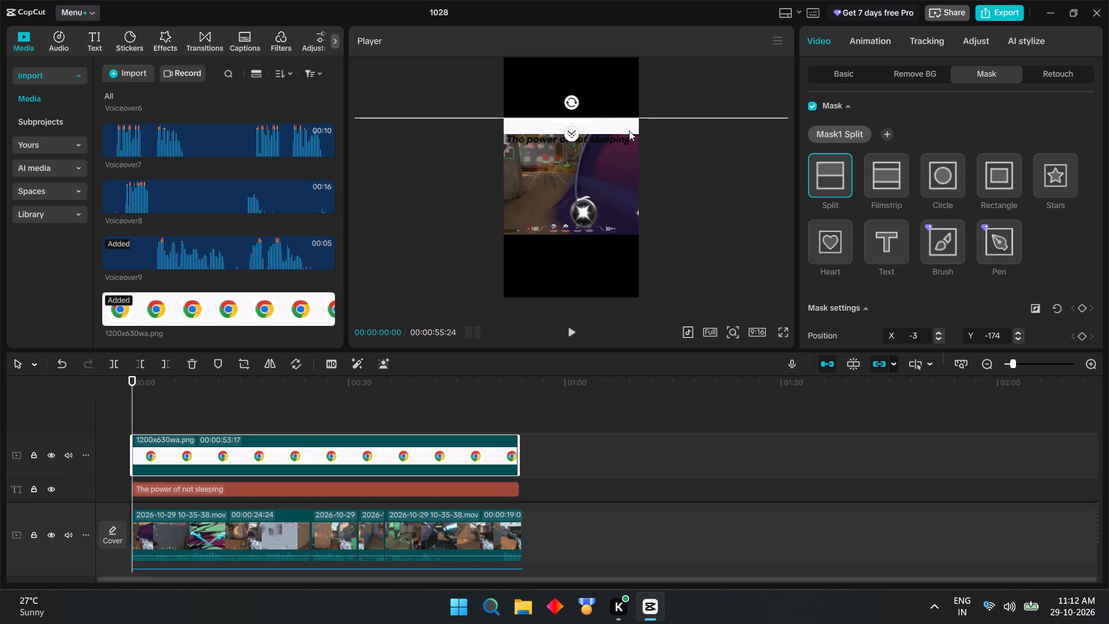
click(629, 129)
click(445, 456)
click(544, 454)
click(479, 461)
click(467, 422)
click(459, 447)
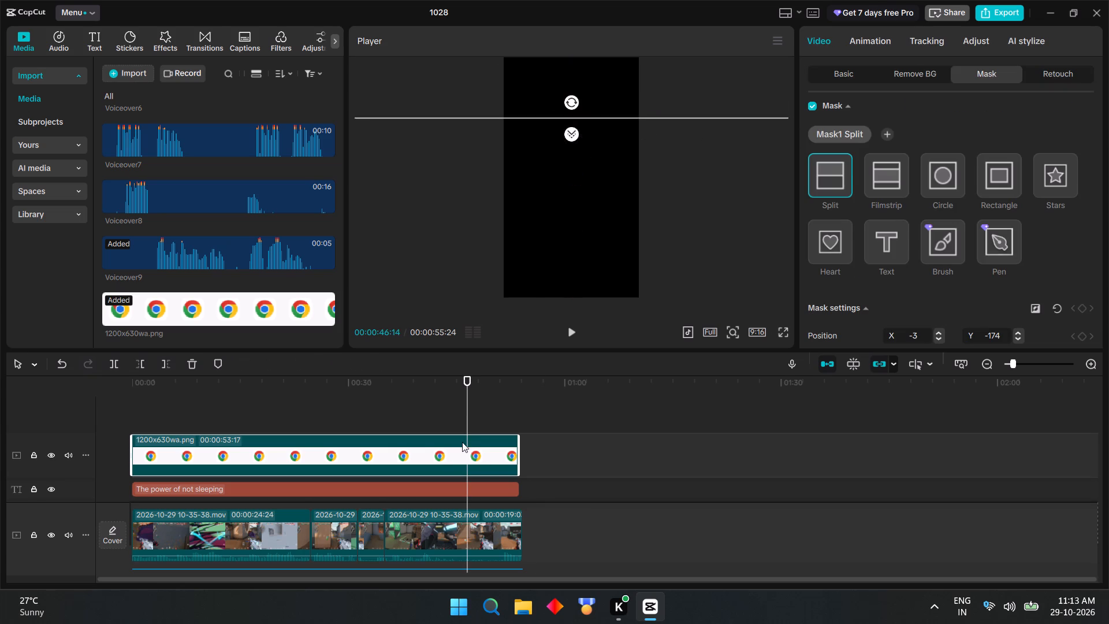
Move the masked Chrome logo image up to X 0, Y 1353 so its white strip covers the gameplay footage's top edge.
click(601, 127)
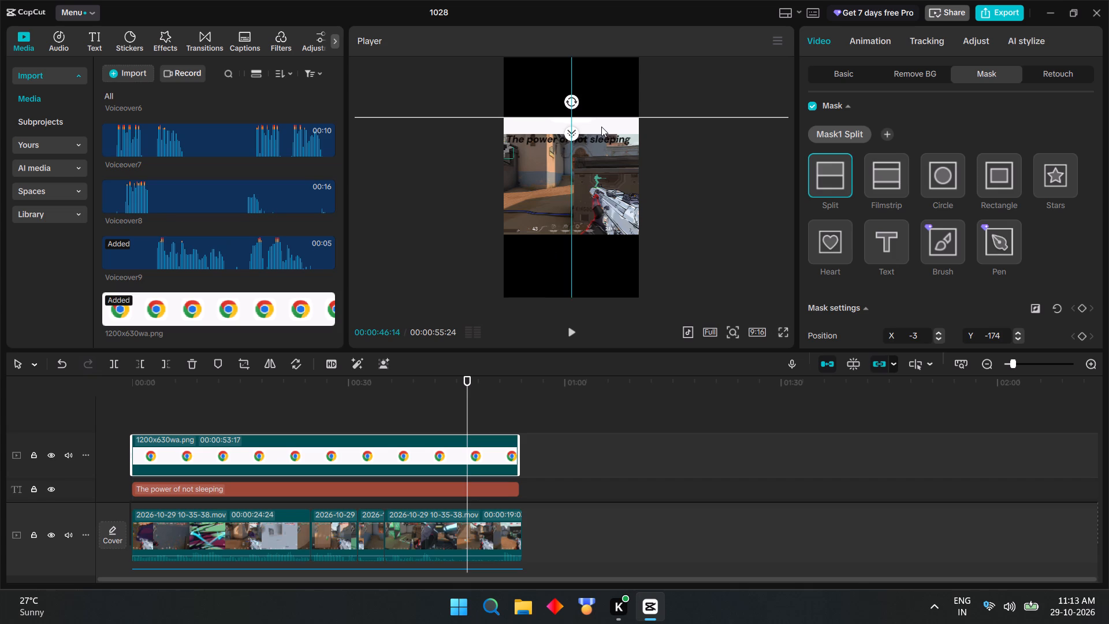
click(830, 68)
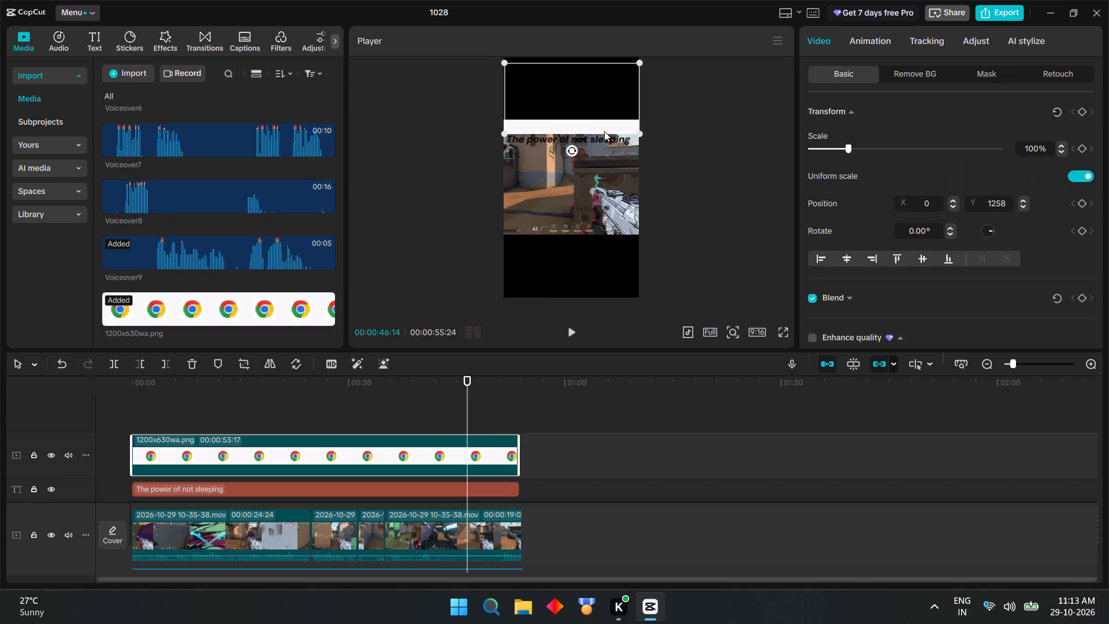
drag(603, 129, 601, 112)
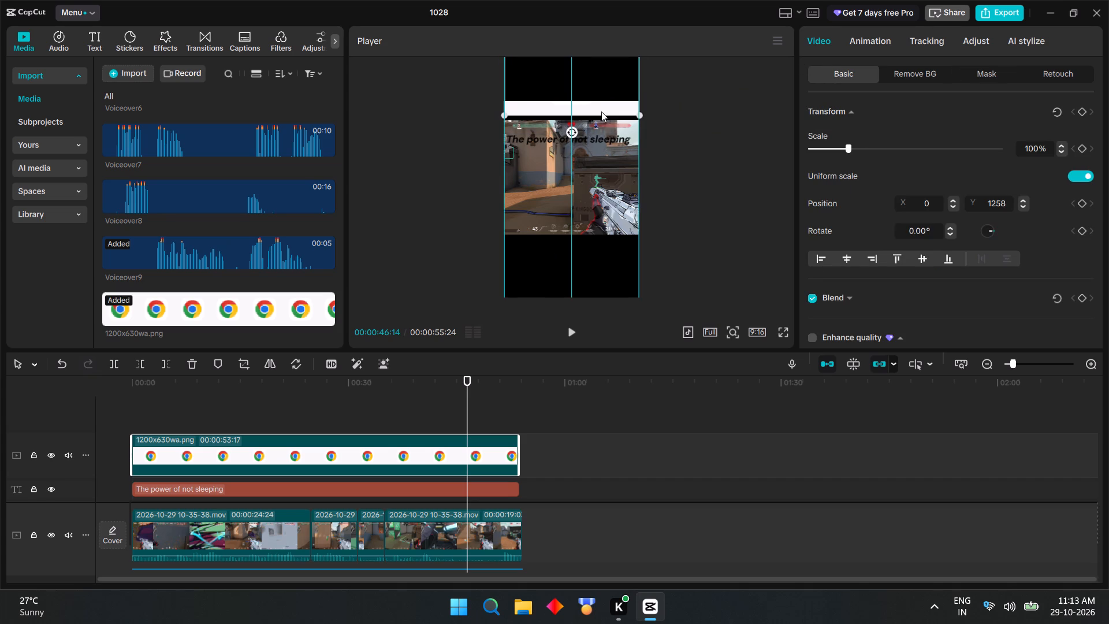
drag(601, 112, 602, 118)
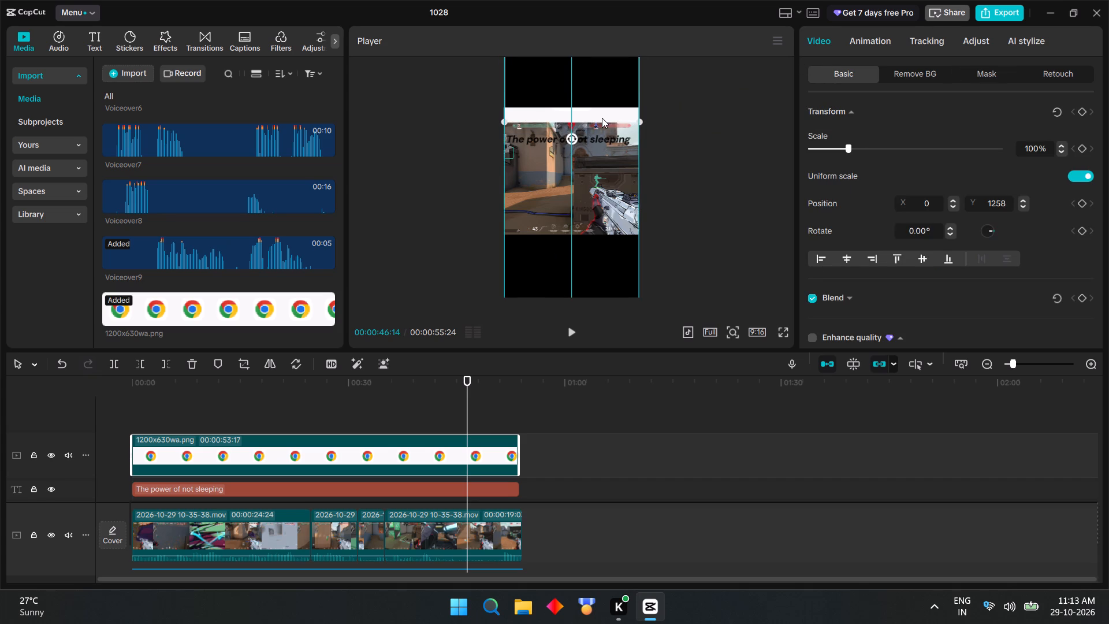
drag(602, 118, 600, 126)
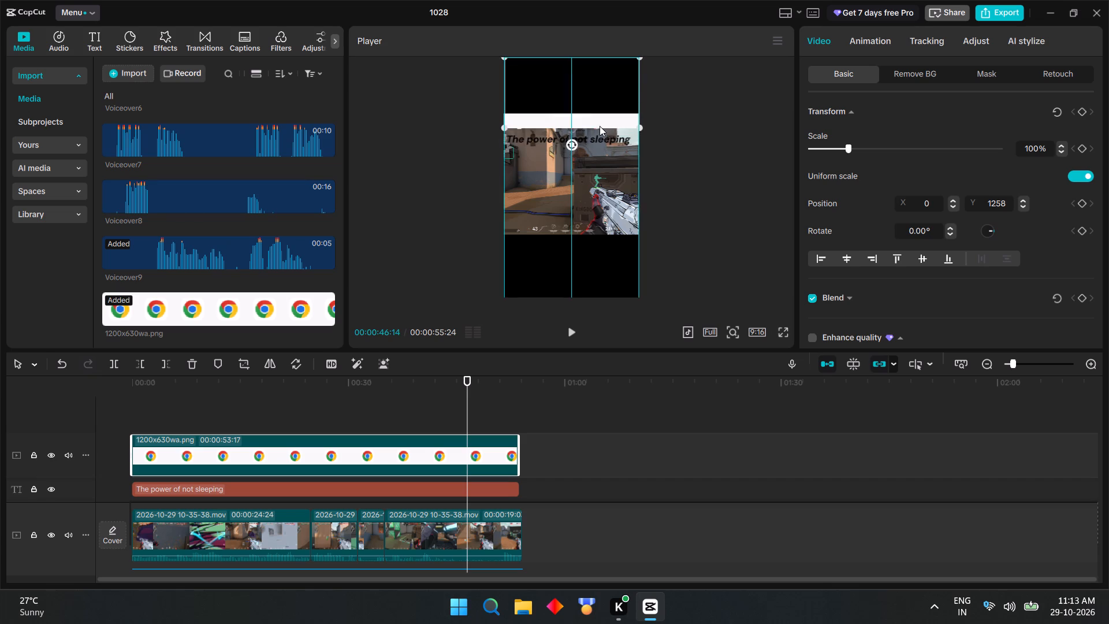
drag(600, 126, 600, 122)
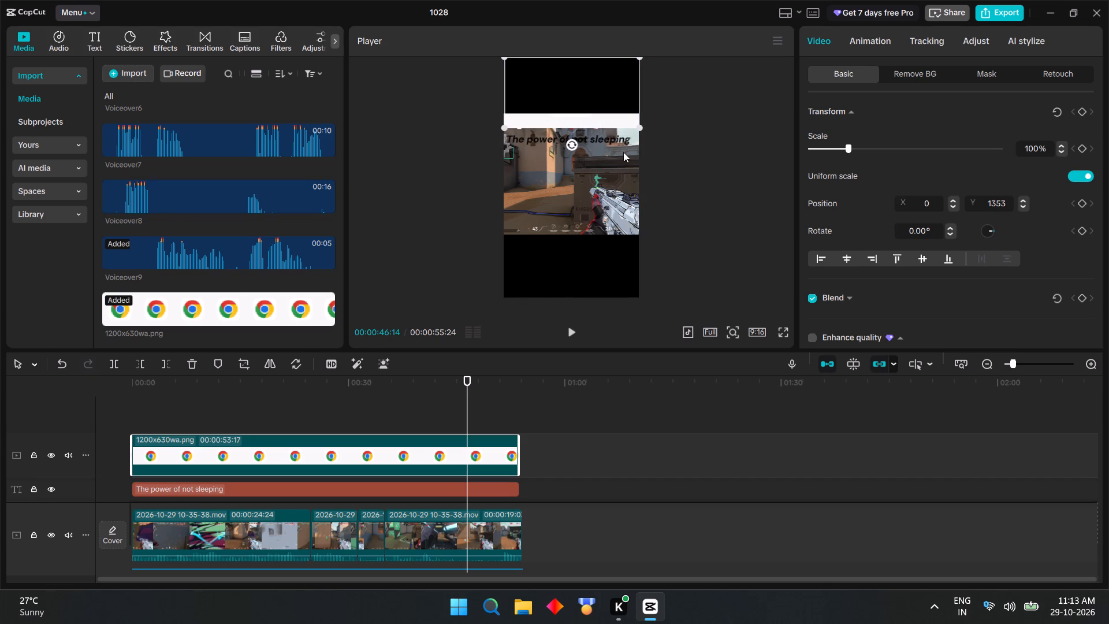
Move the "The power of not sleeping" title up onto the white banner strip, horizontally centred.
drag(573, 511, 241, 545)
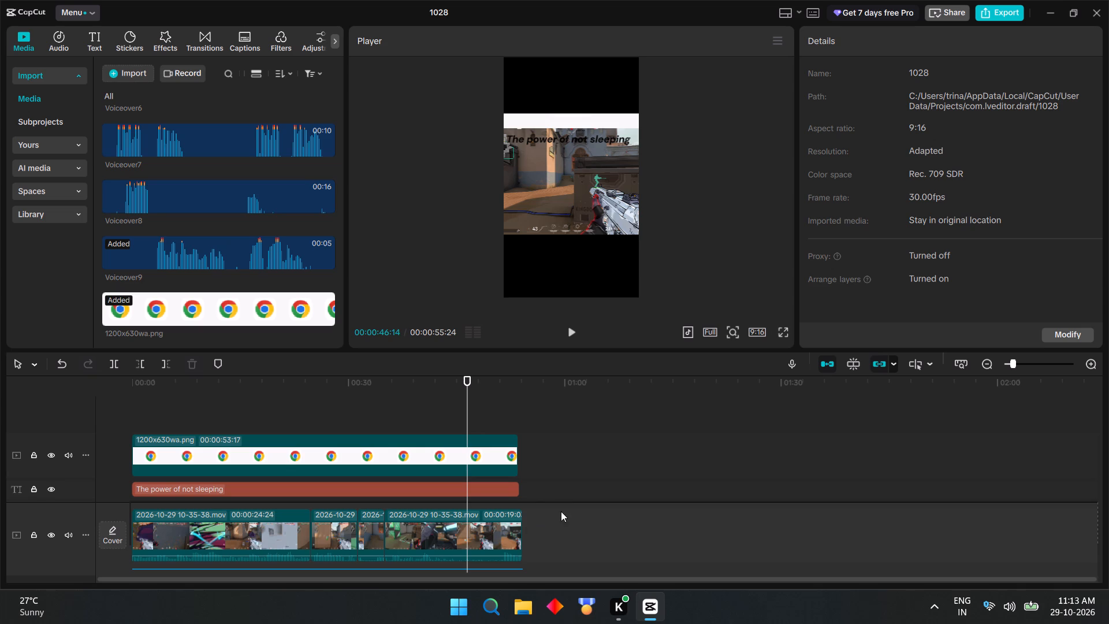
click(563, 497)
click(563, 469)
click(493, 490)
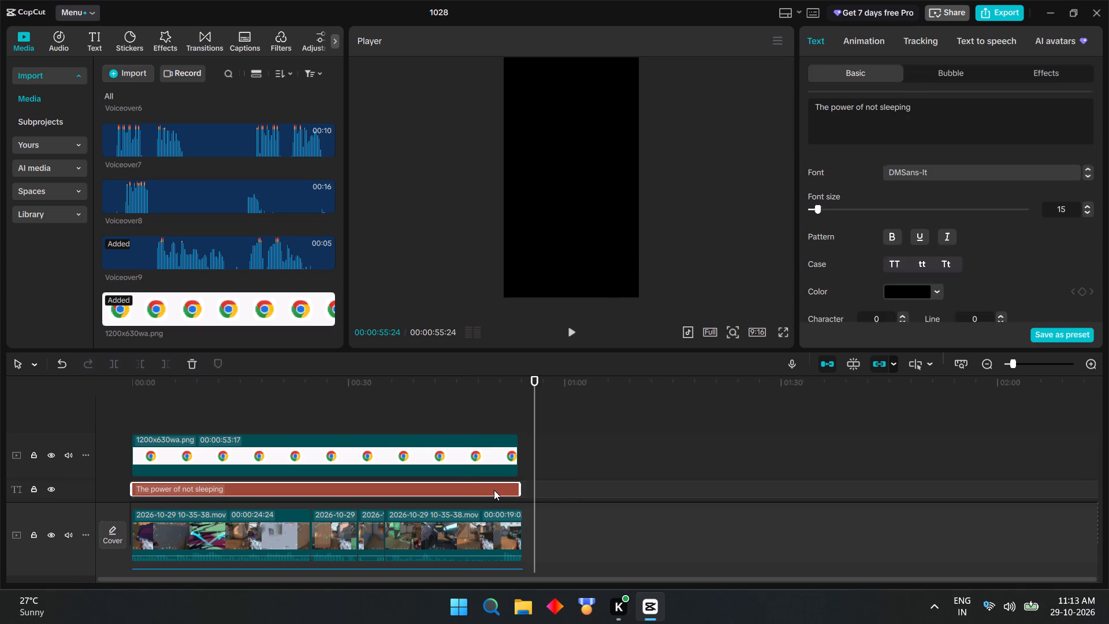
click(450, 409)
click(441, 488)
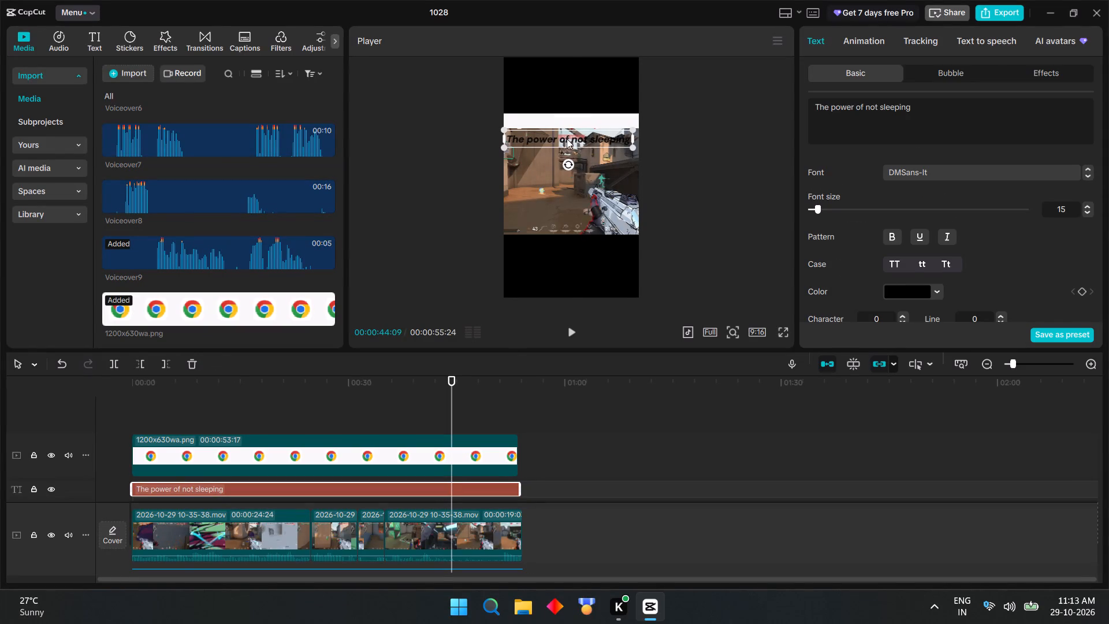
drag(565, 139, 568, 120)
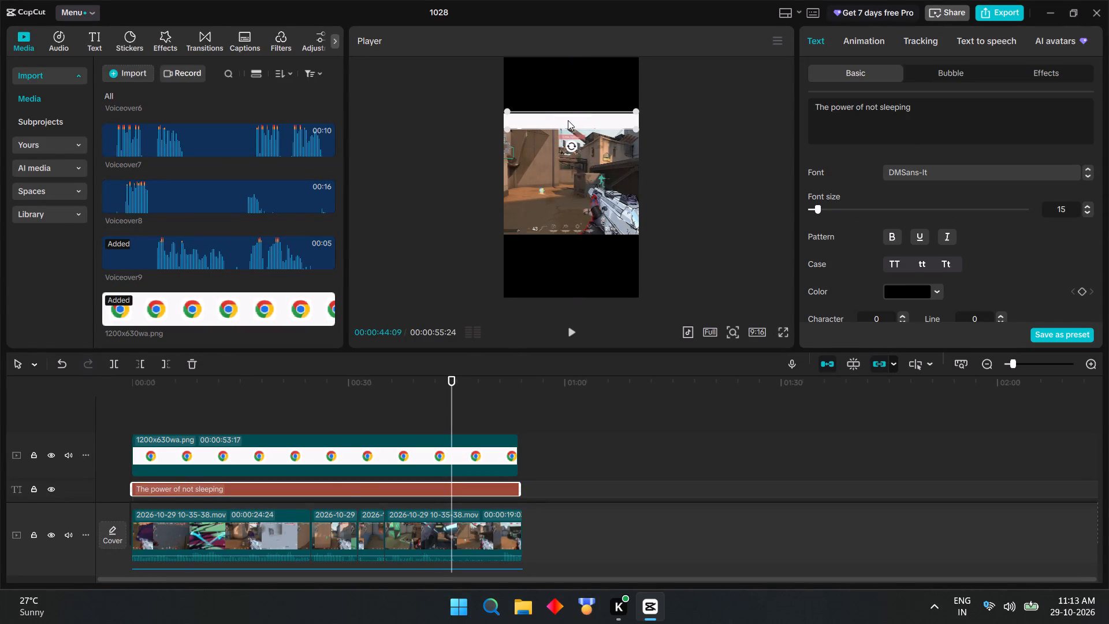
Move the title's track above the Chrome logo image track so the text lies in front of the white banner.
drag(325, 489, 321, 407)
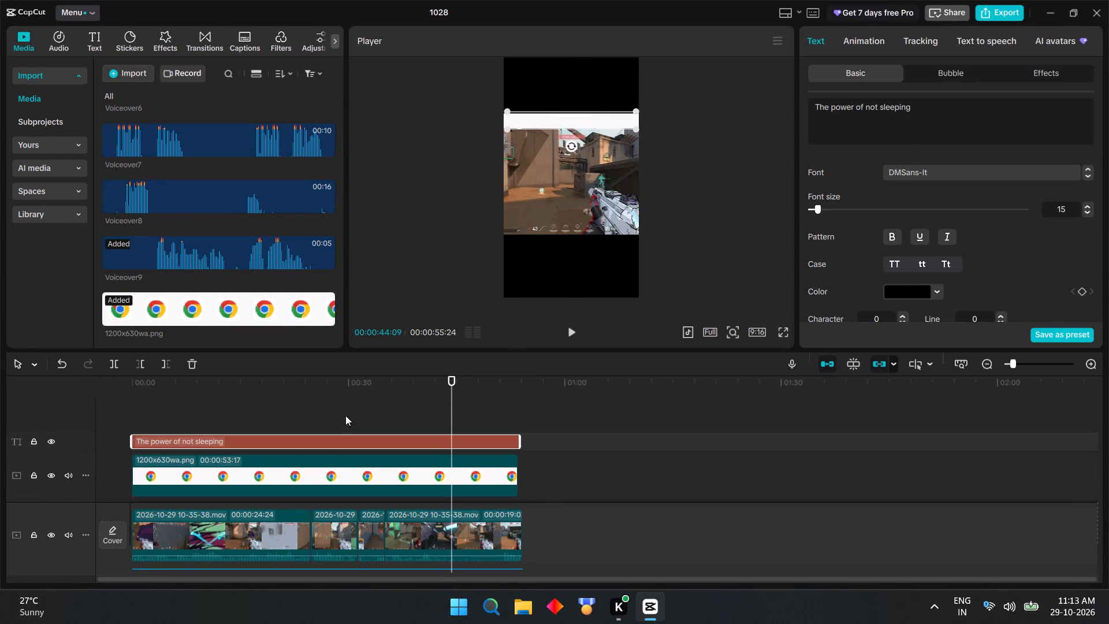
click(651, 144)
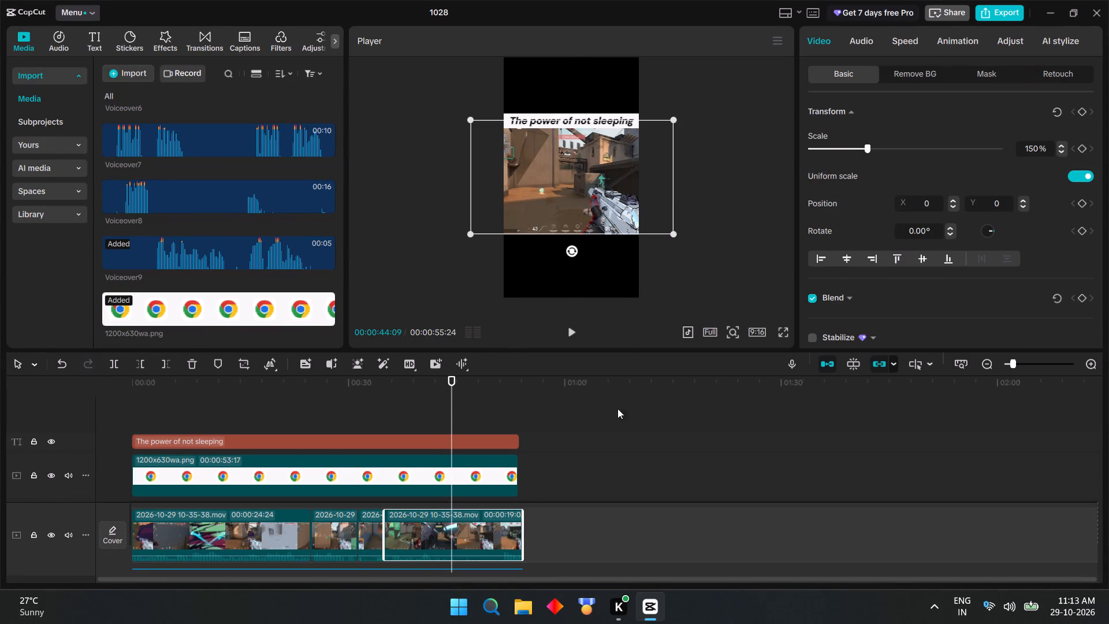
click(613, 423)
click(482, 416)
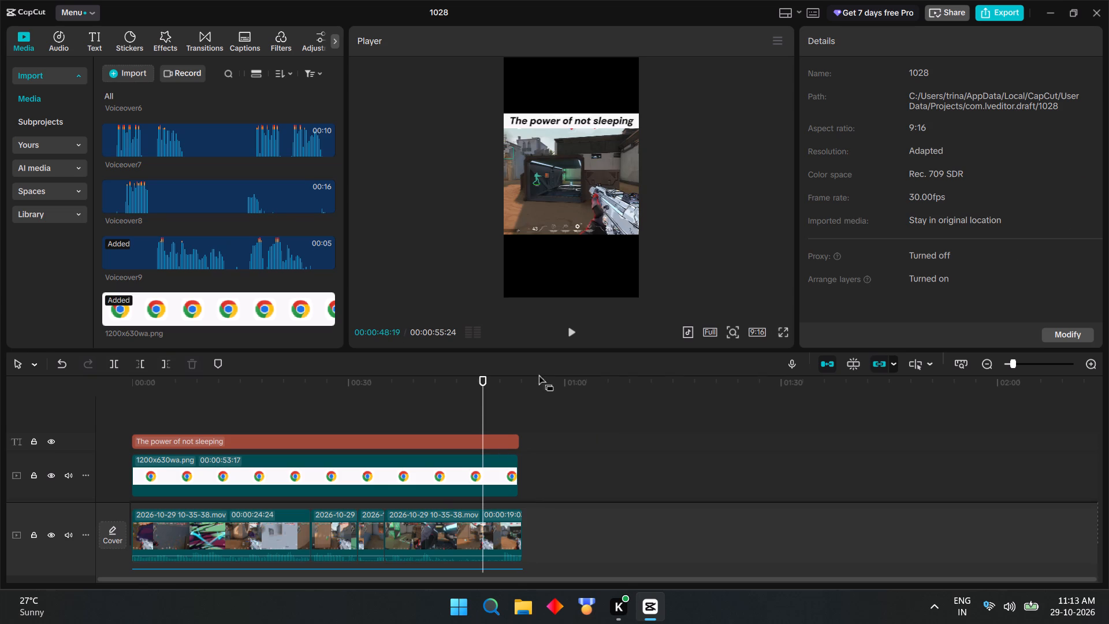
Select all the gameplay clips on the main track and move them down slightly together, keeping X 0, to sit just below the banner.
scroll(540, 445, down, 1)
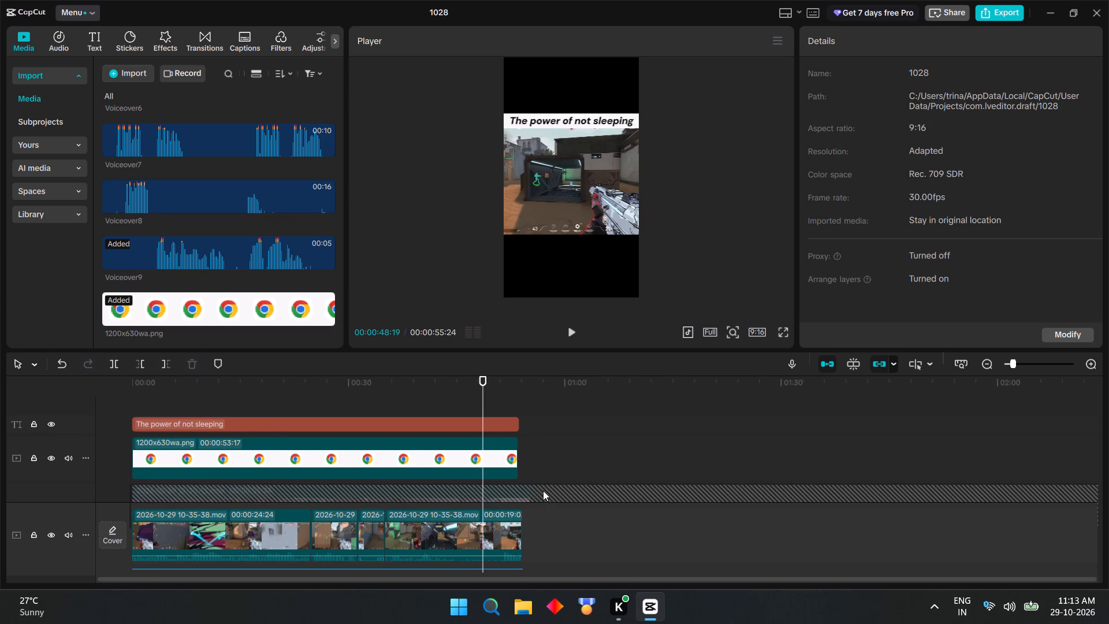
scroll(545, 492, down, 2)
drag(549, 519, 291, 532)
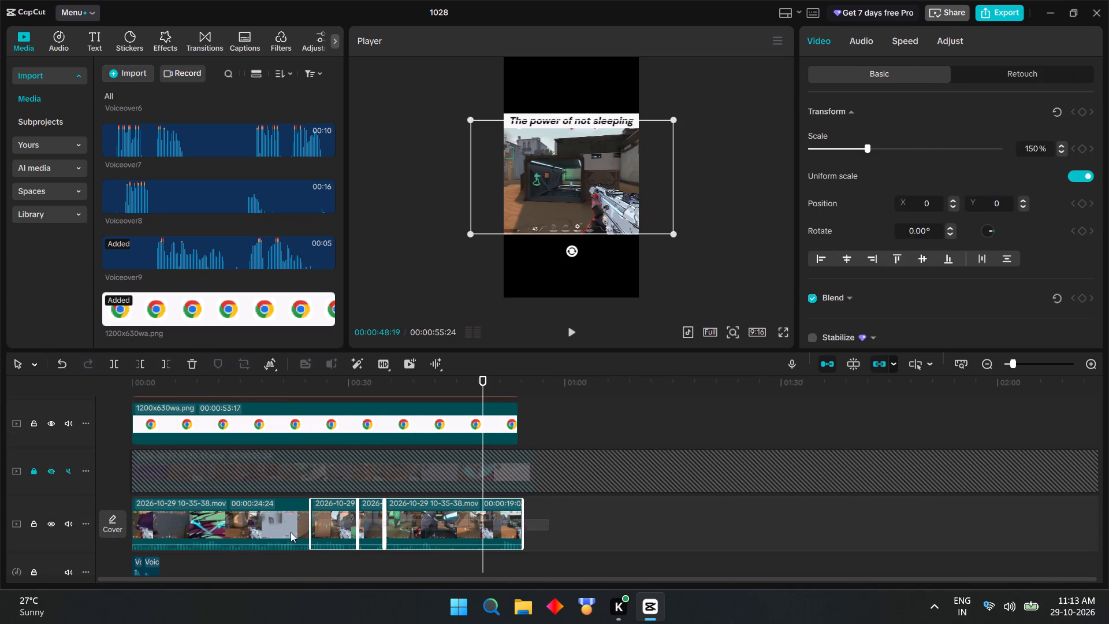
drag(291, 532, 270, 534)
drag(651, 176, 652, 187)
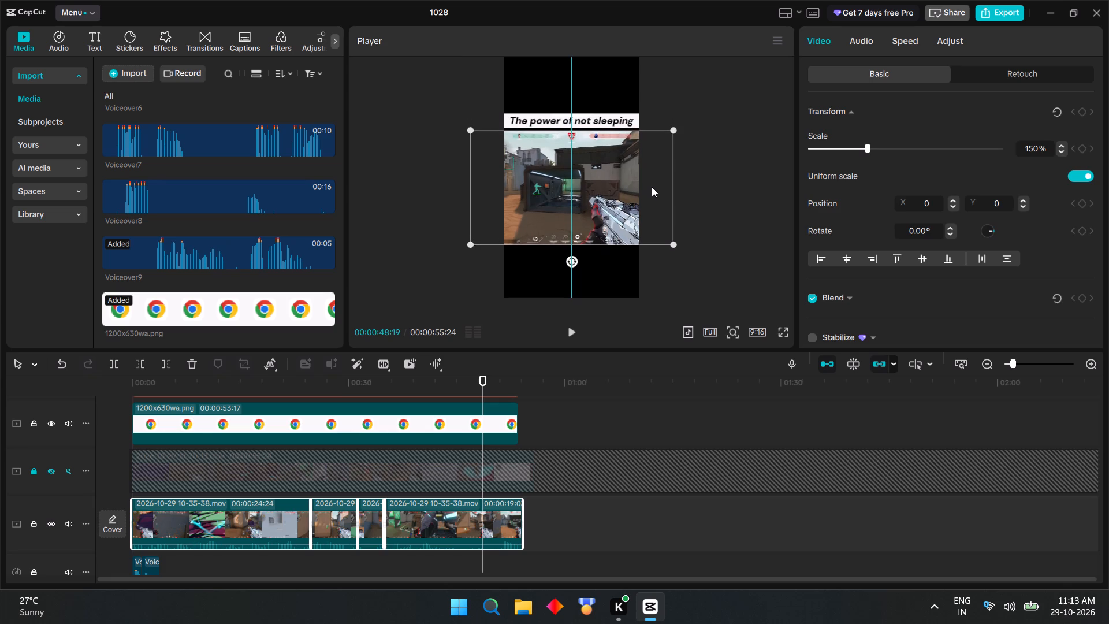
drag(652, 187, 653, 184)
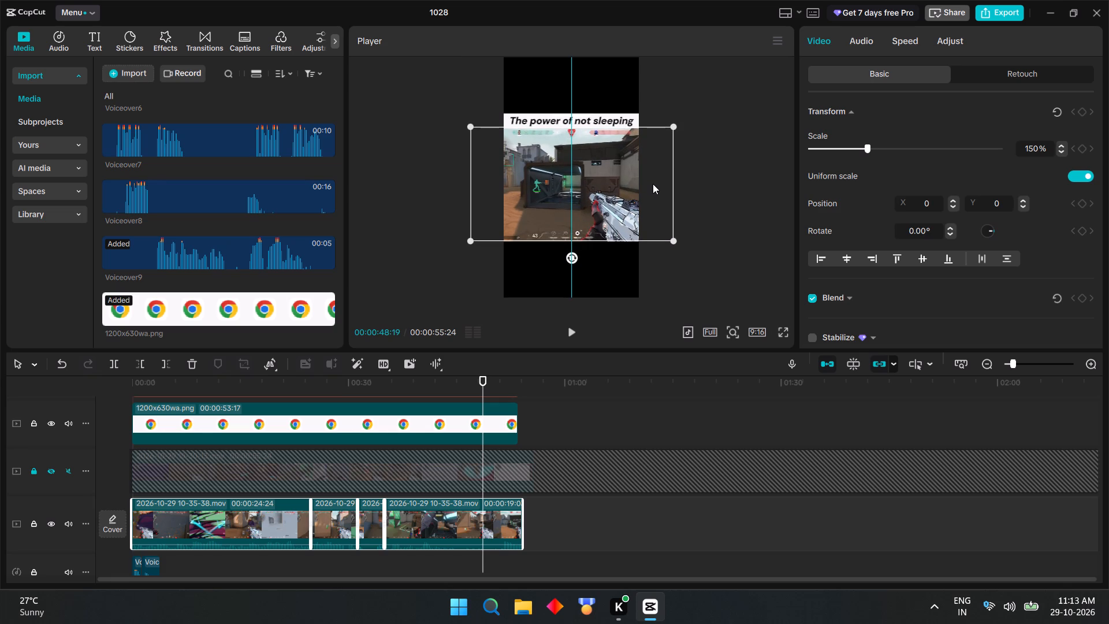
drag(653, 184, 653, 181)
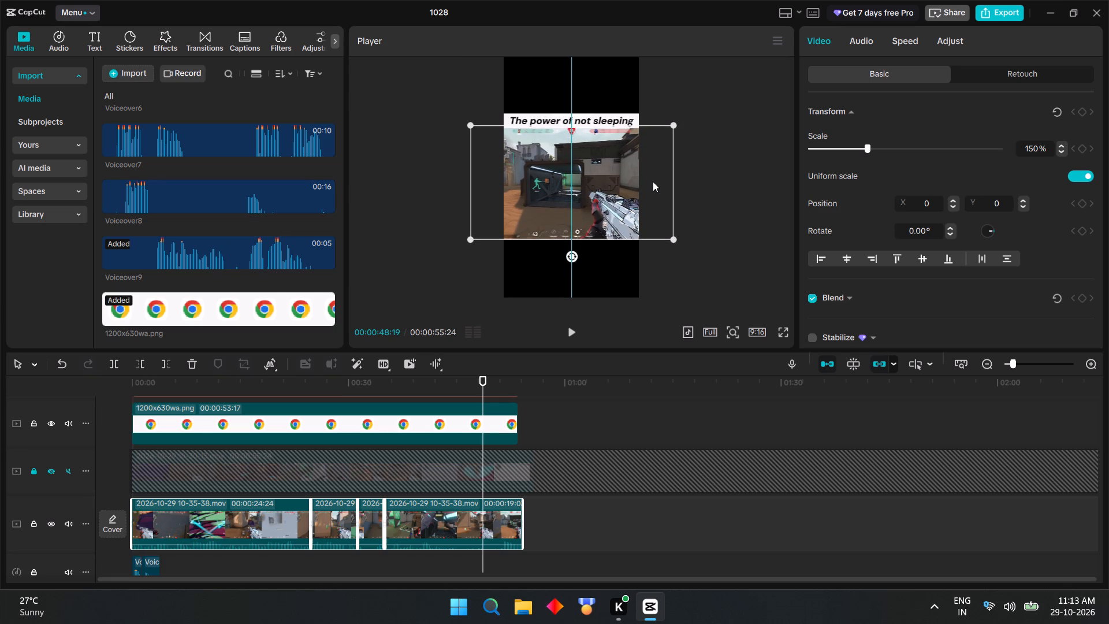
drag(653, 181, 653, 181)
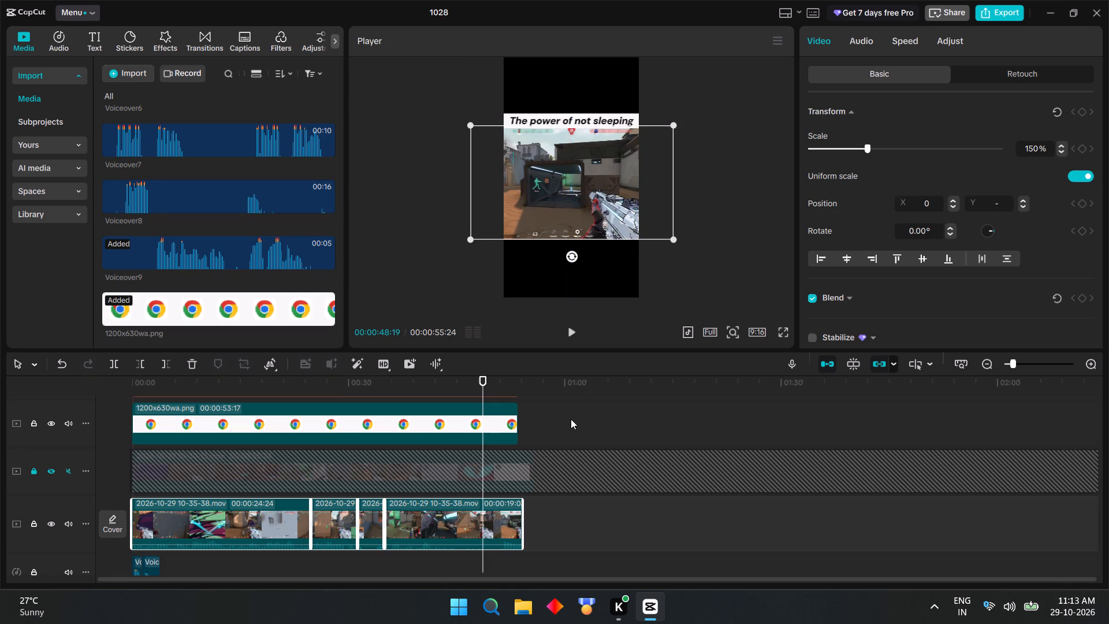
click(571, 419)
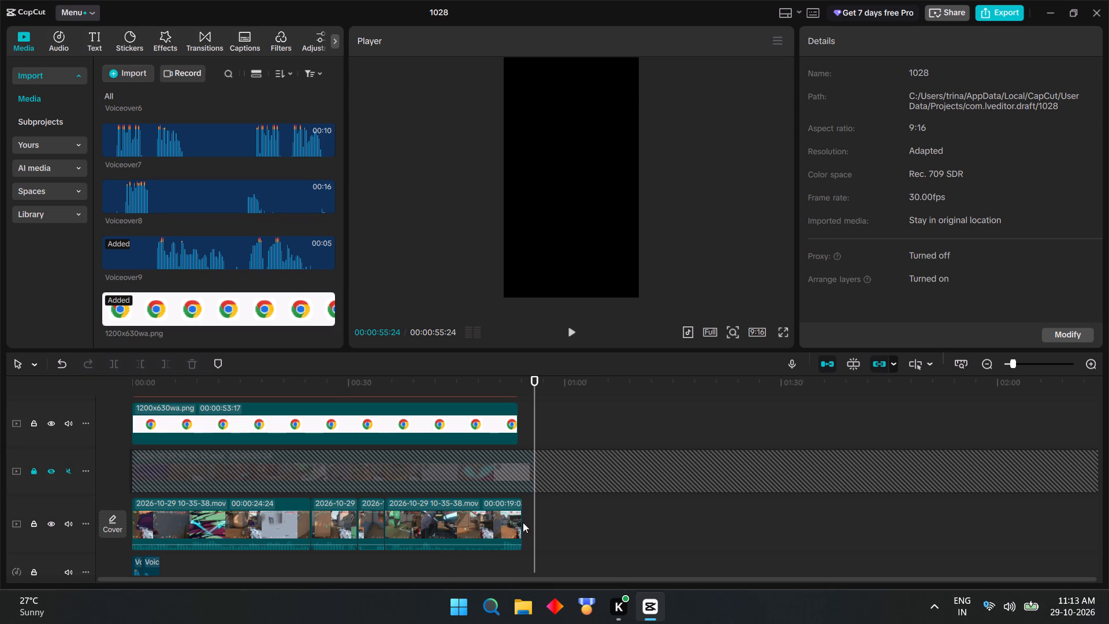
Extend the title and Chrome logo image clips together to the end of the gameplay footage, at about 00:00:54:02.
click(459, 558)
ctrl+scroll(508, 544, up, 5)
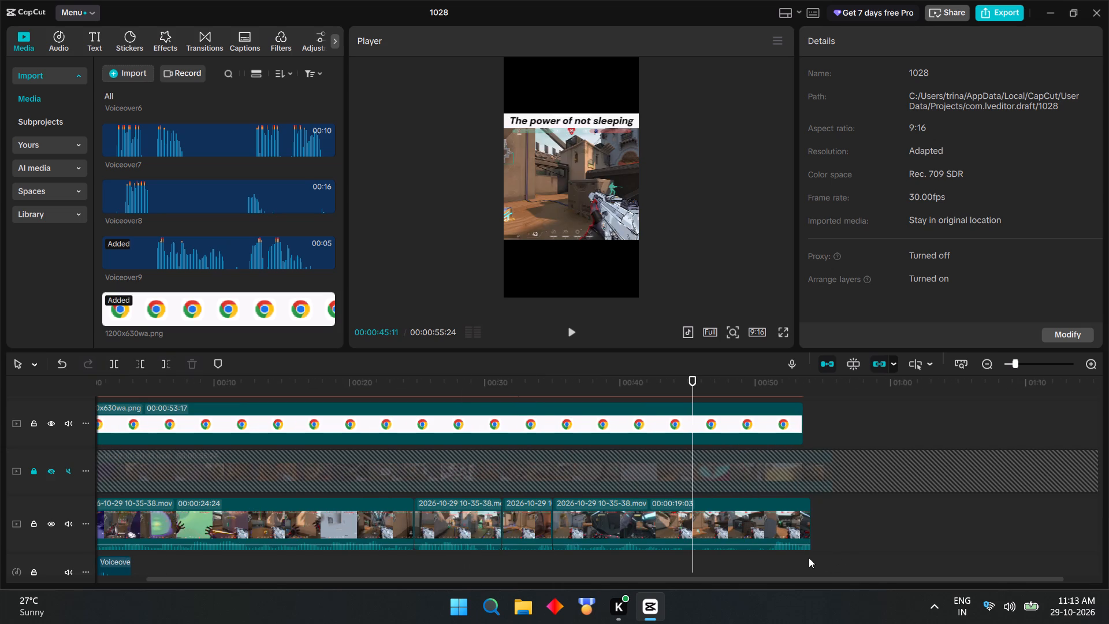
click(809, 556)
click(809, 555)
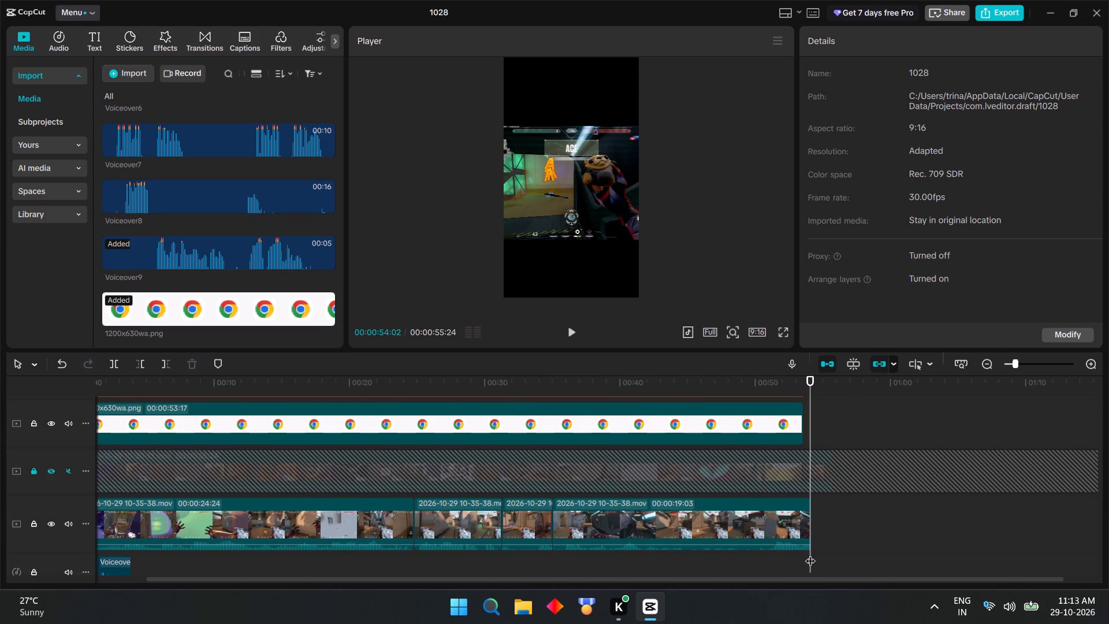
scroll(860, 497, up, 5)
scroll(772, 409, down, 1)
drag(772, 400, 768, 467)
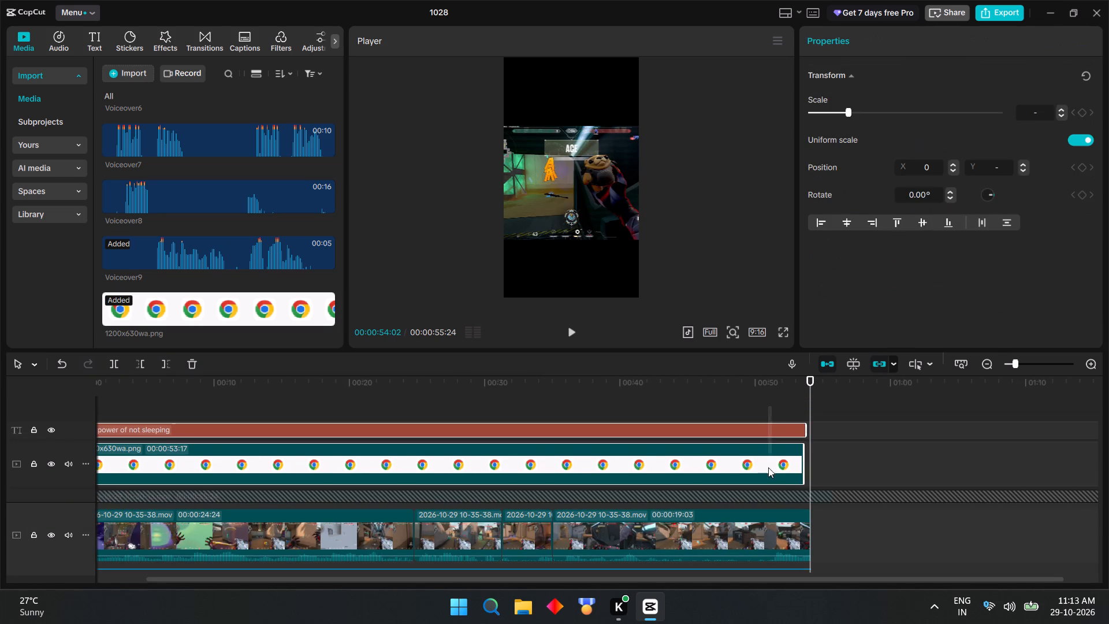
drag(768, 467, 770, 497)
scroll(792, 492, down, 1)
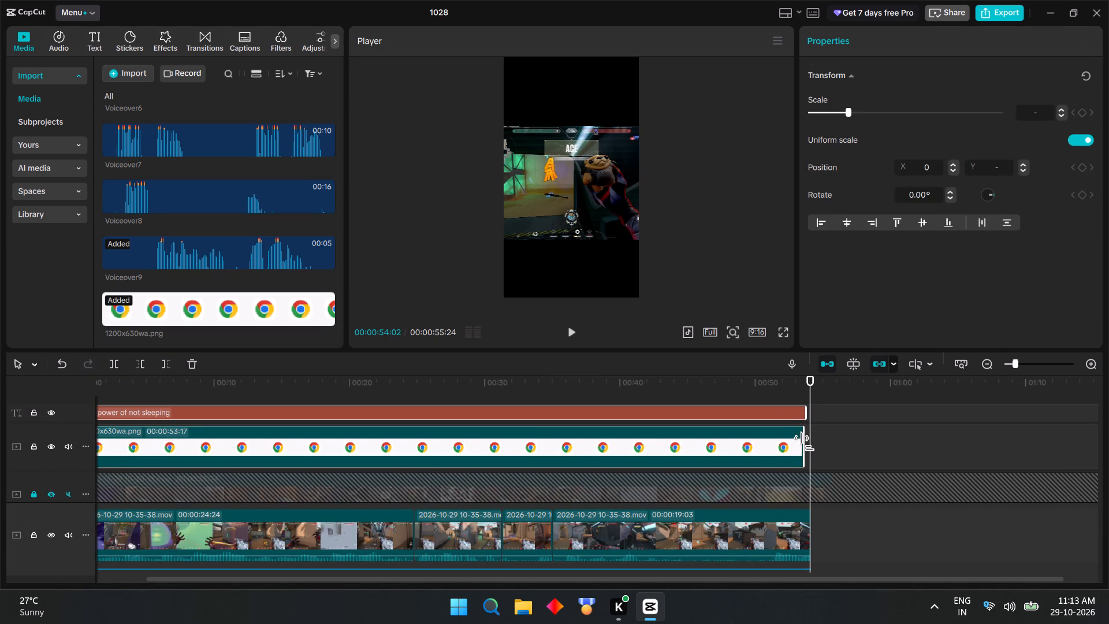
click(806, 443)
scroll(831, 450, down, 1)
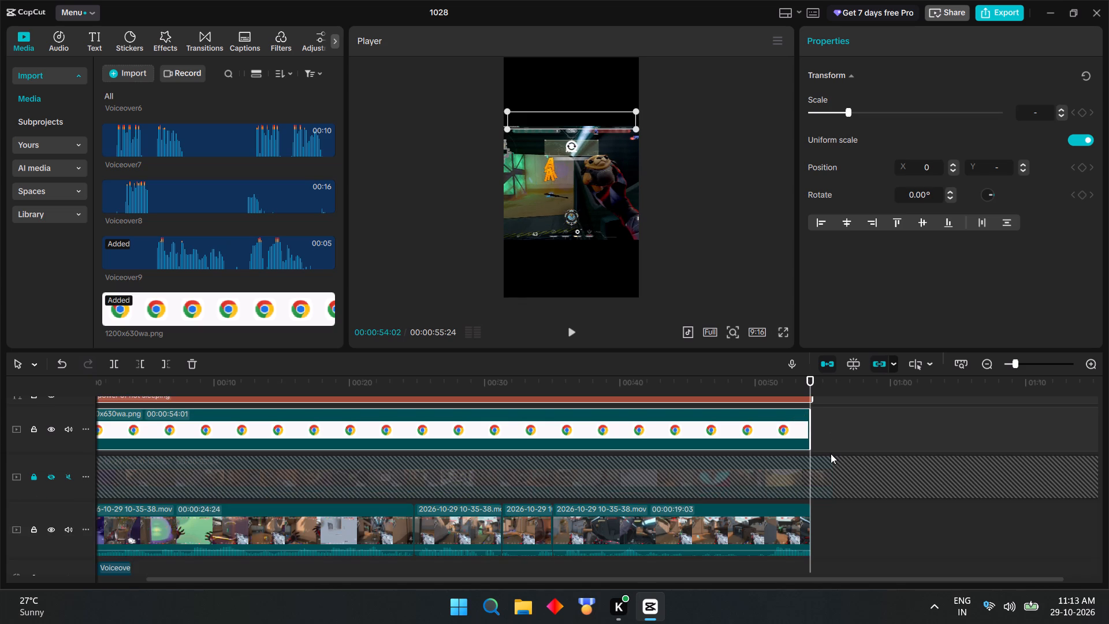
Fine-trim the ends of the title and Chrome logo image clips to match the end of the gameplay footage at about 00:00:54:04.
scroll(831, 454, up, 2)
click(823, 410)
ctrl+scroll(851, 445, up, 11)
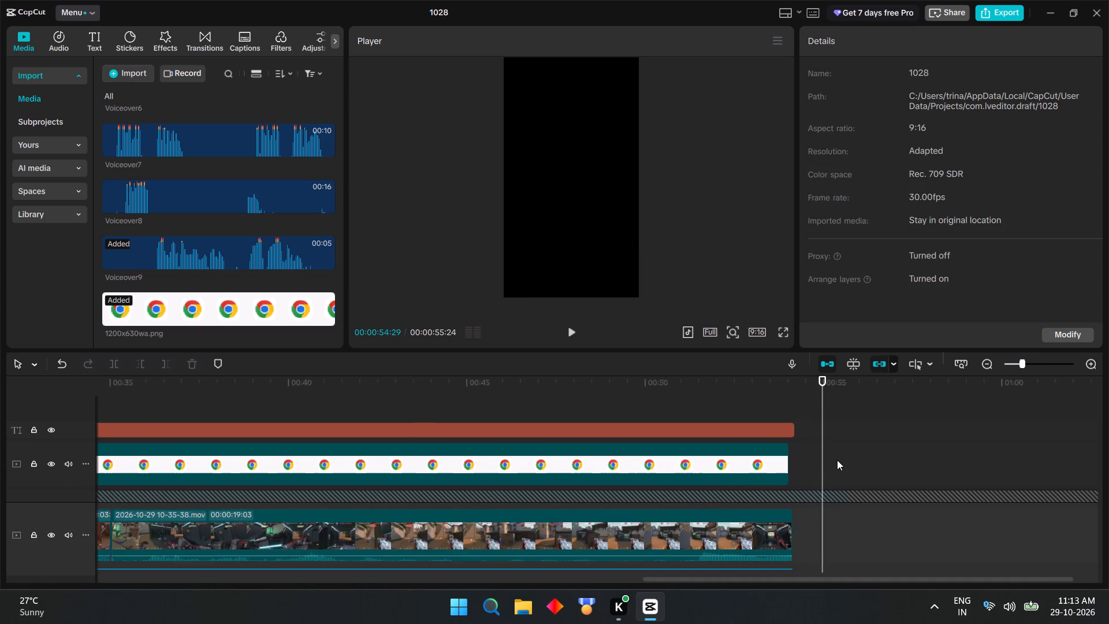
ctrl+scroll(837, 460, up, 20)
ctrl+scroll(837, 460, up, 7)
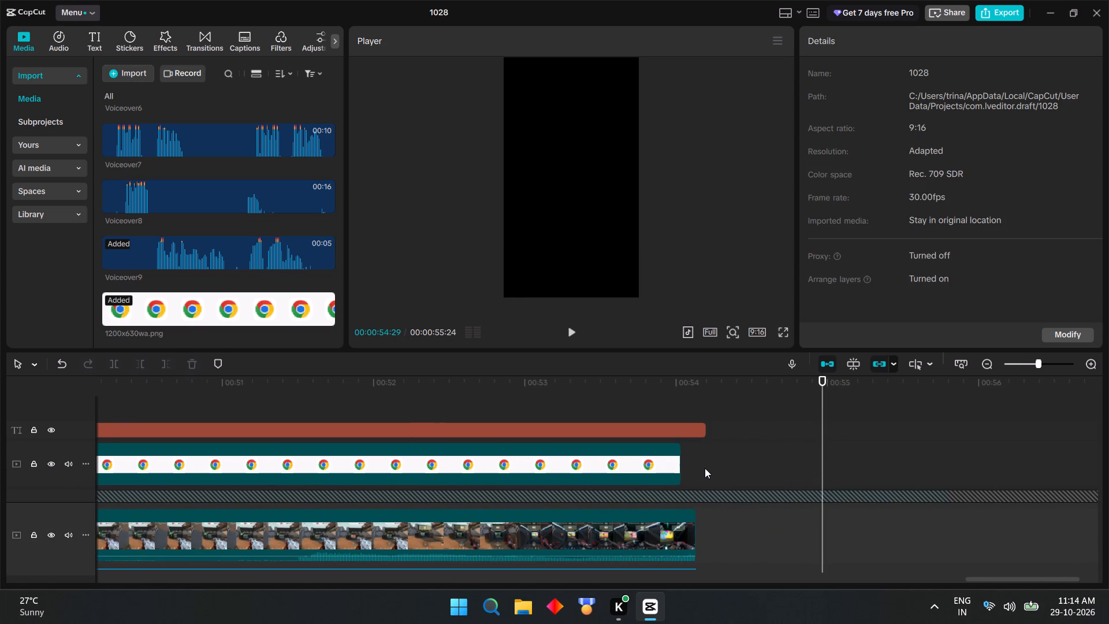
click(705, 468)
drag(704, 468, 697, 472)
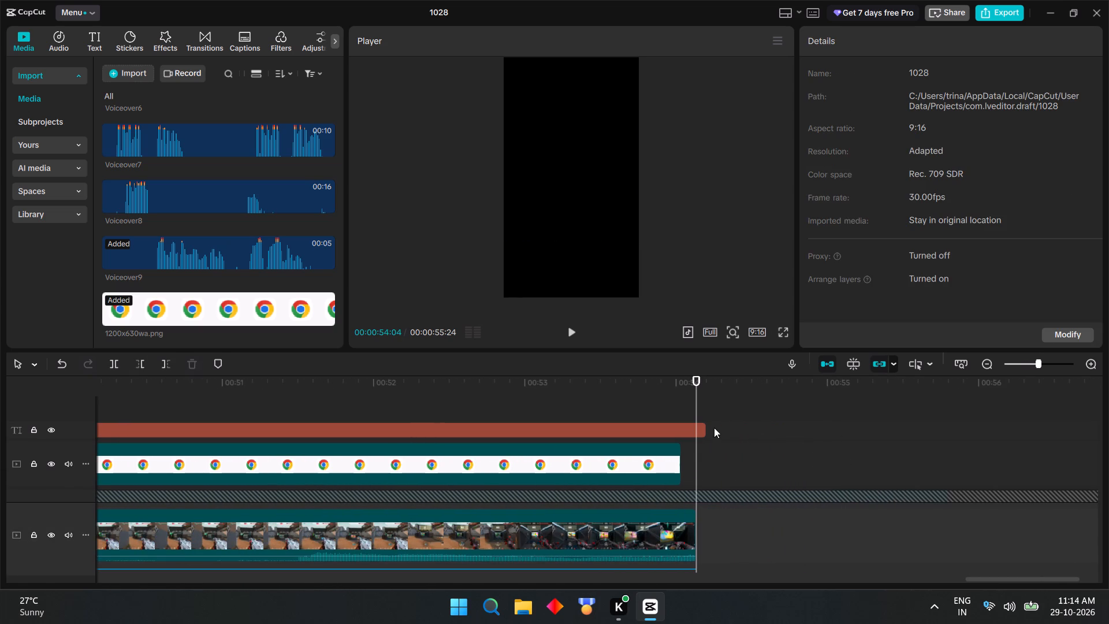
click(692, 433)
drag(706, 427, 694, 427)
click(667, 464)
drag(681, 450, 693, 444)
Examine the end of the timeline, including the audio tracks and full-screen preview, for empty time after the footage and music.
scroll(716, 448, down, 11)
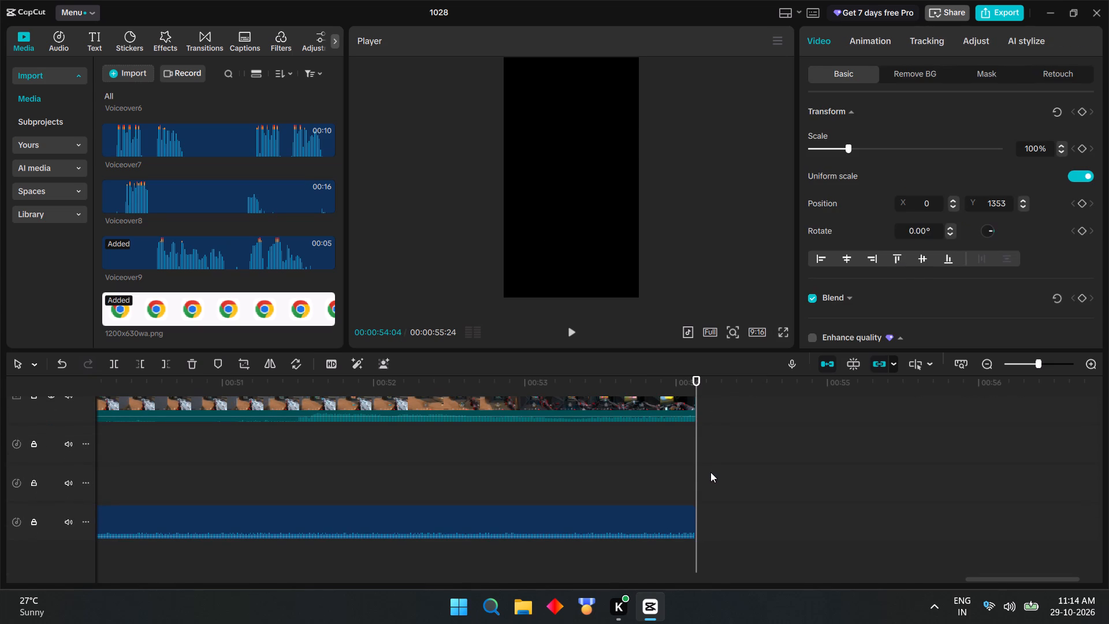
click(709, 473)
click(783, 328)
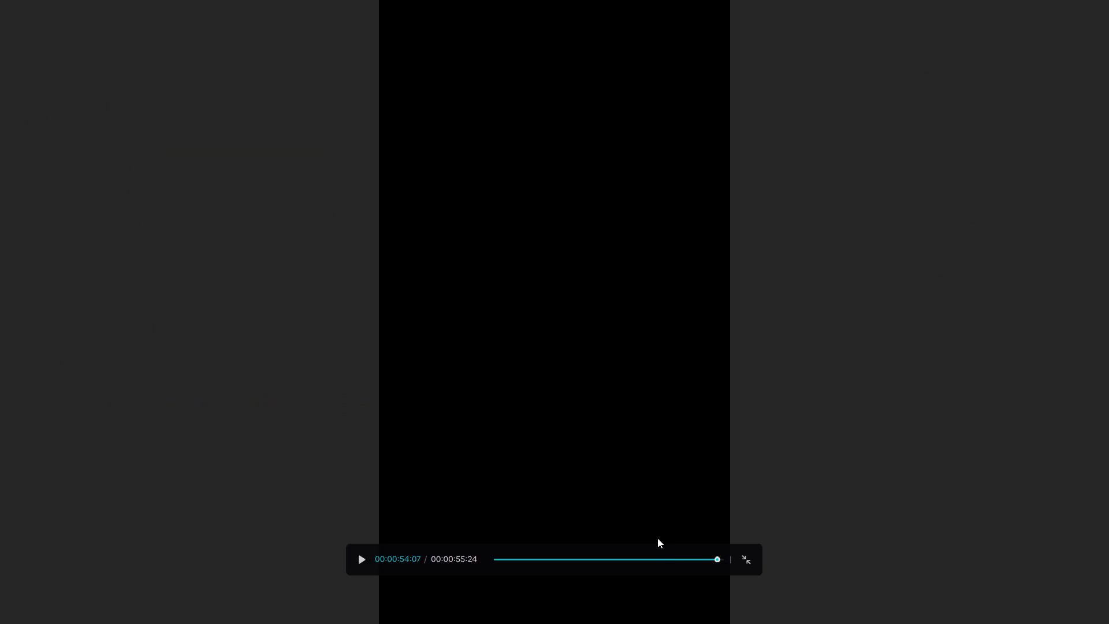
click(743, 558)
ctrl+scroll(775, 453, down, 12)
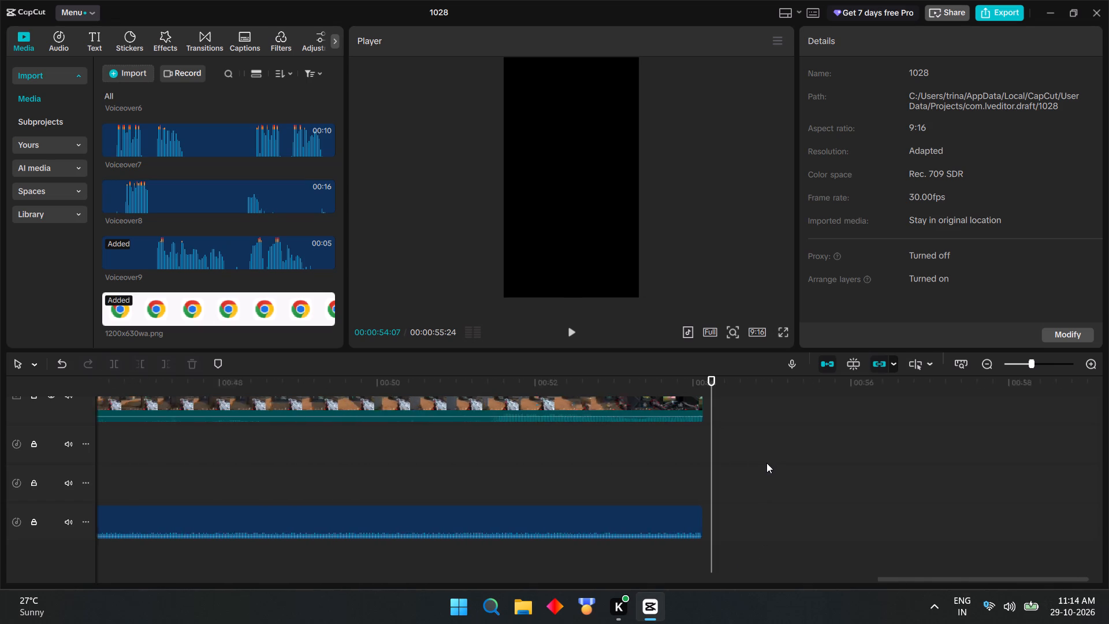
ctrl+scroll(766, 463, down, 1)
click(776, 454)
click(863, 448)
click(921, 450)
click(965, 451)
drag(976, 456, 989, 454)
click(996, 454)
scroll(954, 477, down, 7)
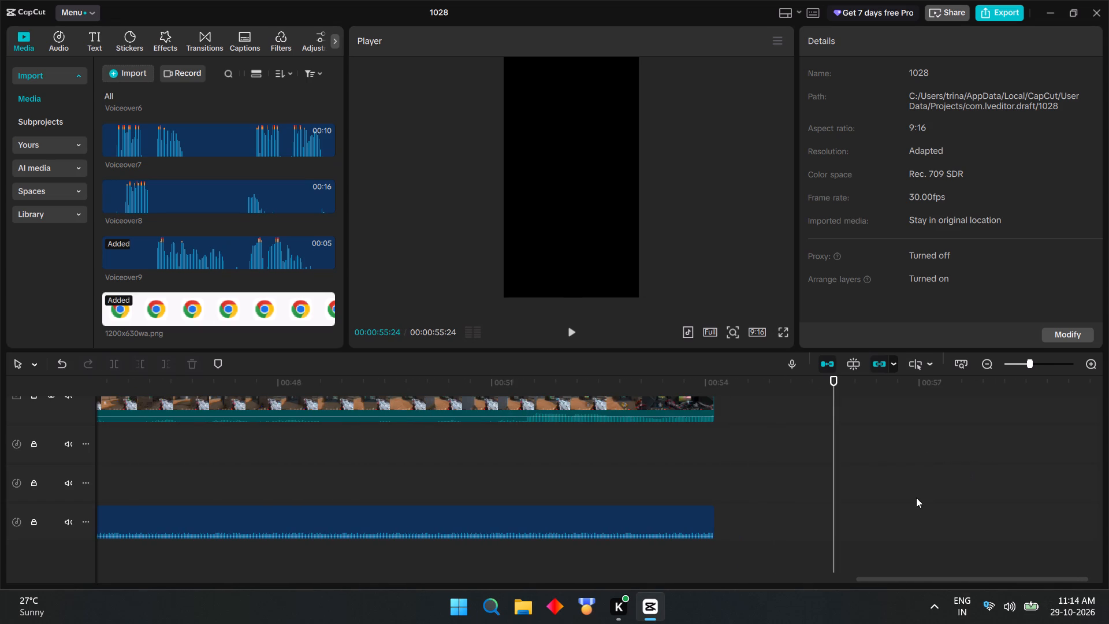
scroll(916, 497, down, 6)
scroll(869, 499, up, 17)
scroll(855, 467, down, 13)
click(941, 482)
click(975, 476)
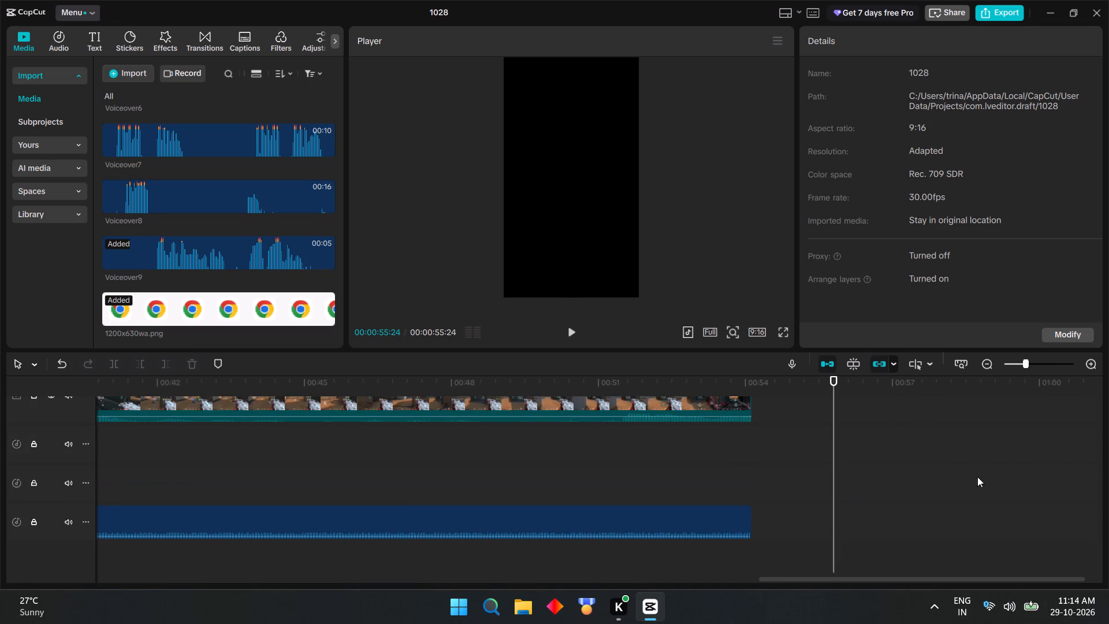
drag(834, 479, 907, 472)
drag(833, 490, 925, 481)
scroll(890, 522, down, 20)
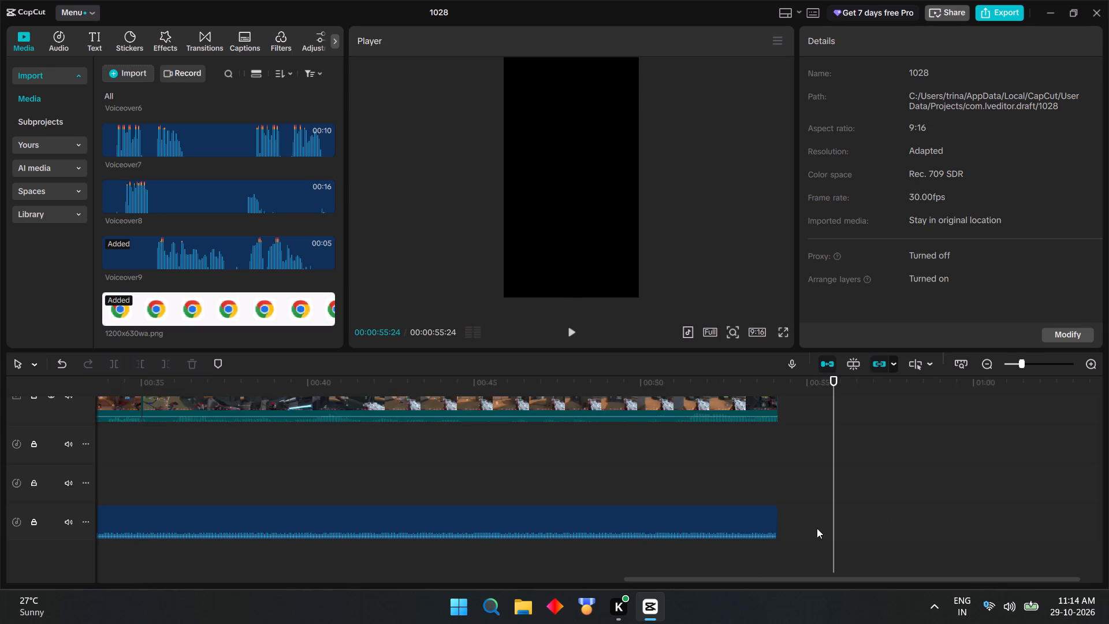
scroll(817, 528, down, 20)
scroll(817, 528, down, 6)
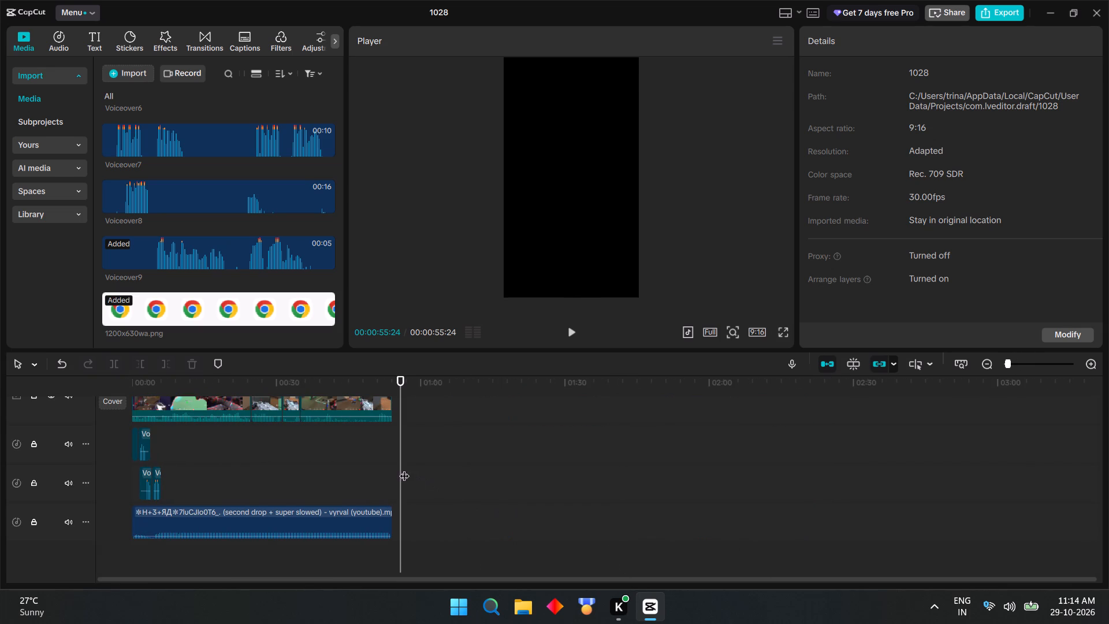
drag(400, 469, 462, 466)
drag(462, 466, 470, 466)
scroll(470, 467, up, 19)
scroll(470, 467, down, 6)
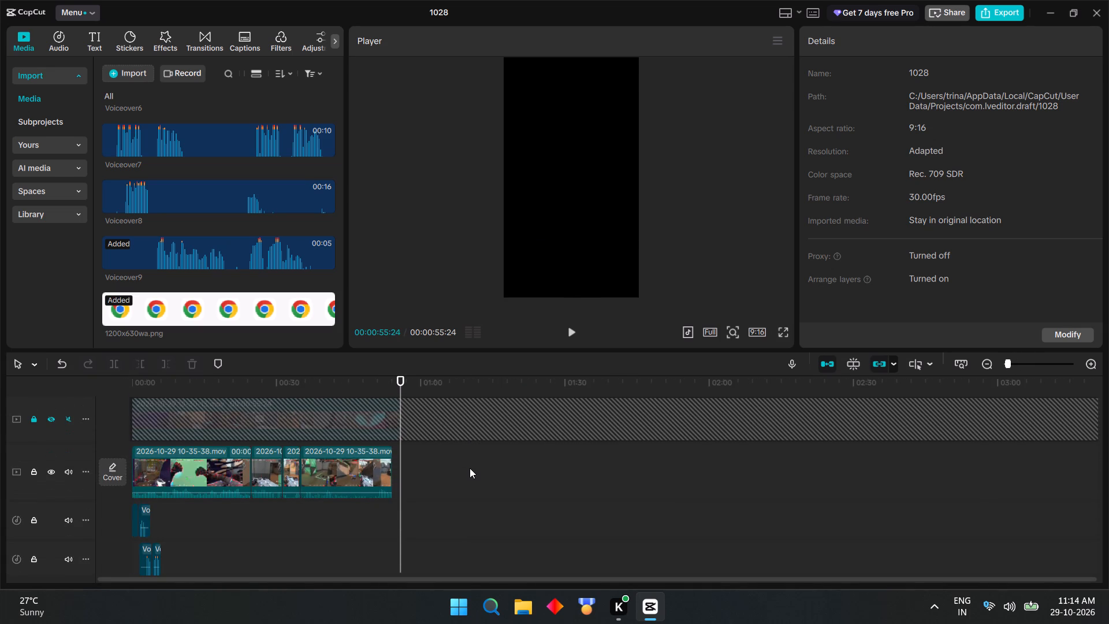
click(390, 420)
click(50, 418)
click(33, 420)
click(383, 410)
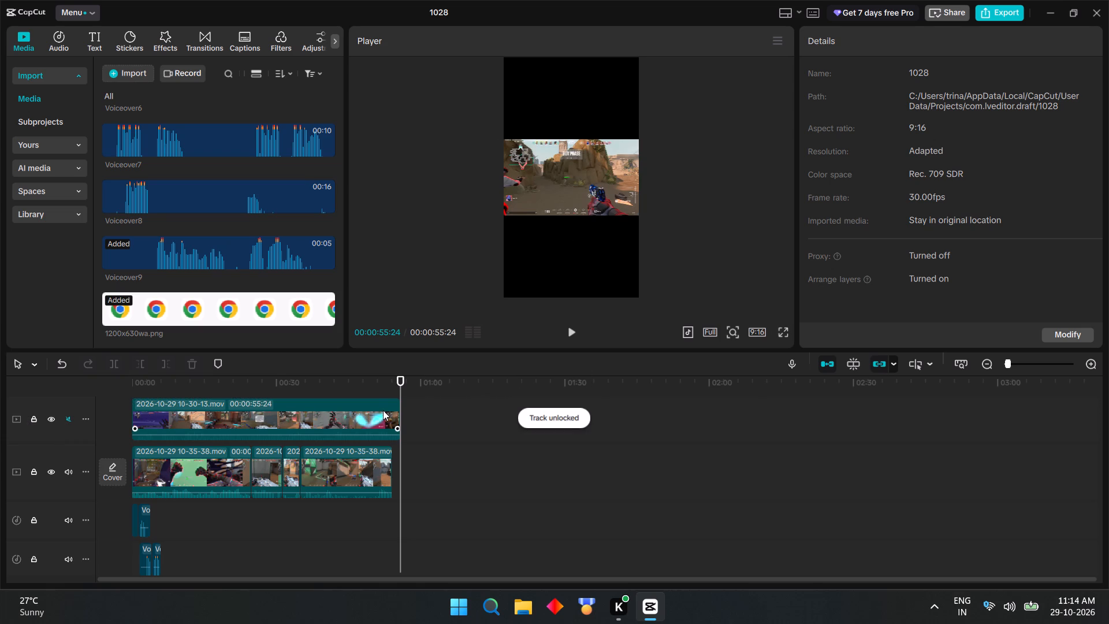
drag(399, 413, 378, 417)
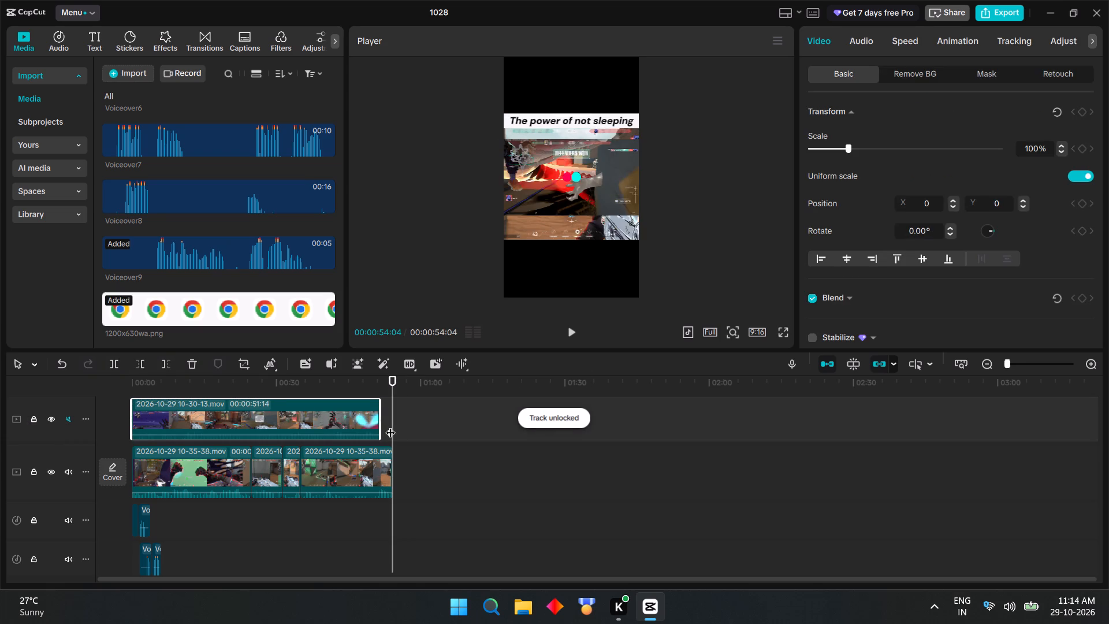
click(37, 422)
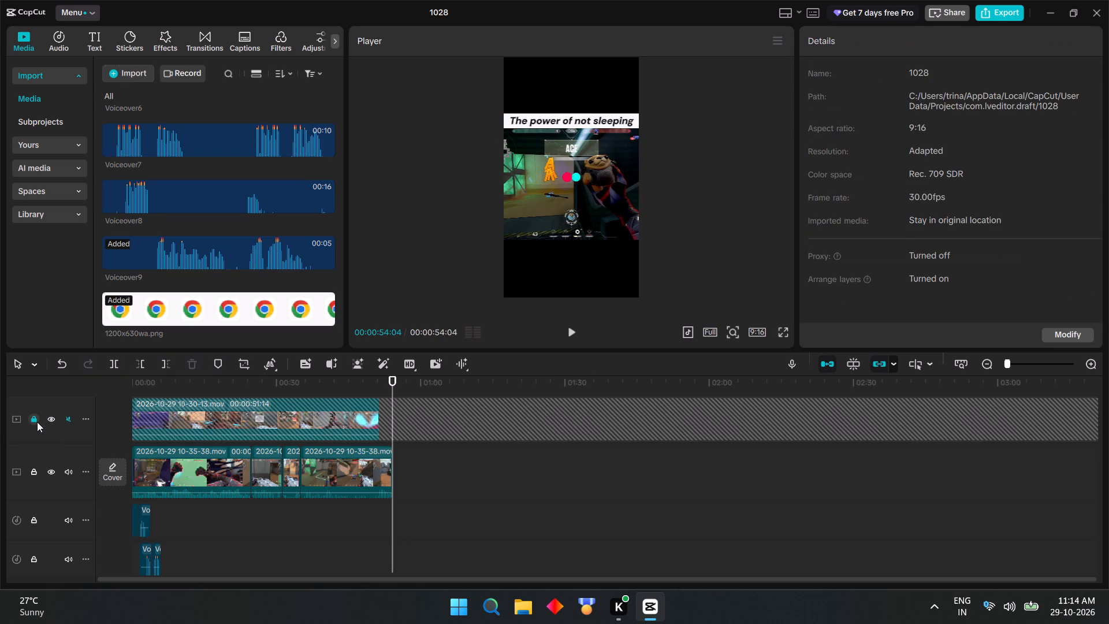
click(49, 421)
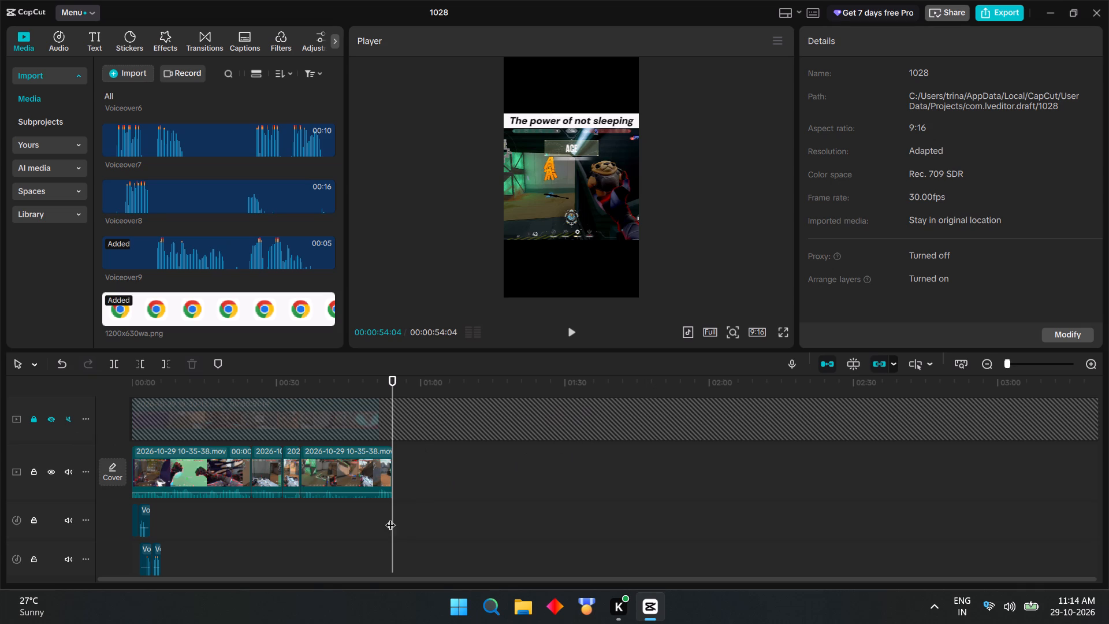
Play the video full screen from the beginning and check how the gameplay footage sits below the banner in different clips.
drag(394, 517, 427, 518)
click(784, 332)
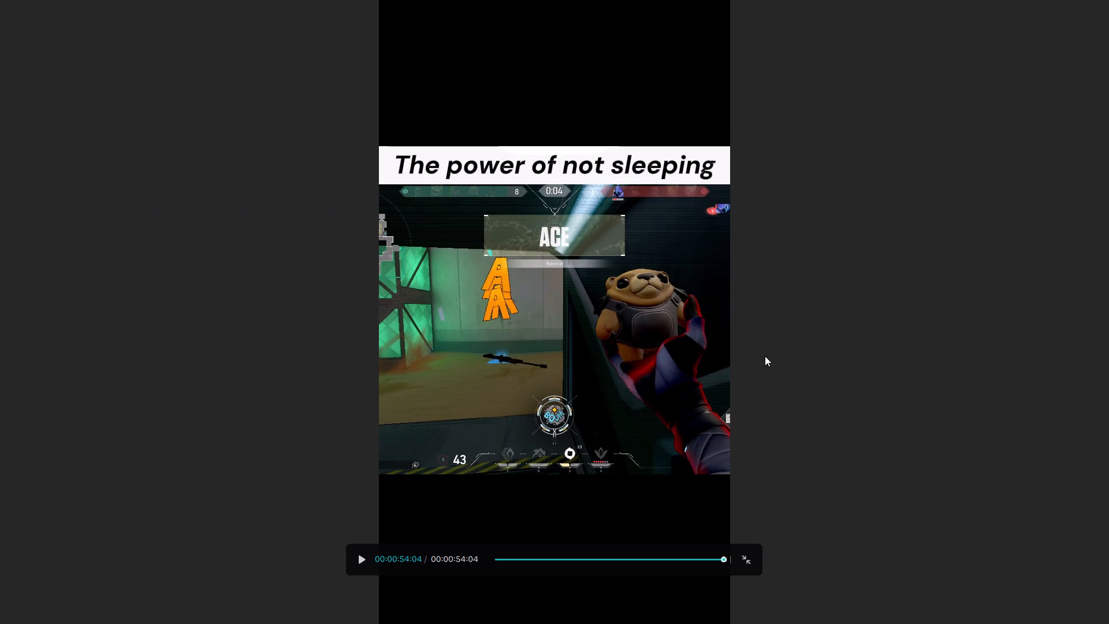
drag(721, 556, 325, 549)
click(356, 558)
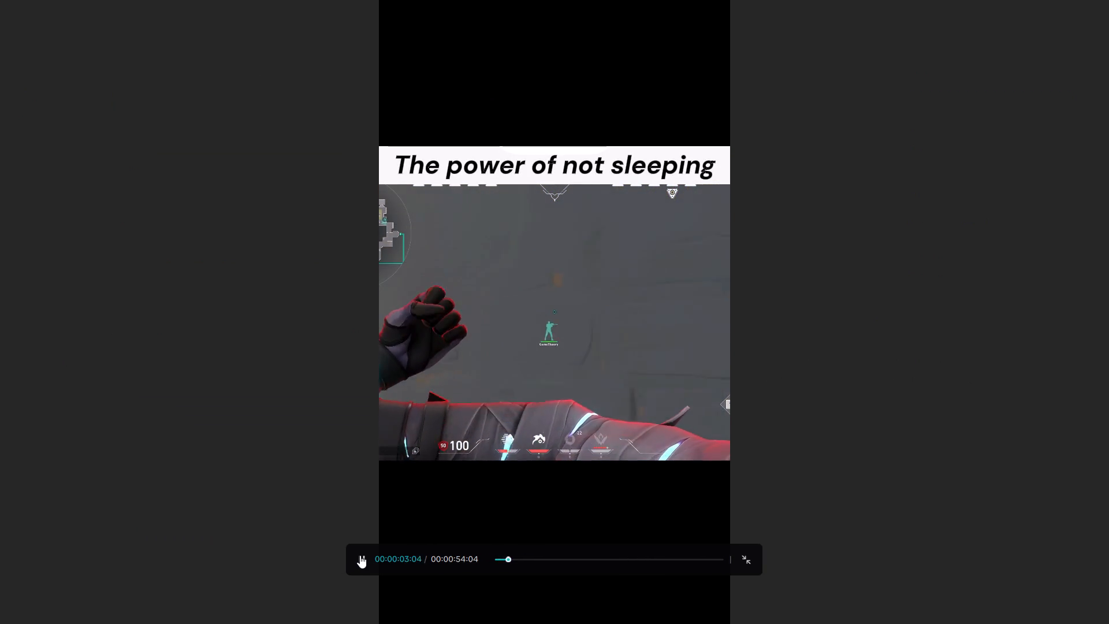
click(360, 555)
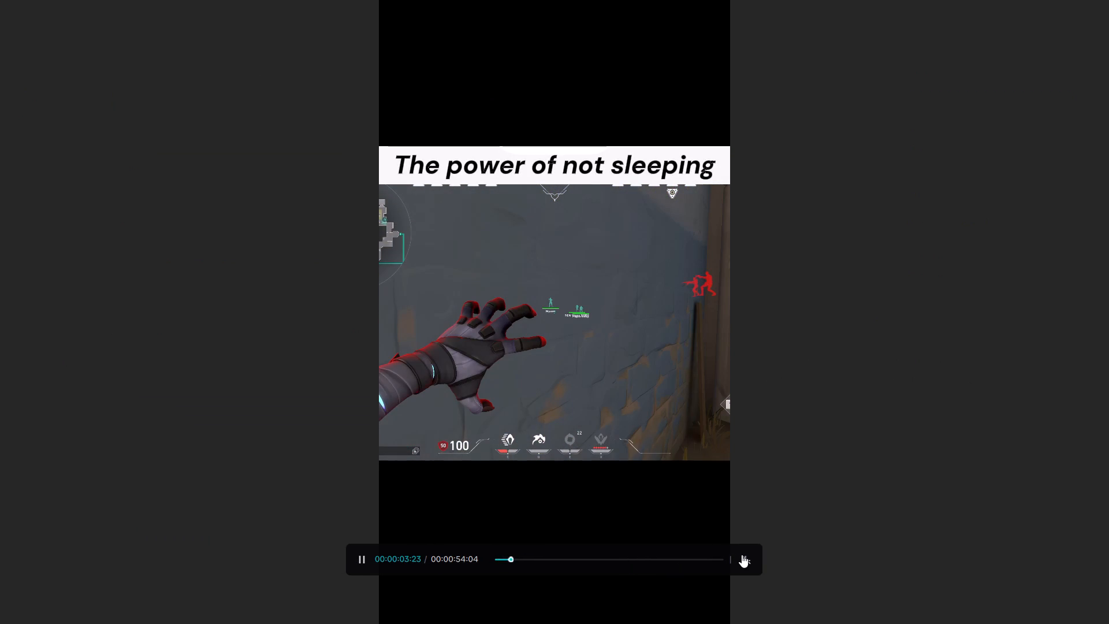
click(742, 555)
click(215, 527)
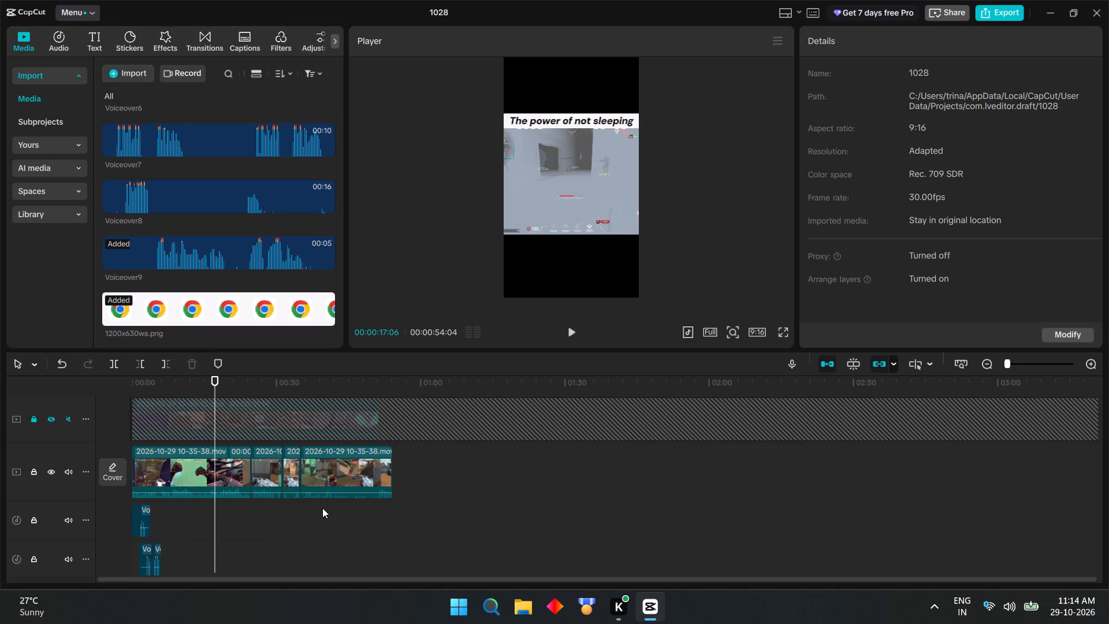
click(422, 474)
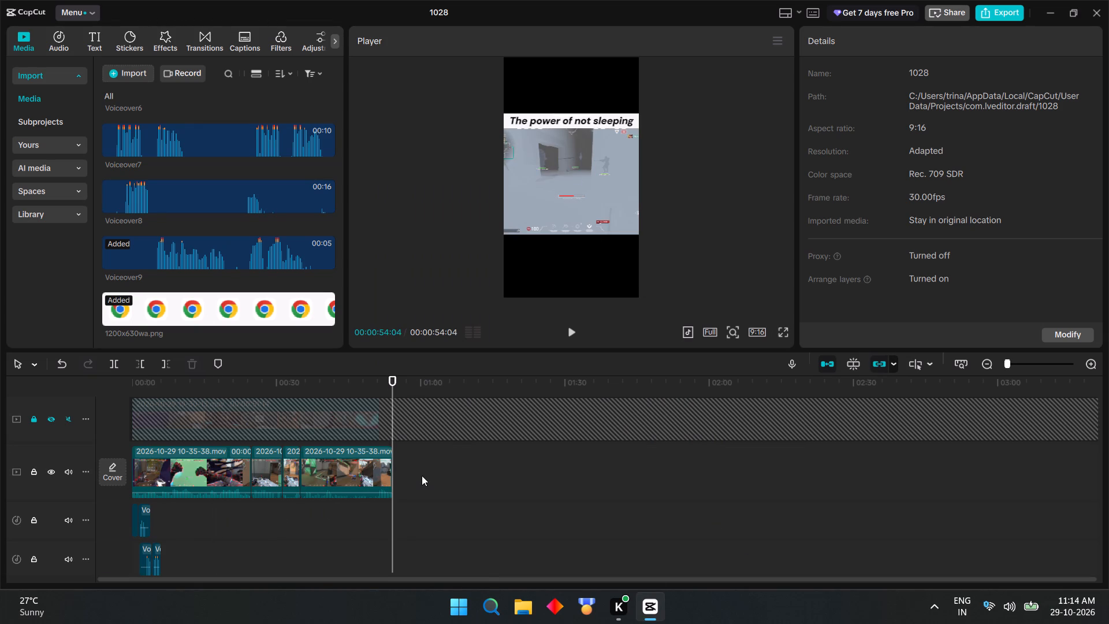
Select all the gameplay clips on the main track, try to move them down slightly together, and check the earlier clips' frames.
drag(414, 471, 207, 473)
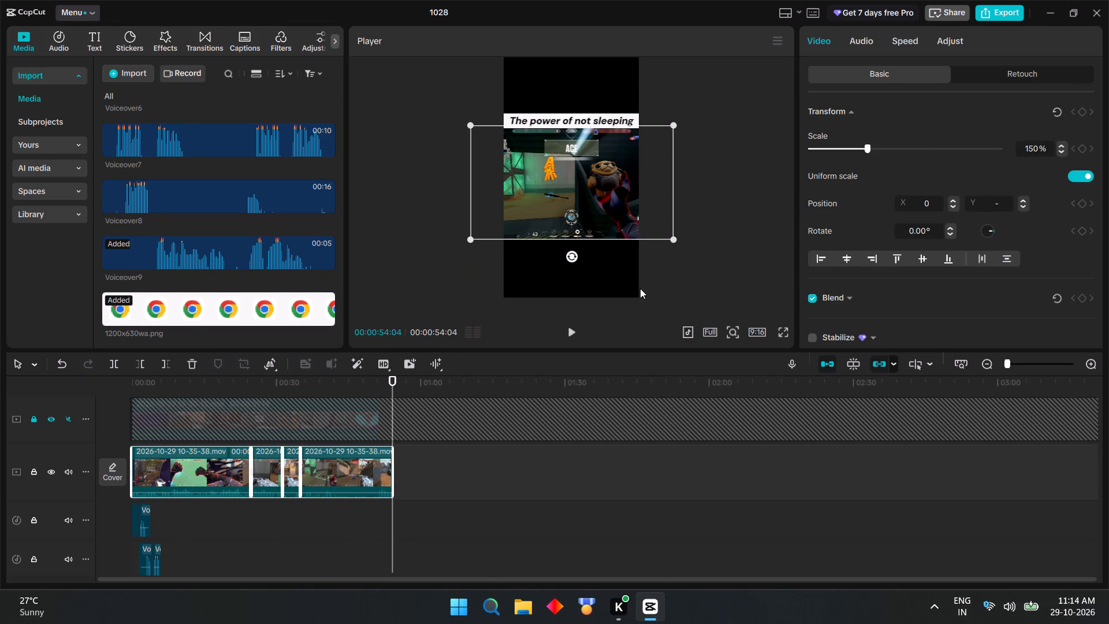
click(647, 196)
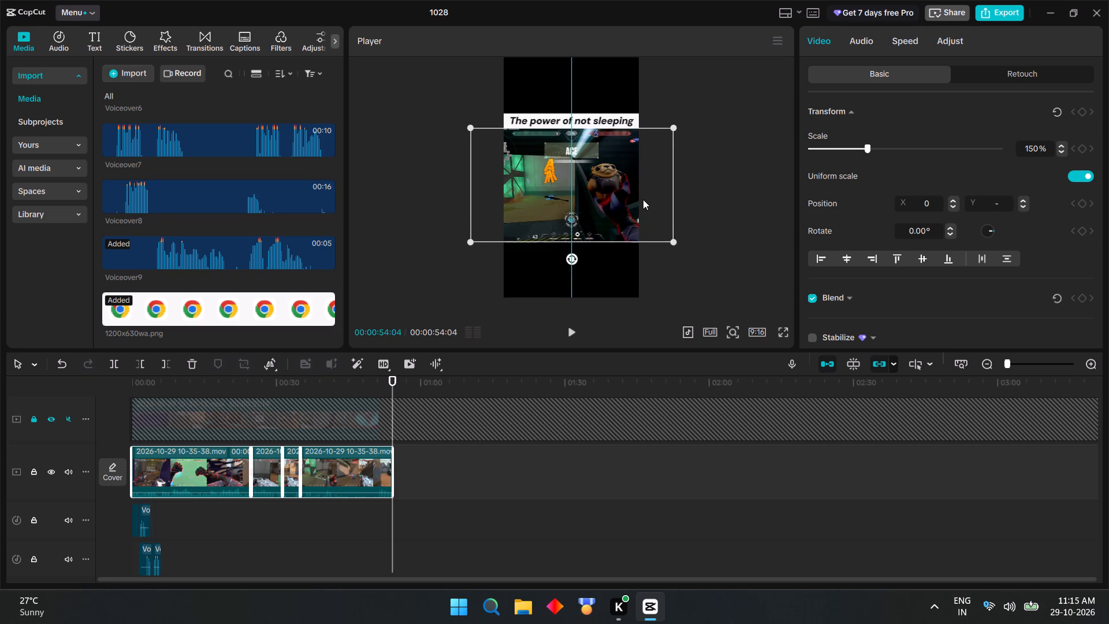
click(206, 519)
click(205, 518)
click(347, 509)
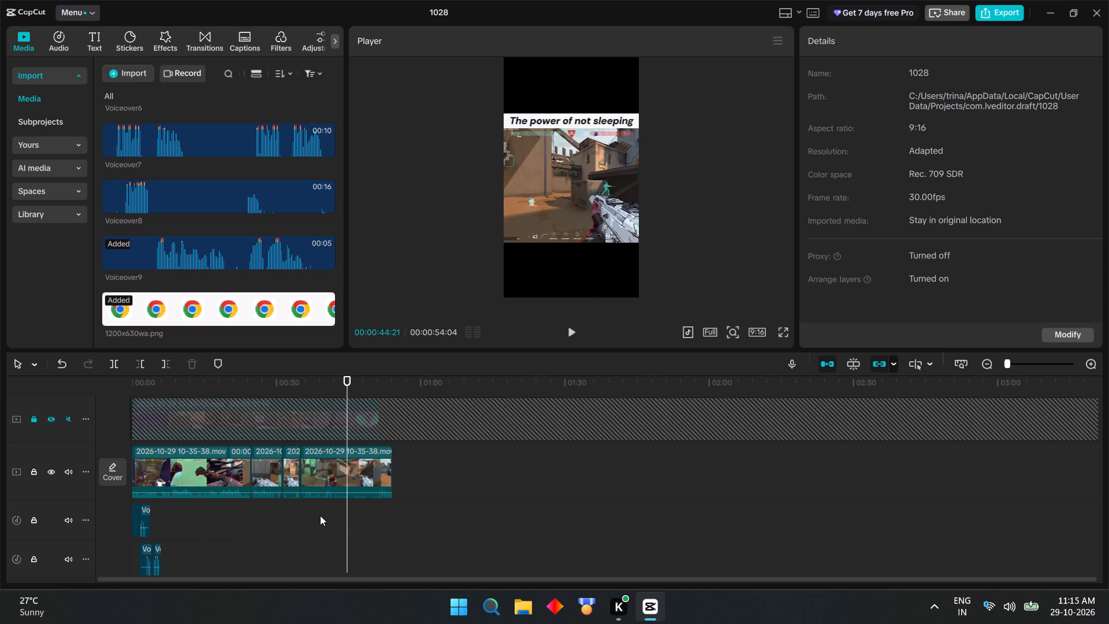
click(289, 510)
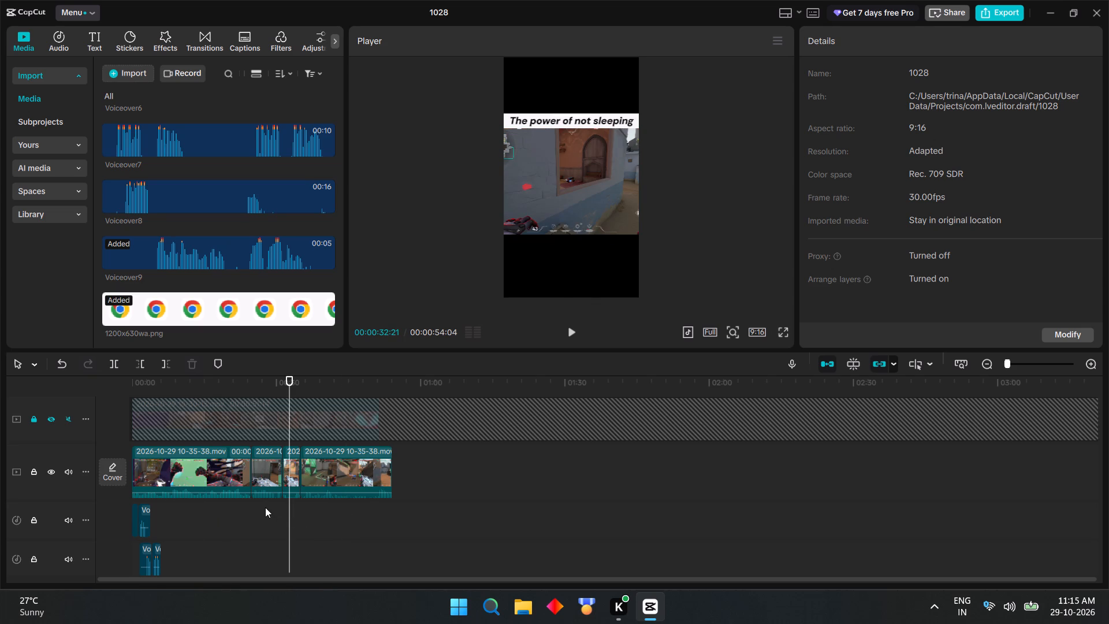
Move the third gameplay clip down in the preview, keeping X 0, so its top edge meets the banner.
drag(273, 511, 226, 483)
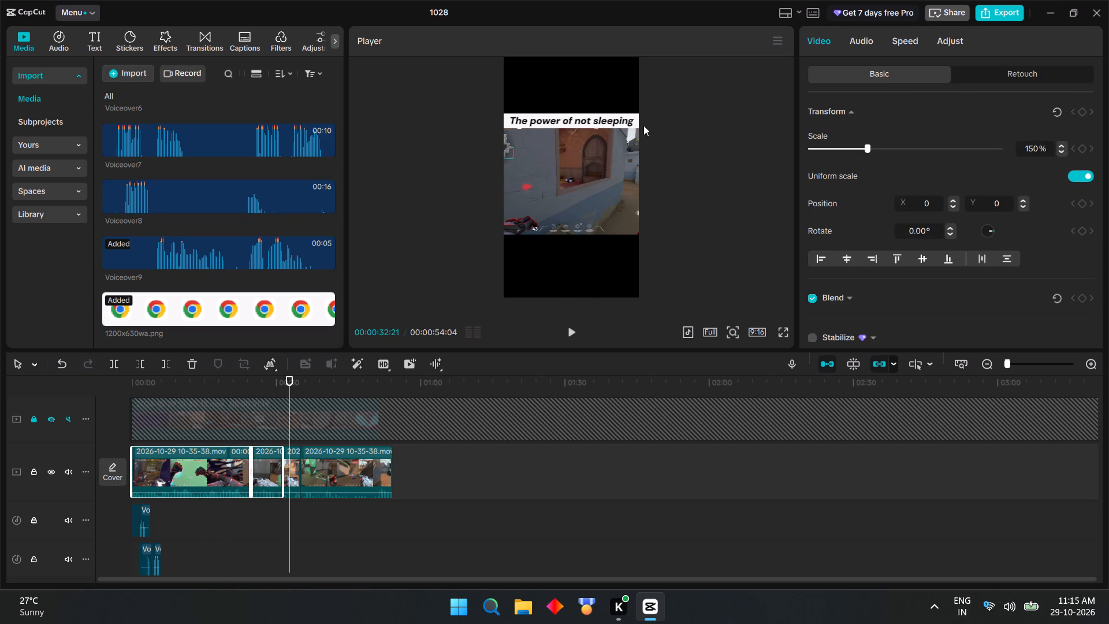
click(589, 164)
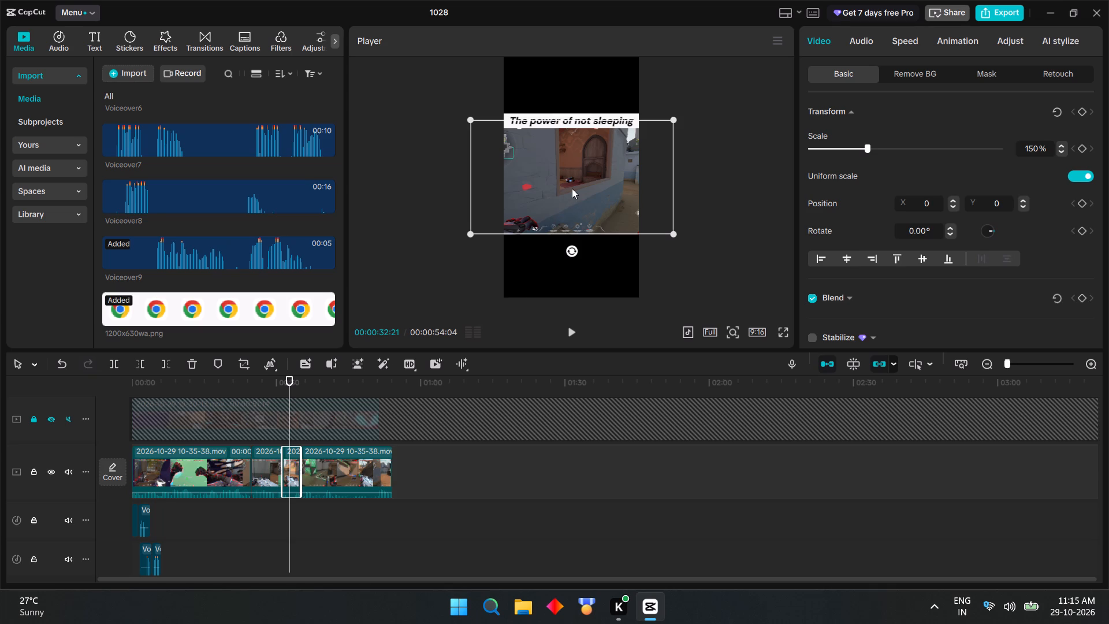
drag(575, 185, 574, 193)
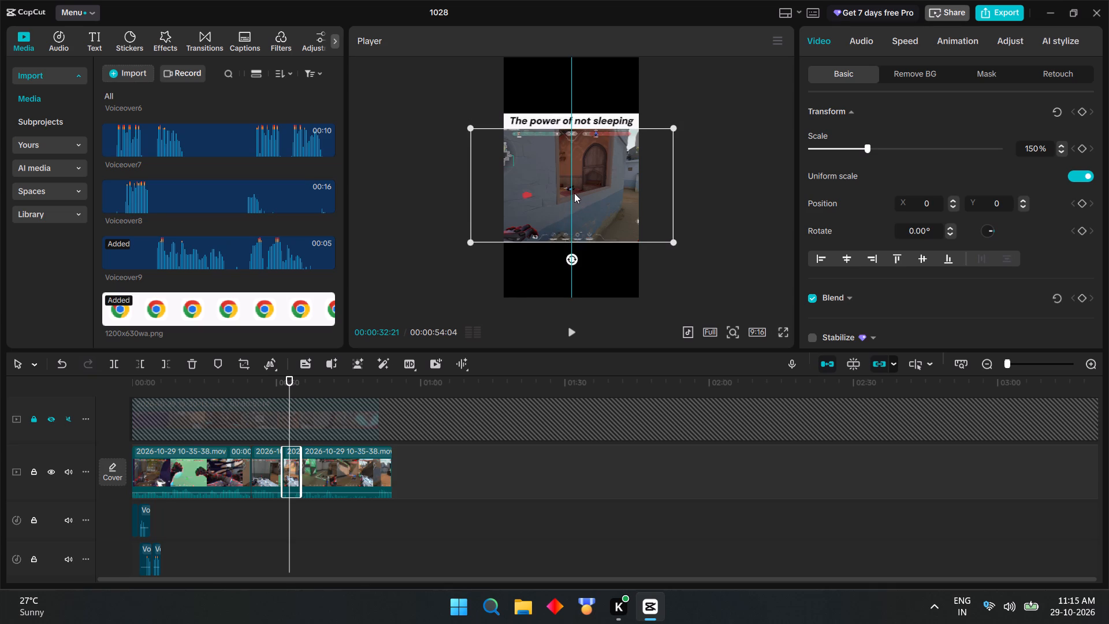
drag(574, 193, 575, 191)
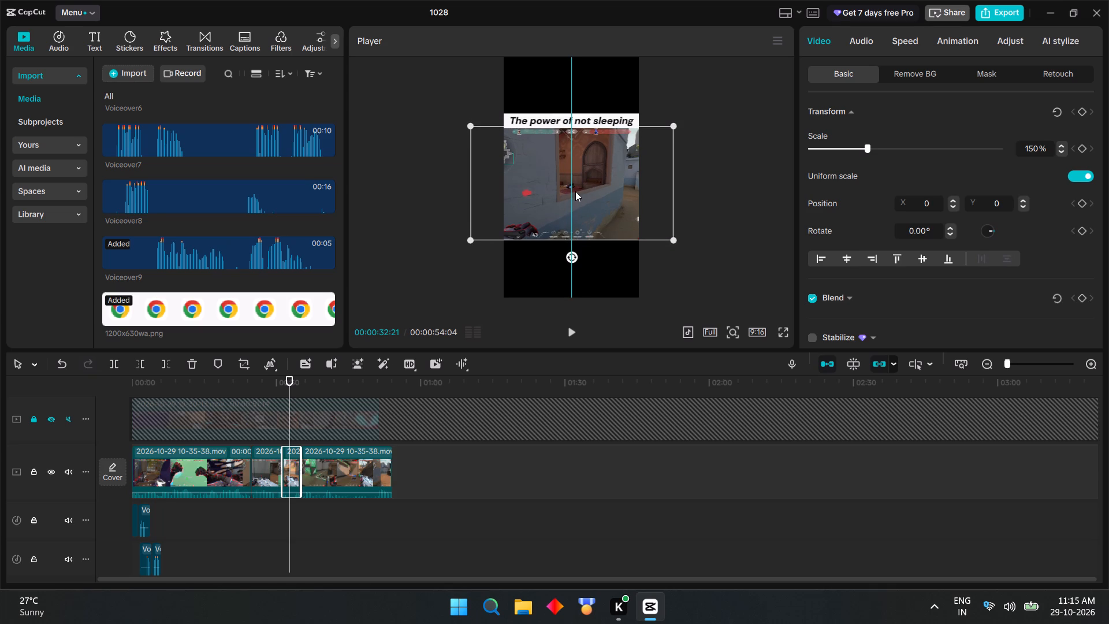
drag(575, 191, 576, 192)
Set the Y position of the last gameplay clip on the main track to -120.
click(269, 462)
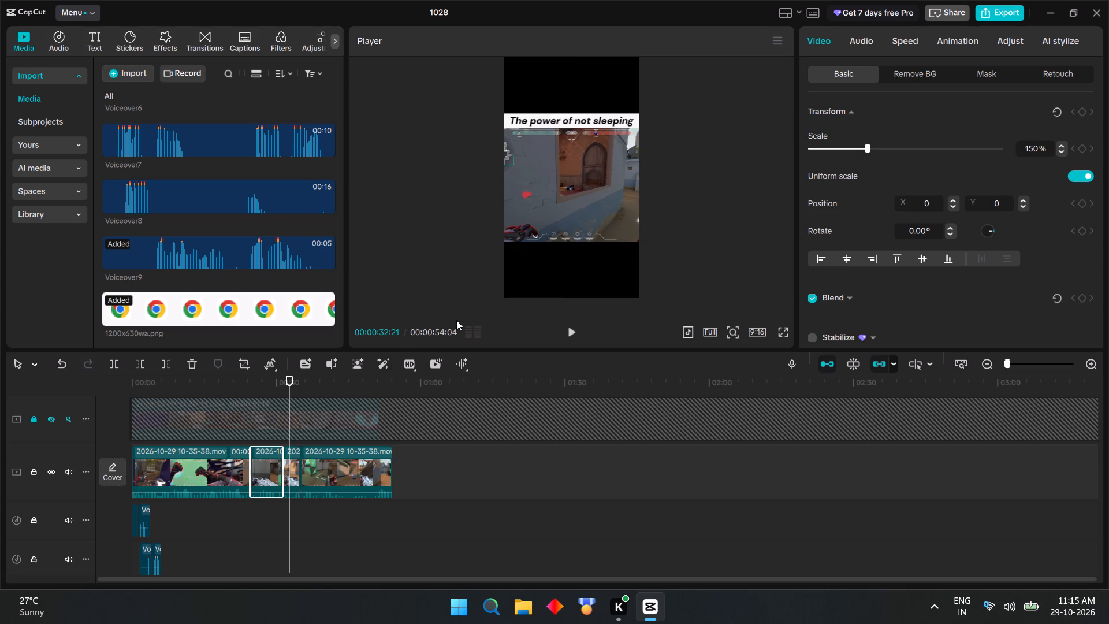
click(372, 463)
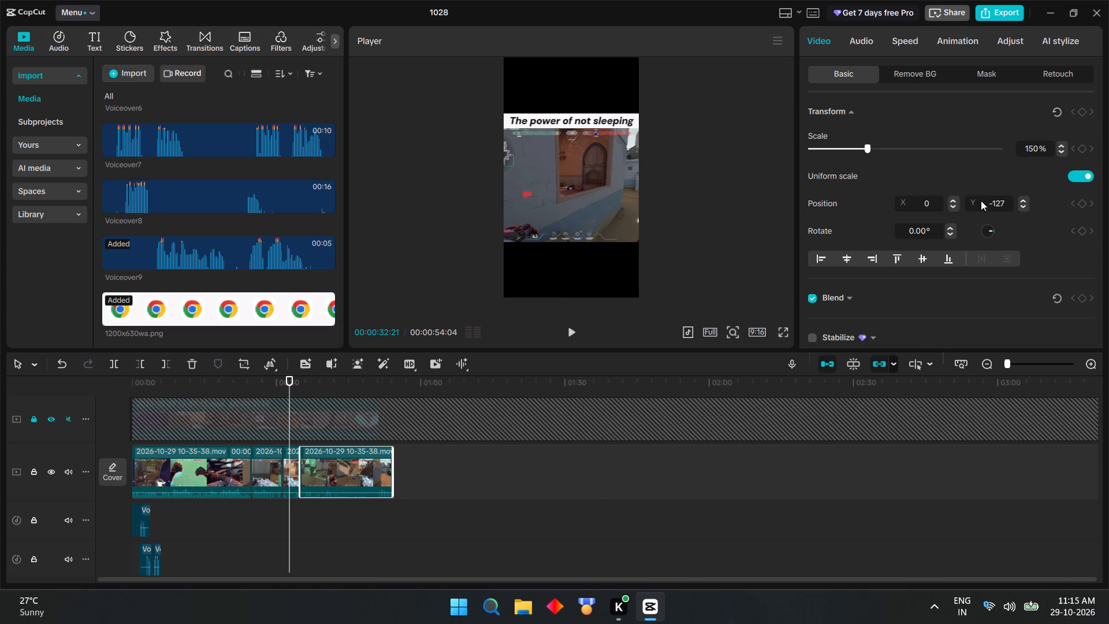
click(1024, 198)
click(1024, 198)
triple_click(1024, 198)
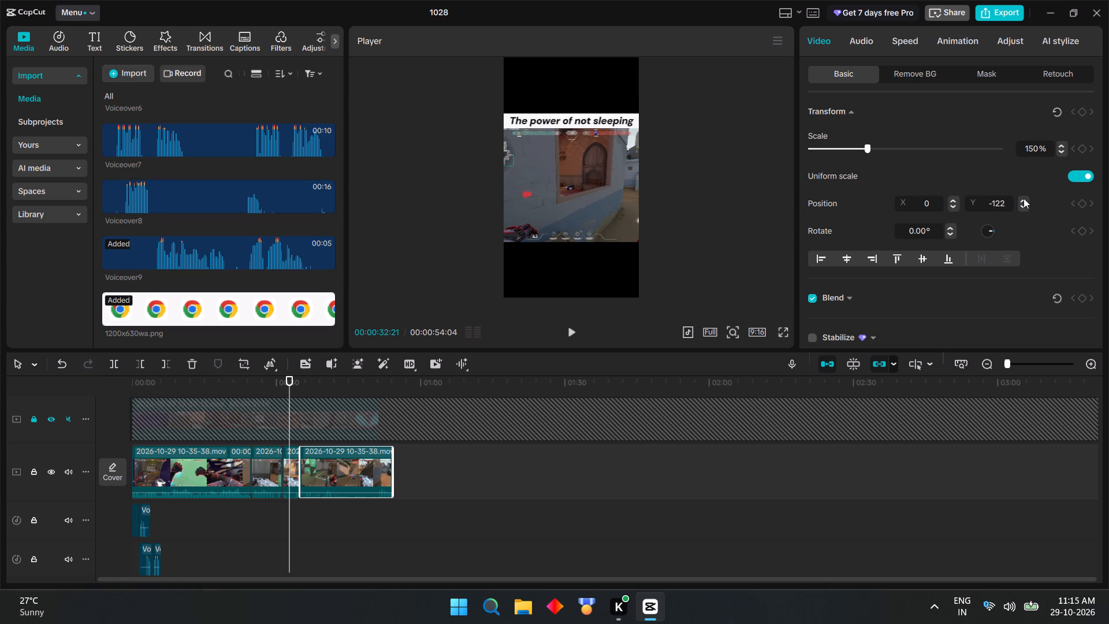
triple_click(1024, 198)
click(1018, 205)
Copy the last gameplay clip's Y value and set the third, second and first clips to Y -120 as well.
drag(1007, 203, 990, 209)
key(ctrl+c)
click(291, 462)
click(1024, 200)
click(261, 469)
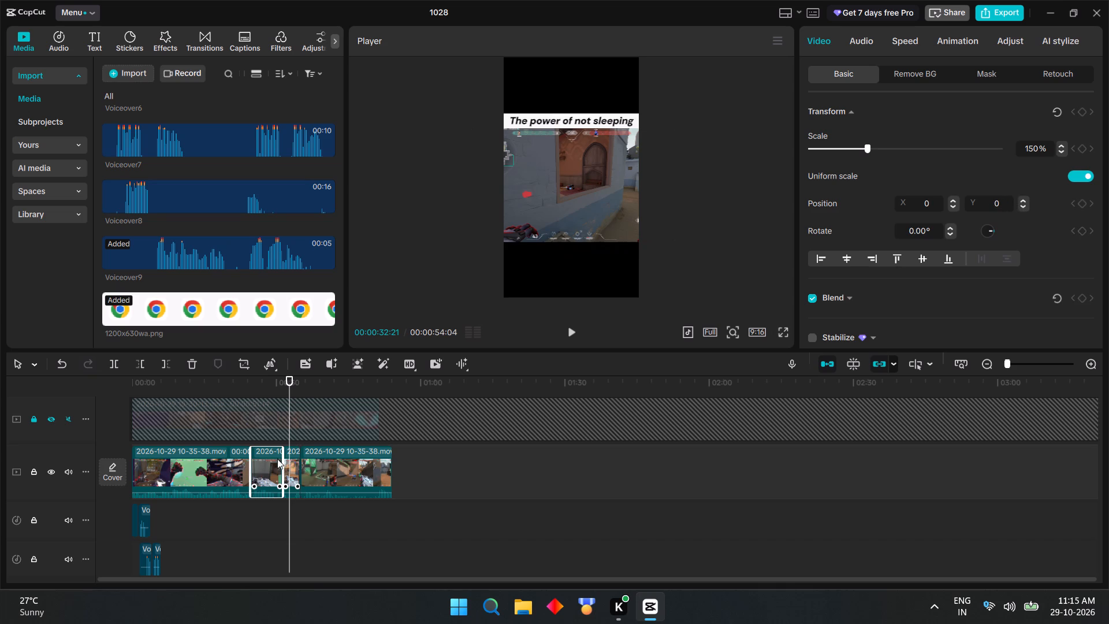
drag(1006, 199, 985, 208)
key(ctrl+v)
click(209, 470)
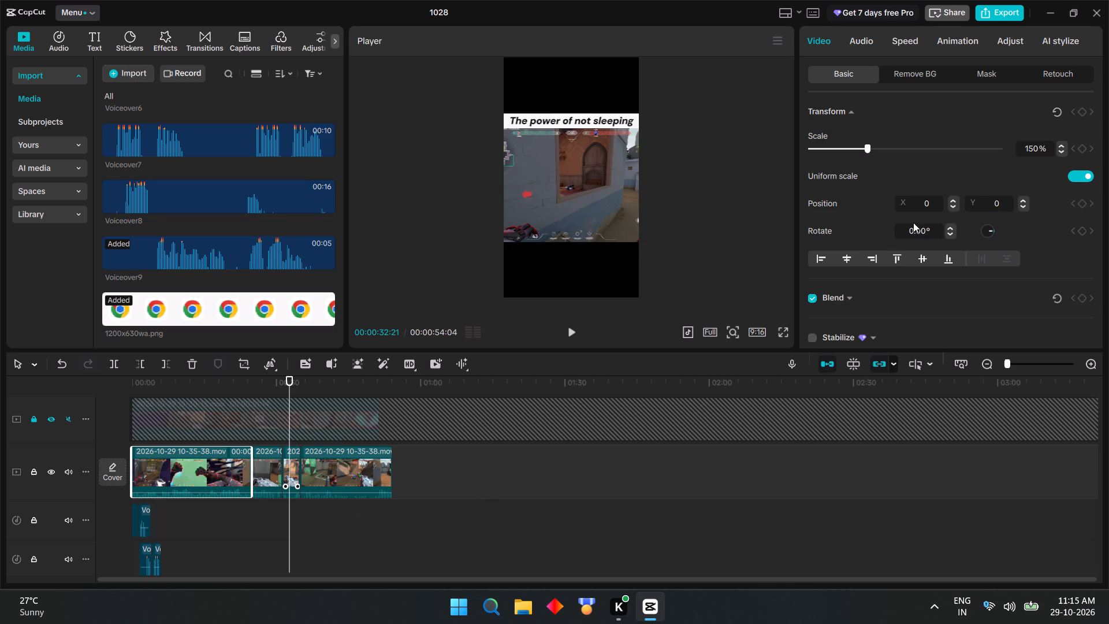
drag(1004, 201, 983, 210)
key(ctrl+v)
click(252, 540)
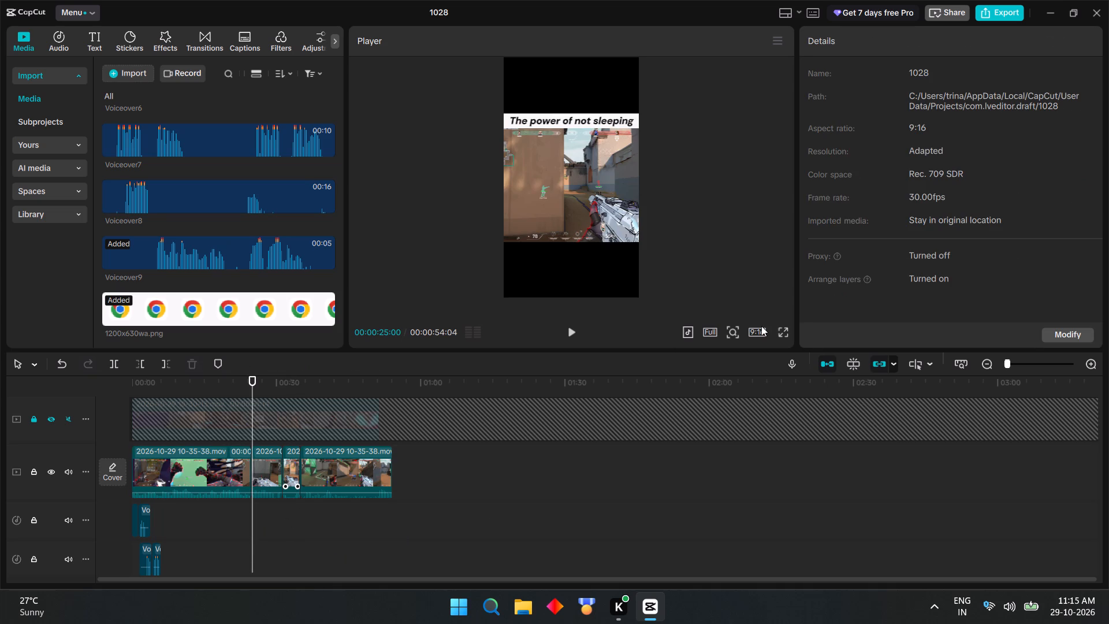
Play the video full screen from its beginning to check the banner and footage alignment.
click(779, 336)
drag(600, 555, 596, 555)
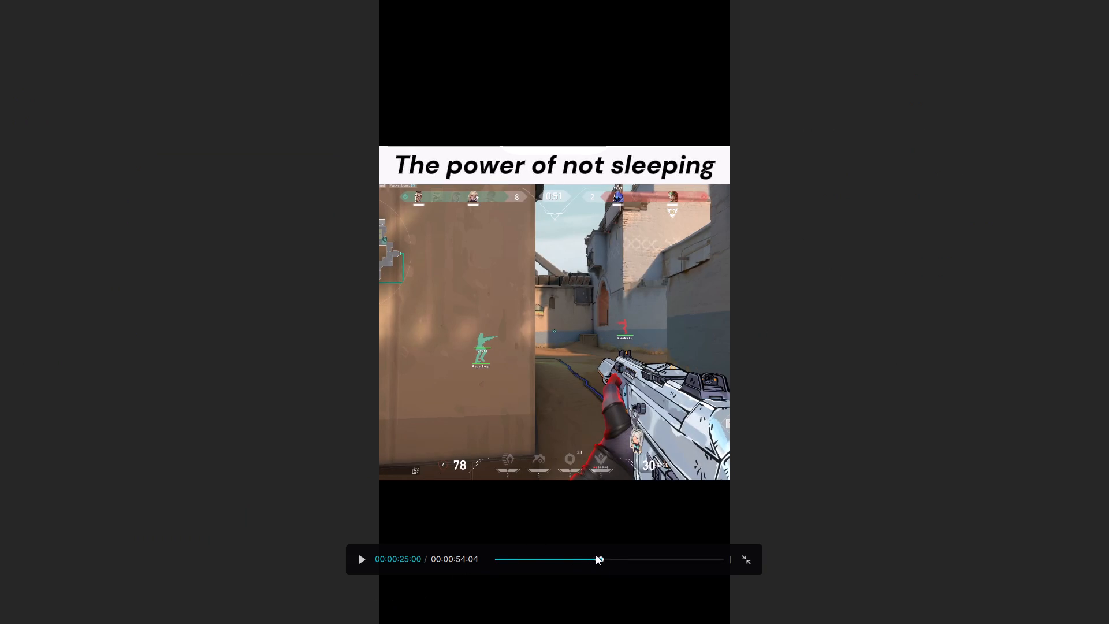
drag(596, 555, 378, 559)
drag(598, 555, 517, 566)
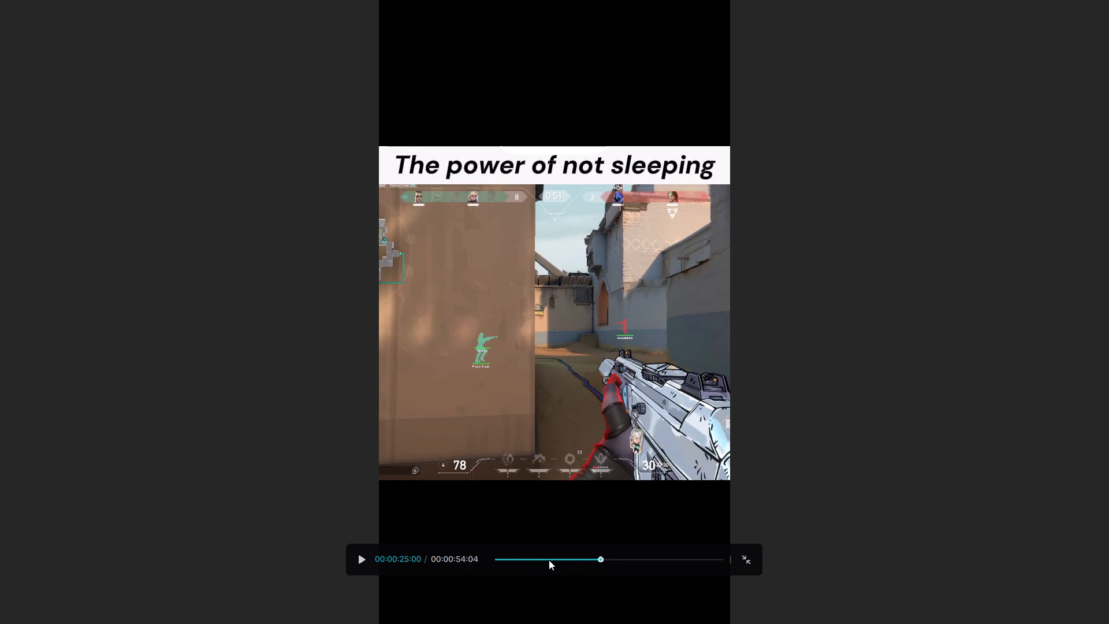
click(547, 559)
drag(546, 558, 518, 562)
click(522, 562)
drag(522, 559, 426, 563)
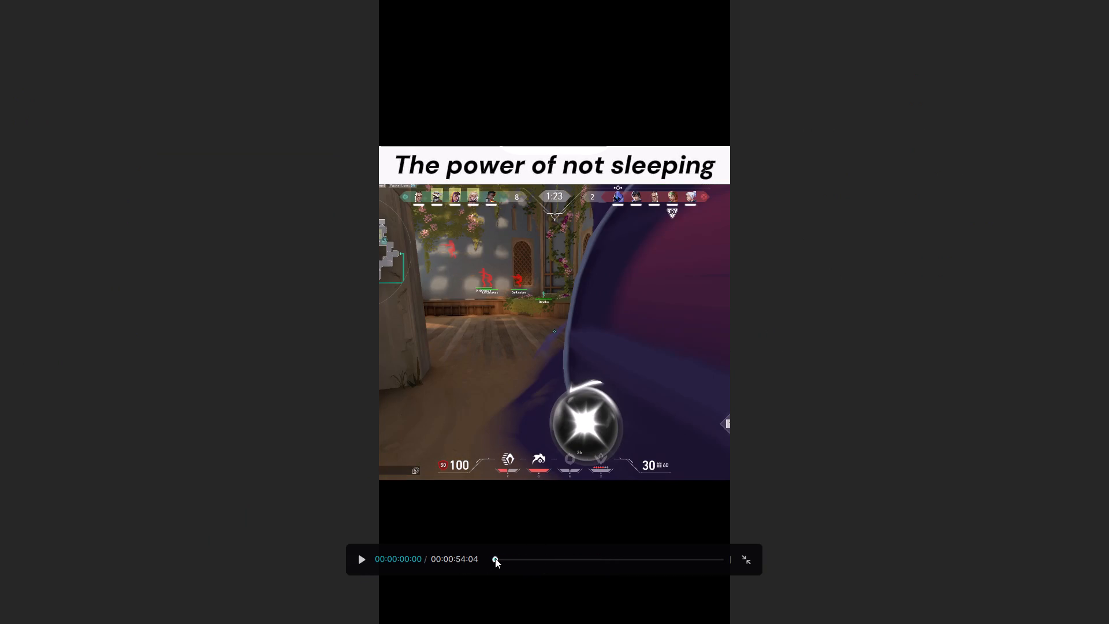
drag(494, 557, 430, 558)
click(358, 558)
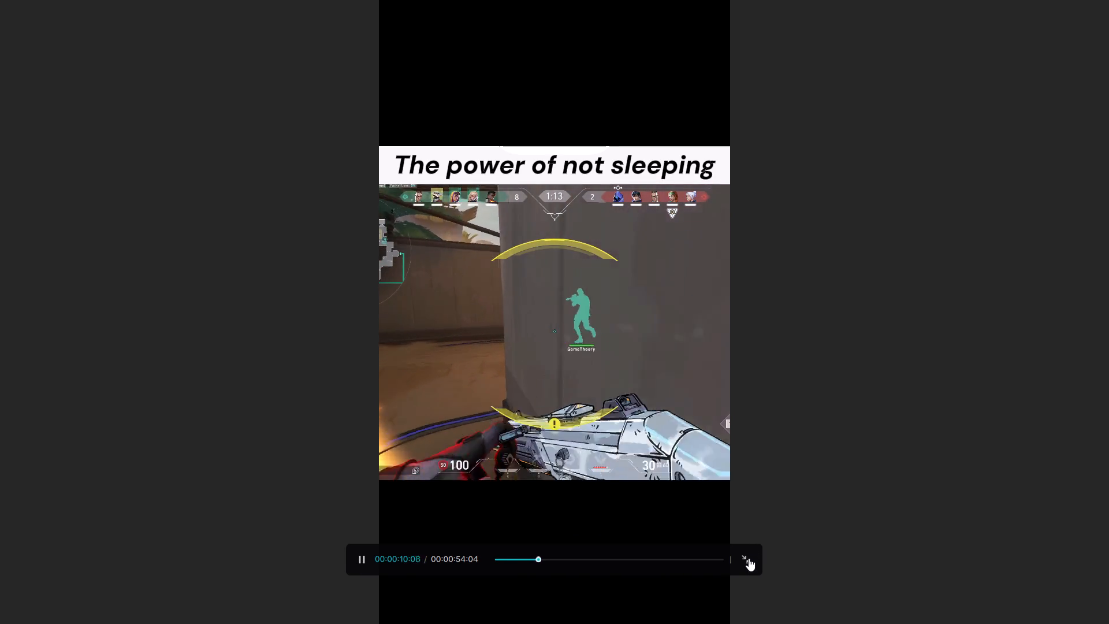
click(749, 556)
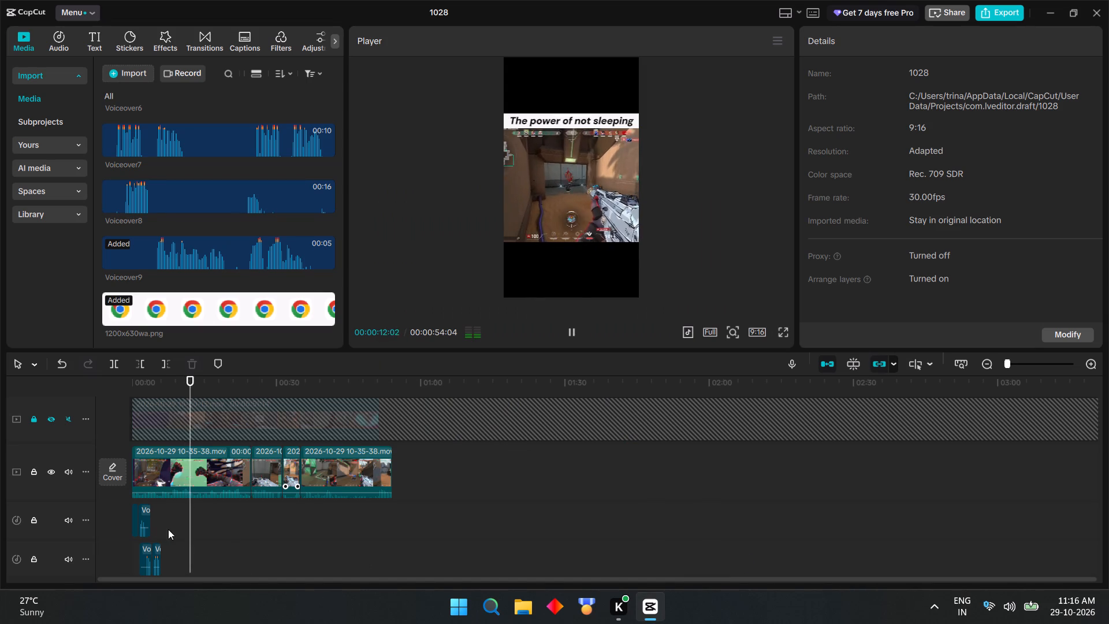
Play back the end of the voiceover section and delete the Voiceover9 clip from the timeline.
click(161, 517)
ctrl+scroll(151, 523, up, 15)
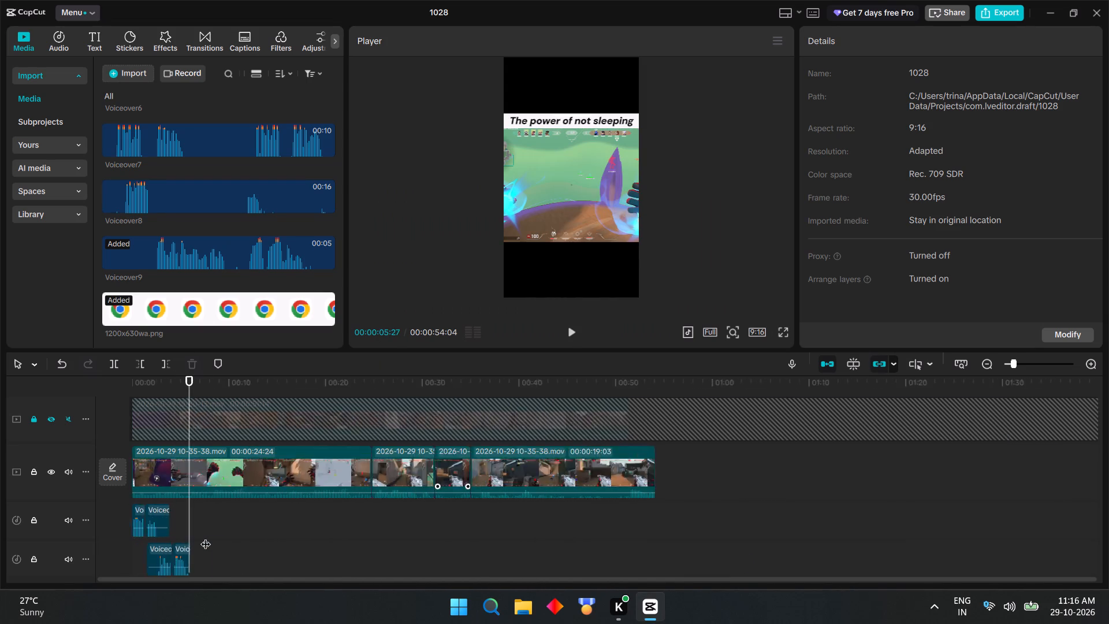
ctrl+scroll(206, 537, up, 12)
click(148, 530)
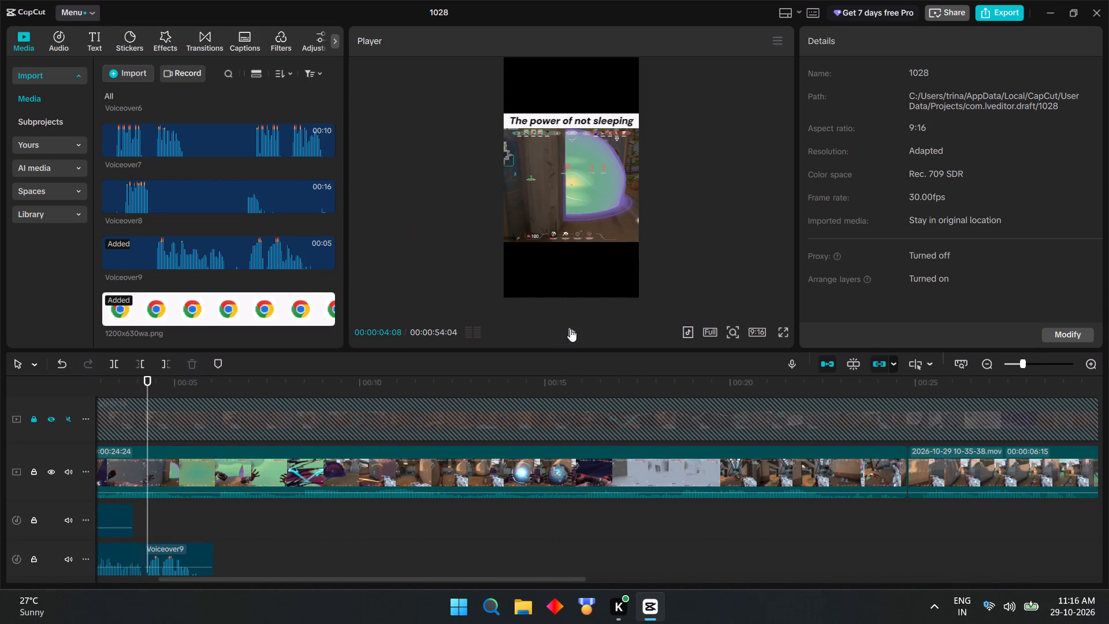
click(570, 329)
scroll(164, 544, down, 3)
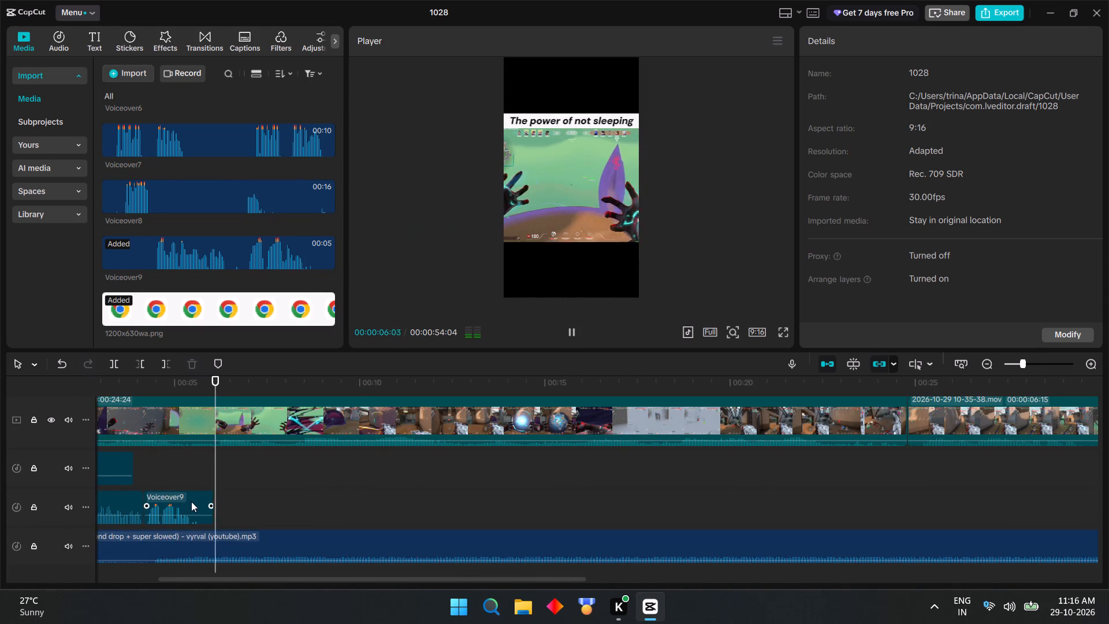
click(191, 500)
key(BackSpace)
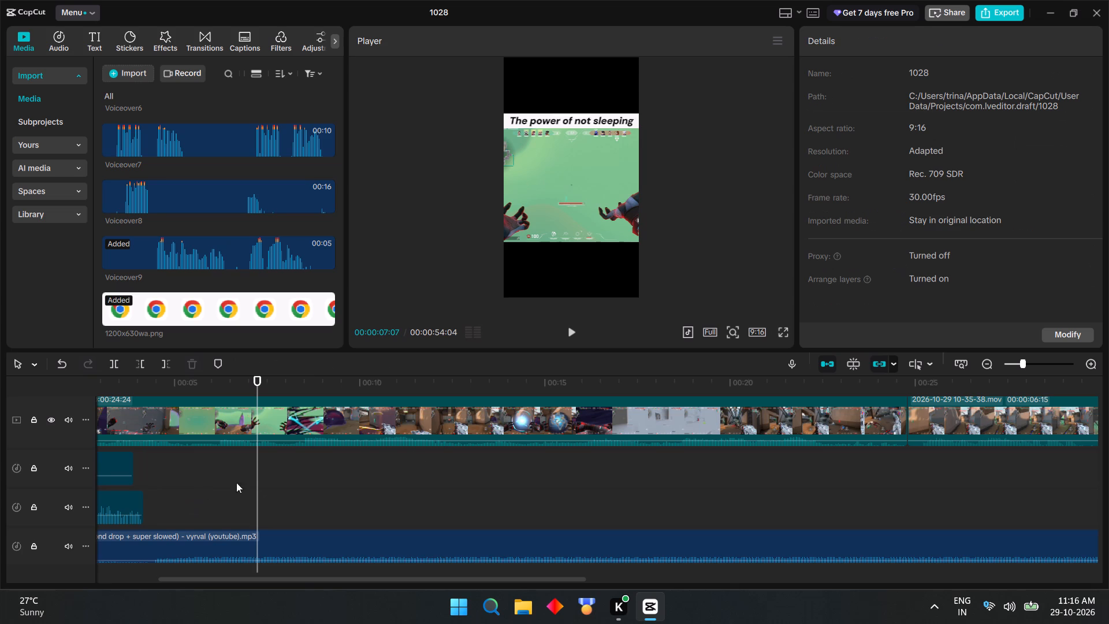
Review the opening seconds full screen and in the player with the remaining voiceovers.
click(781, 329)
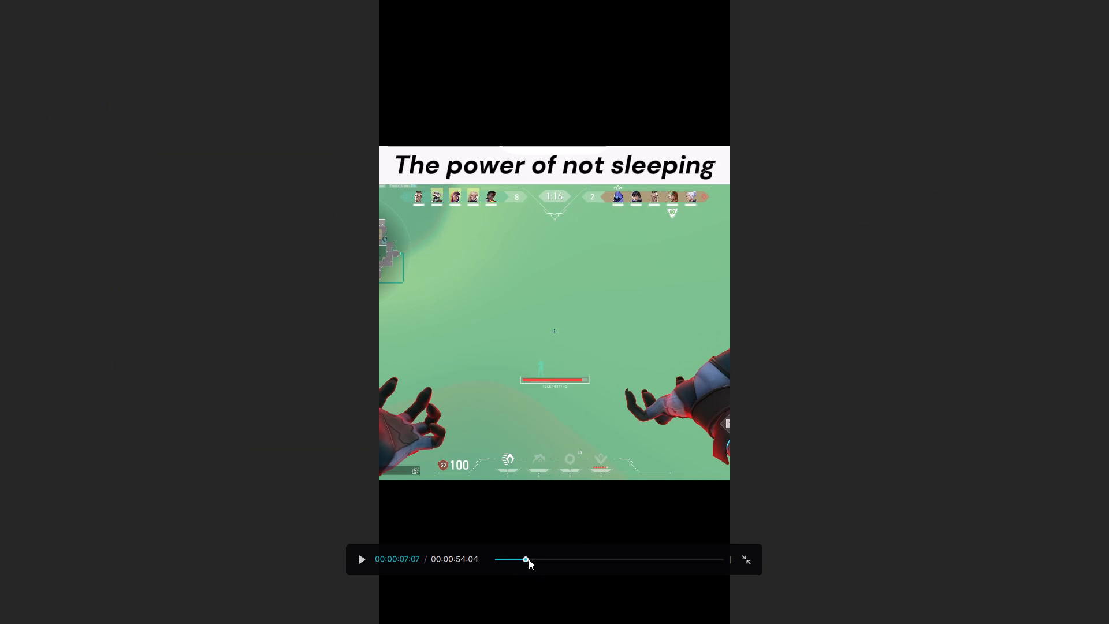
drag(529, 558, 329, 565)
click(355, 560)
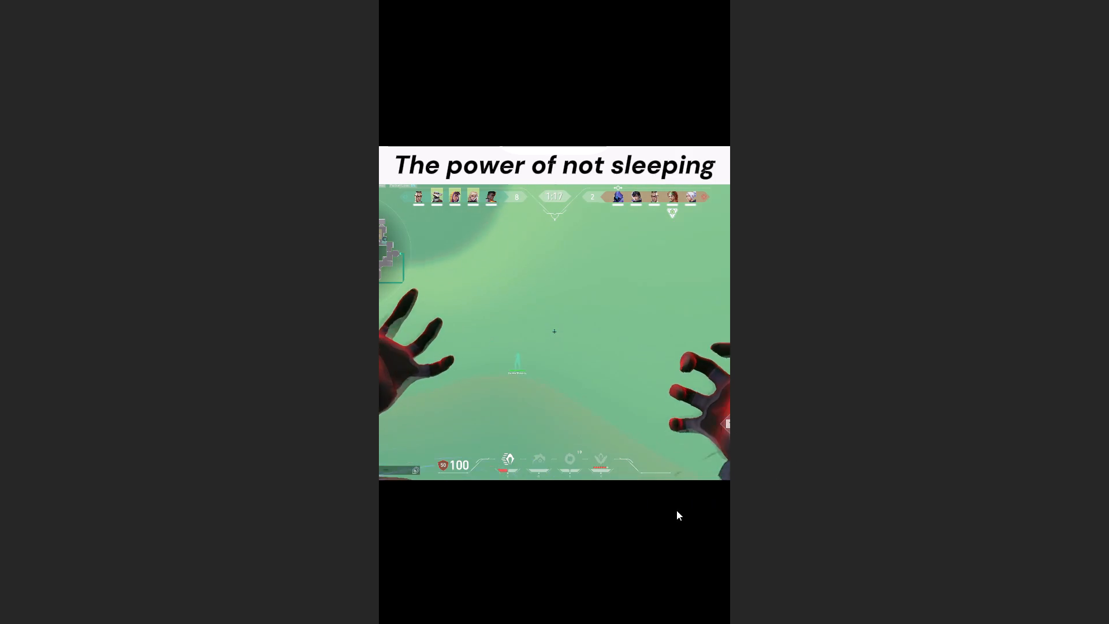
click(672, 528)
click(742, 559)
click(572, 329)
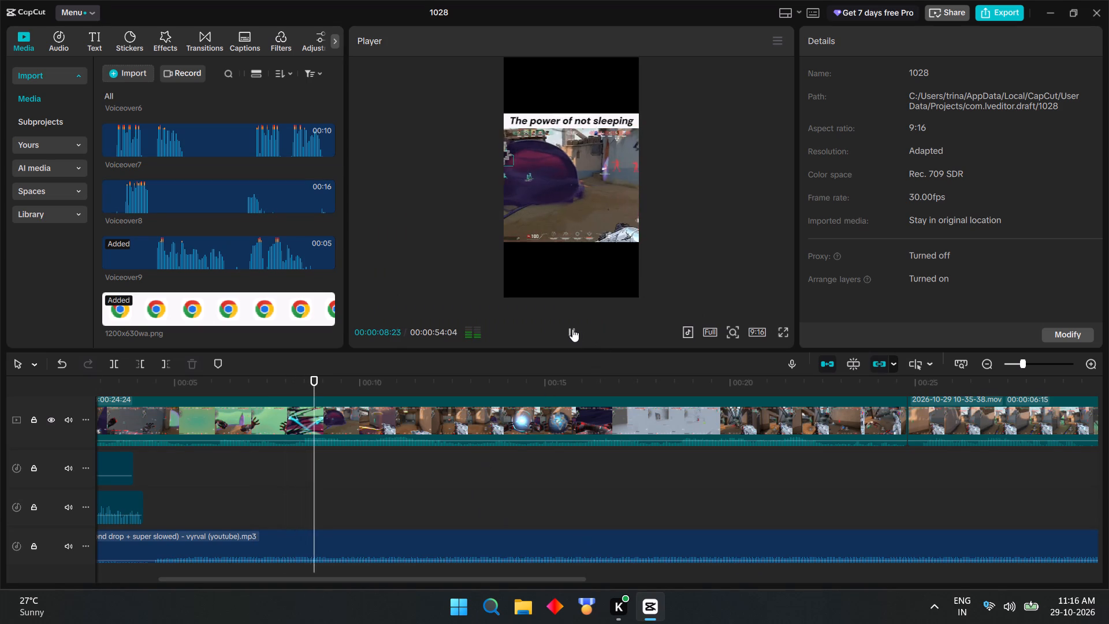
click(260, 486)
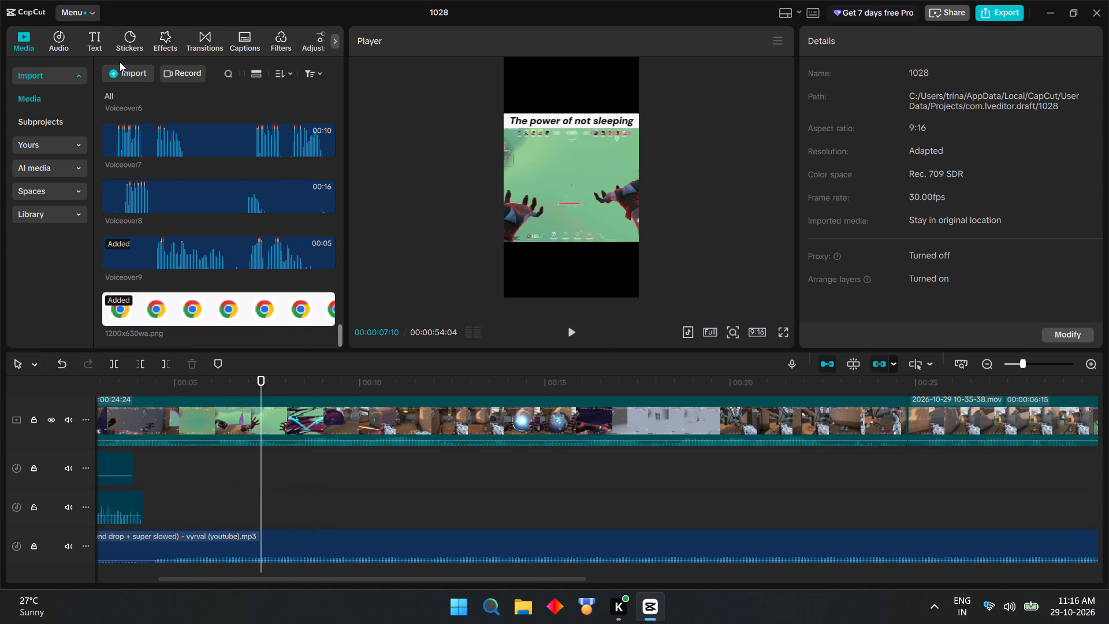
Make the title text "The power of not sleeping" bold and set its font size to 14.
scroll(251, 458, up, 9)
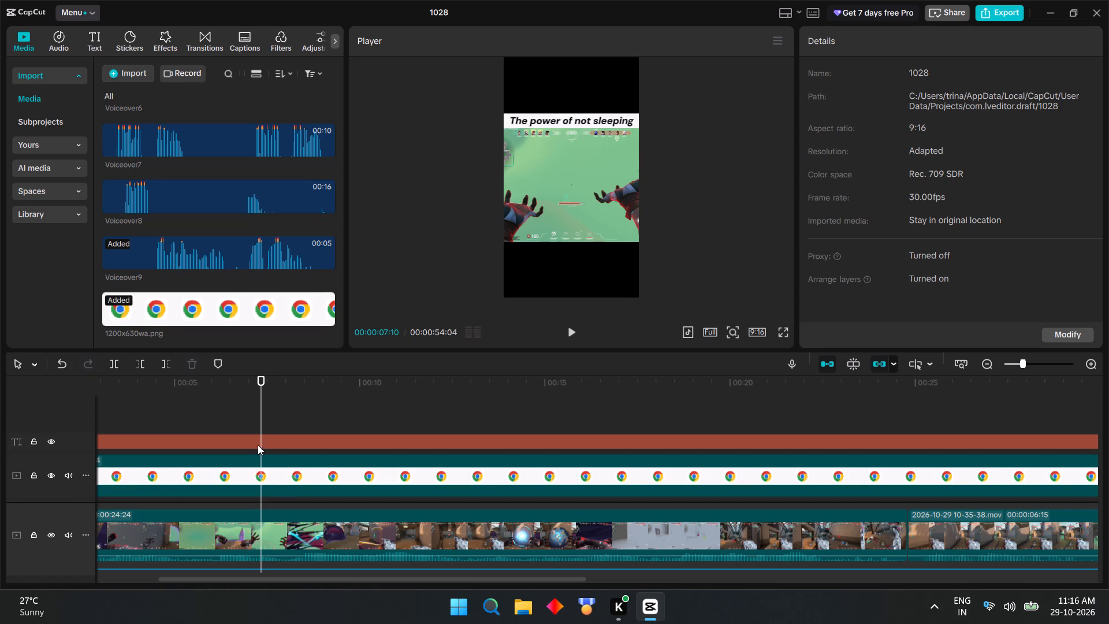
click(258, 445)
scroll(922, 281, down, 1)
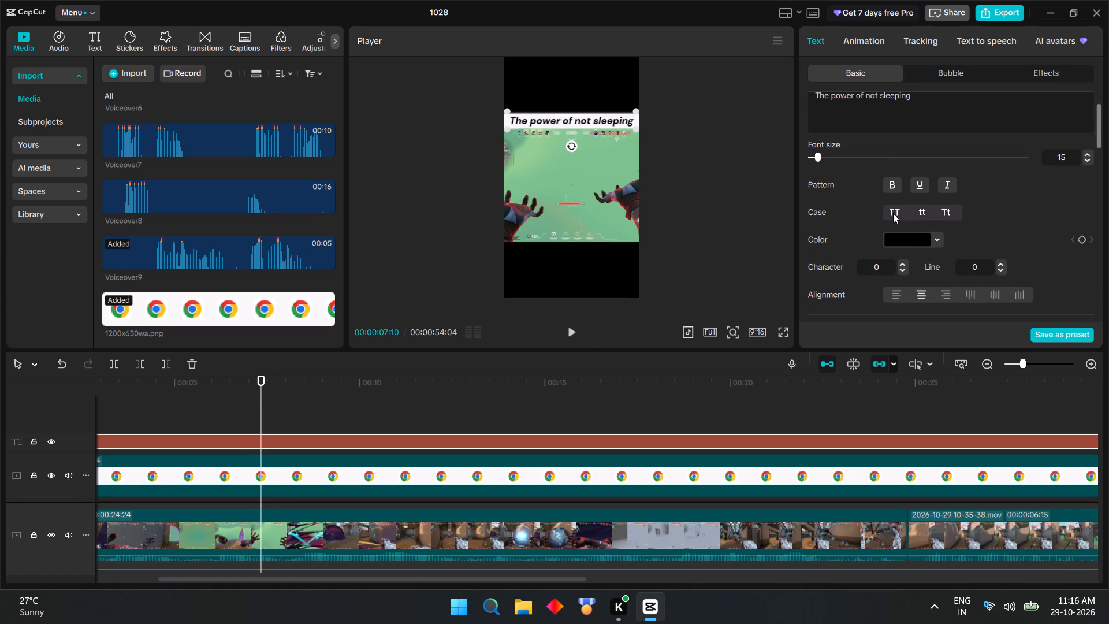
click(892, 182)
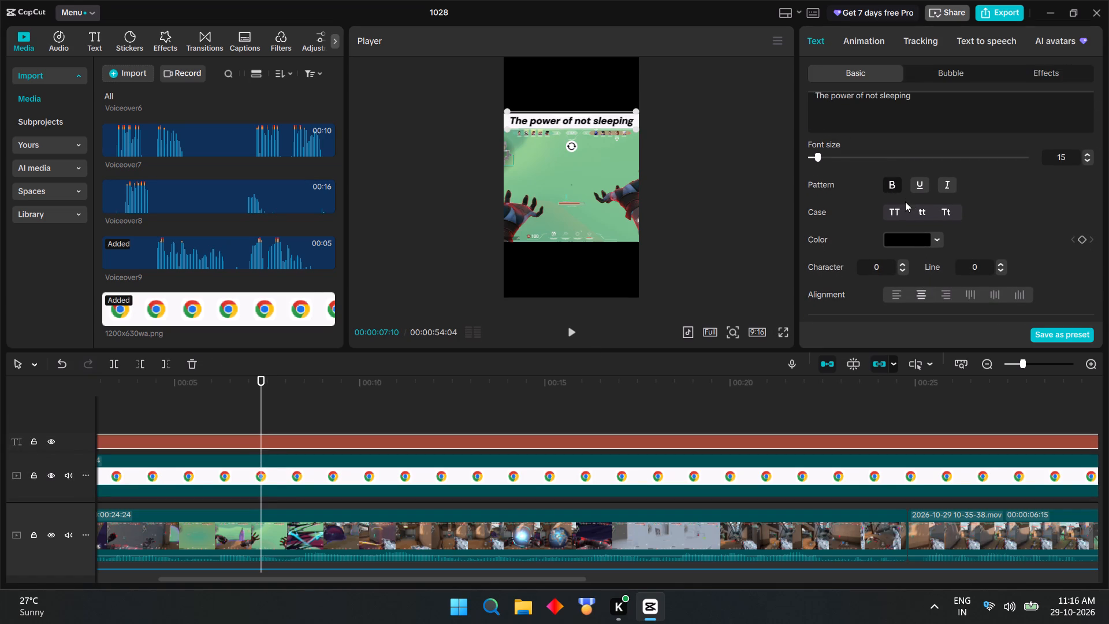
click(1085, 160)
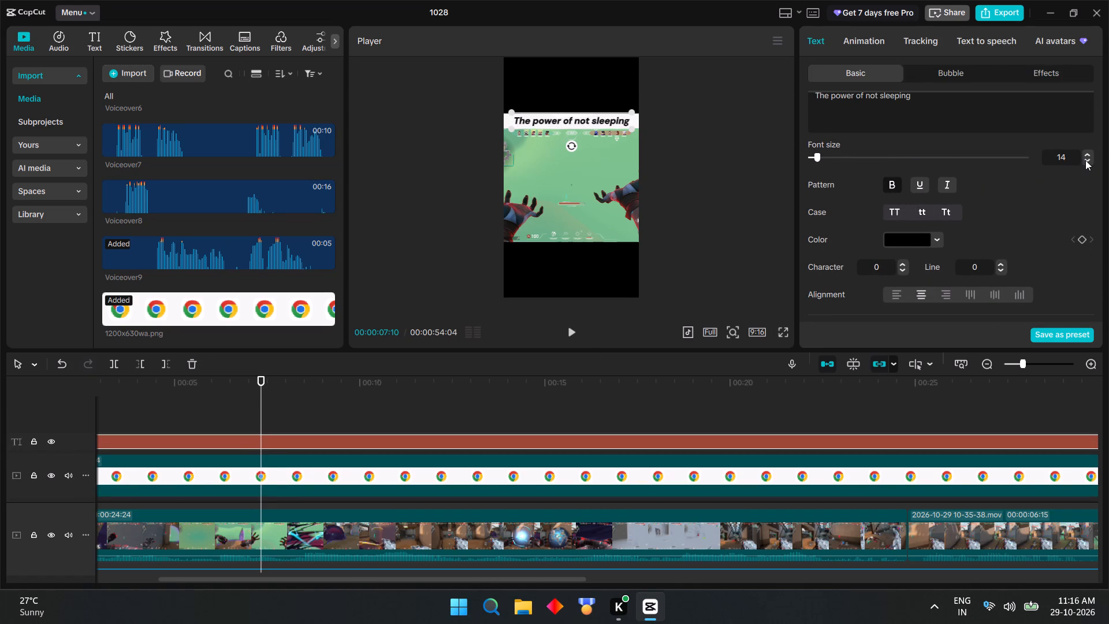
Check the restyled title on the banner in the full-screen preview.
click(780, 328)
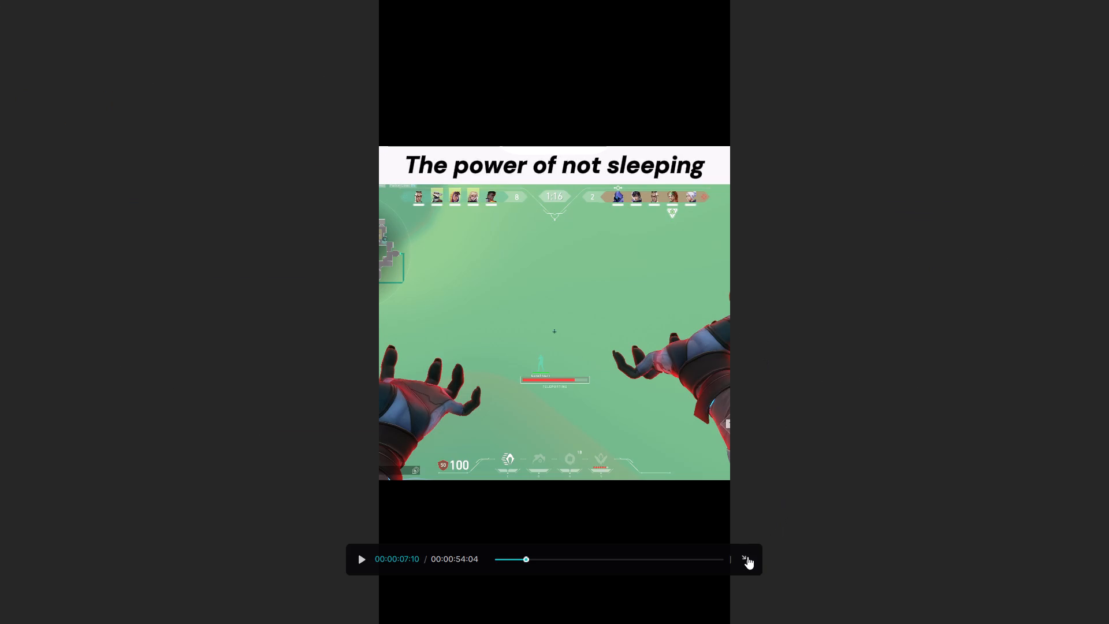
click(747, 556)
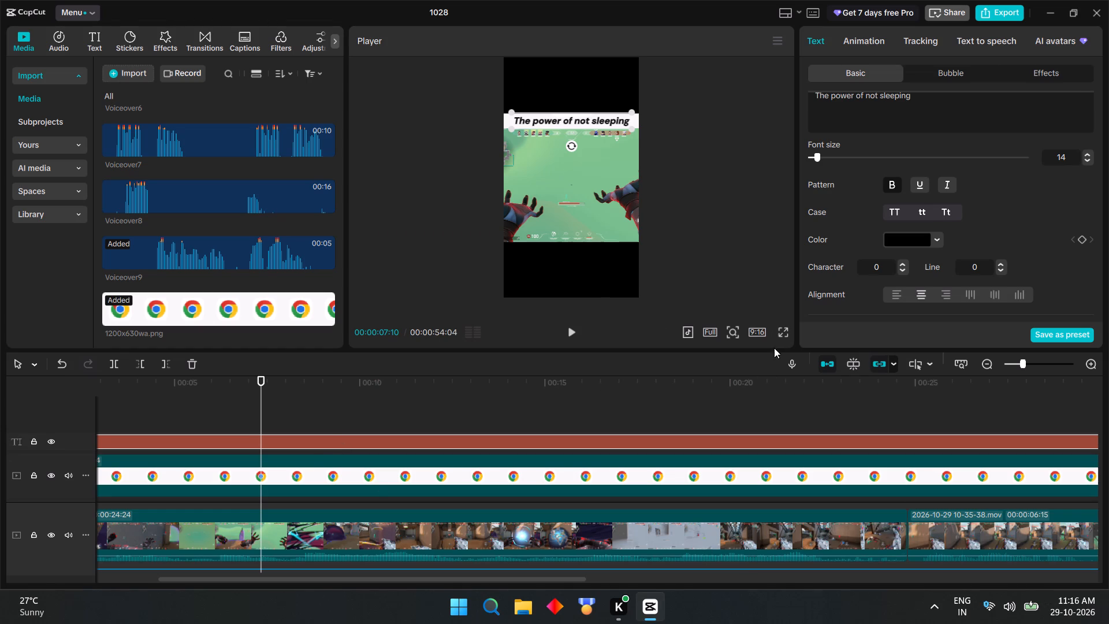
click(780, 331)
drag(525, 555, 515, 554)
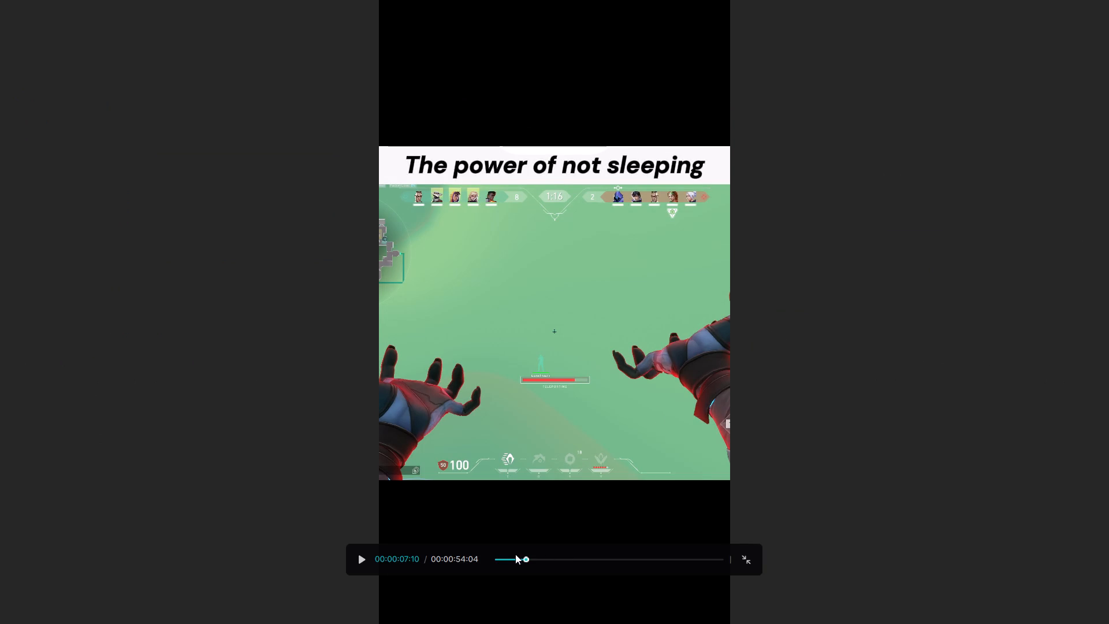
drag(515, 554, 315, 554)
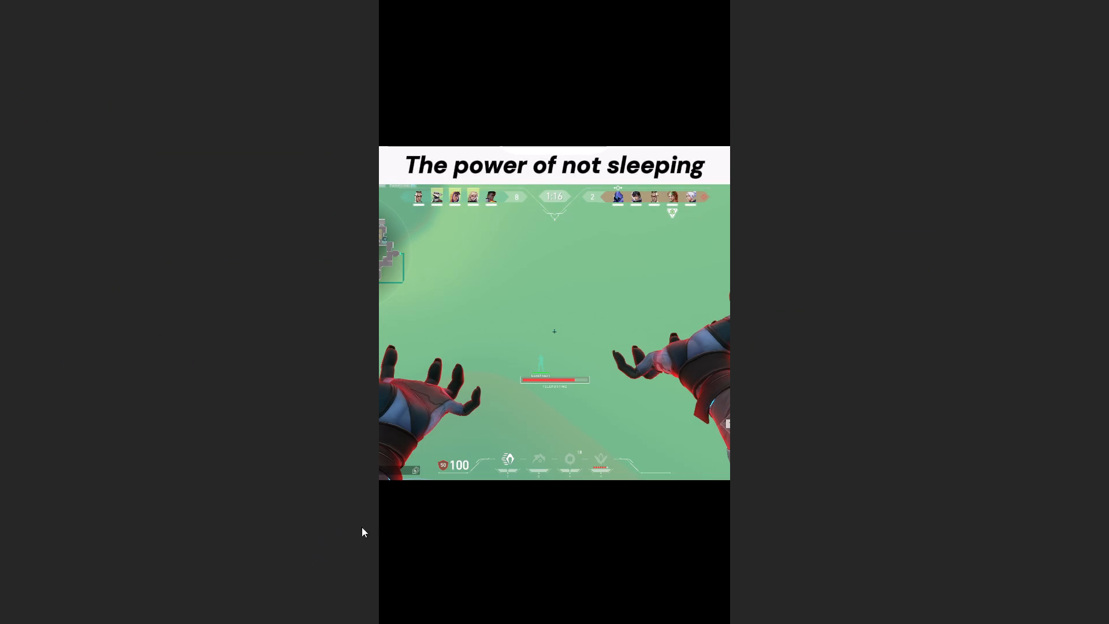
click(773, 486)
click(756, 558)
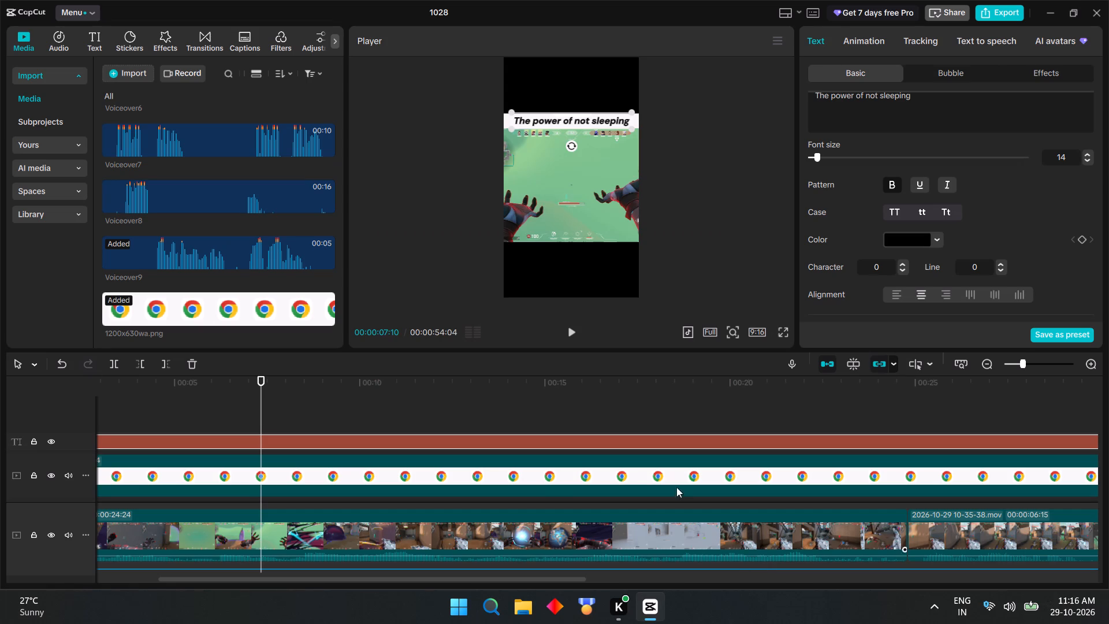
Move the white banner image up slightly in the preview, keeping it horizontally centred, to leave a thin gap above the gameplay.
click(484, 469)
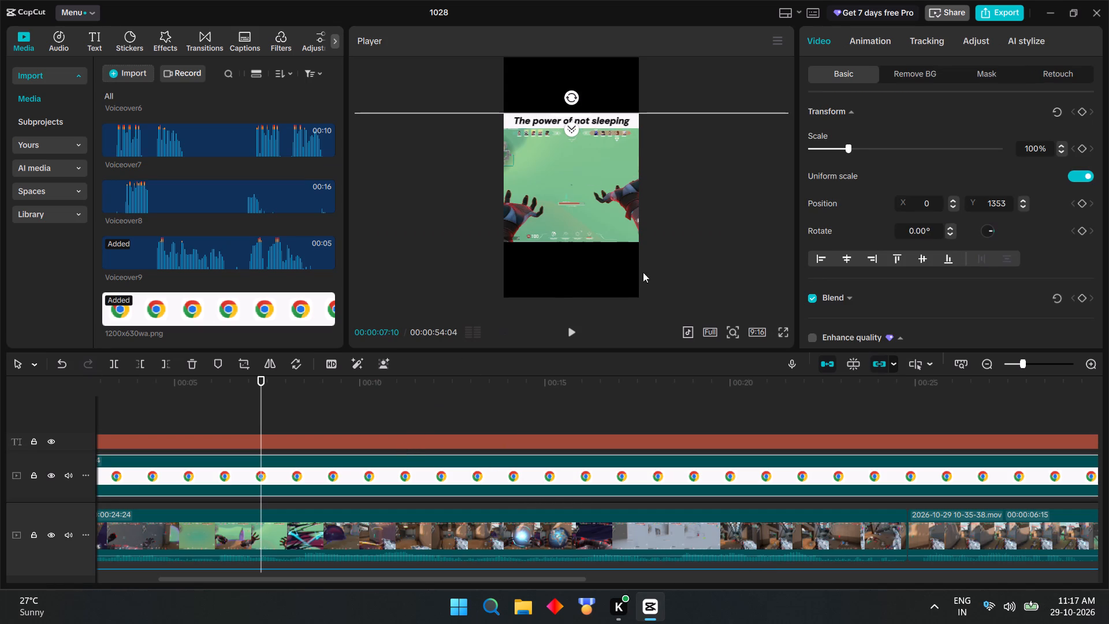
click(997, 70)
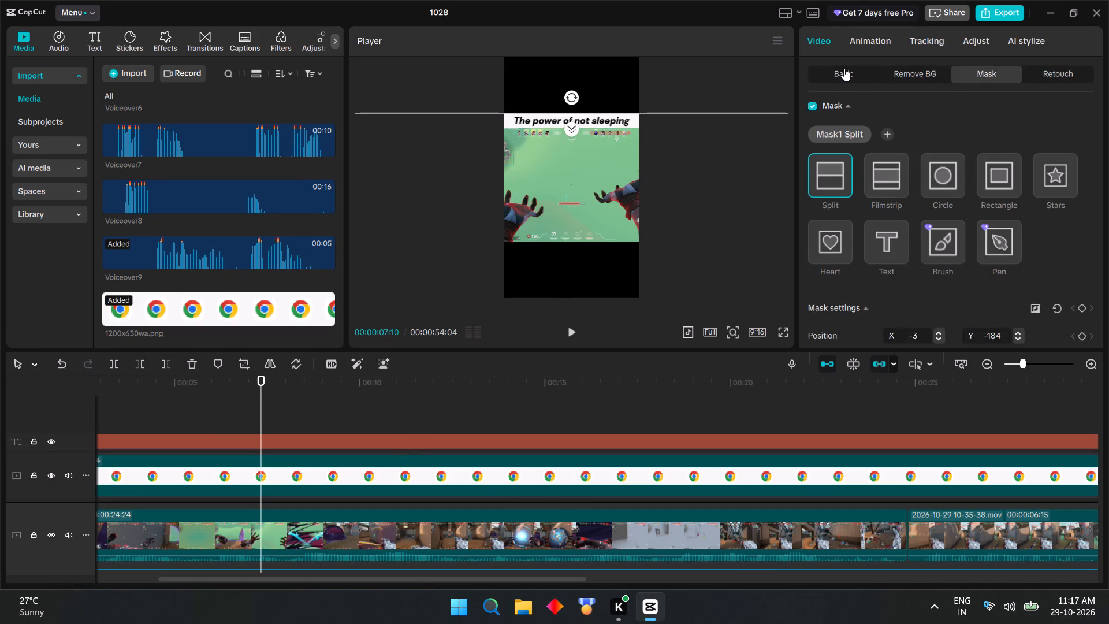
click(844, 68)
click(596, 96)
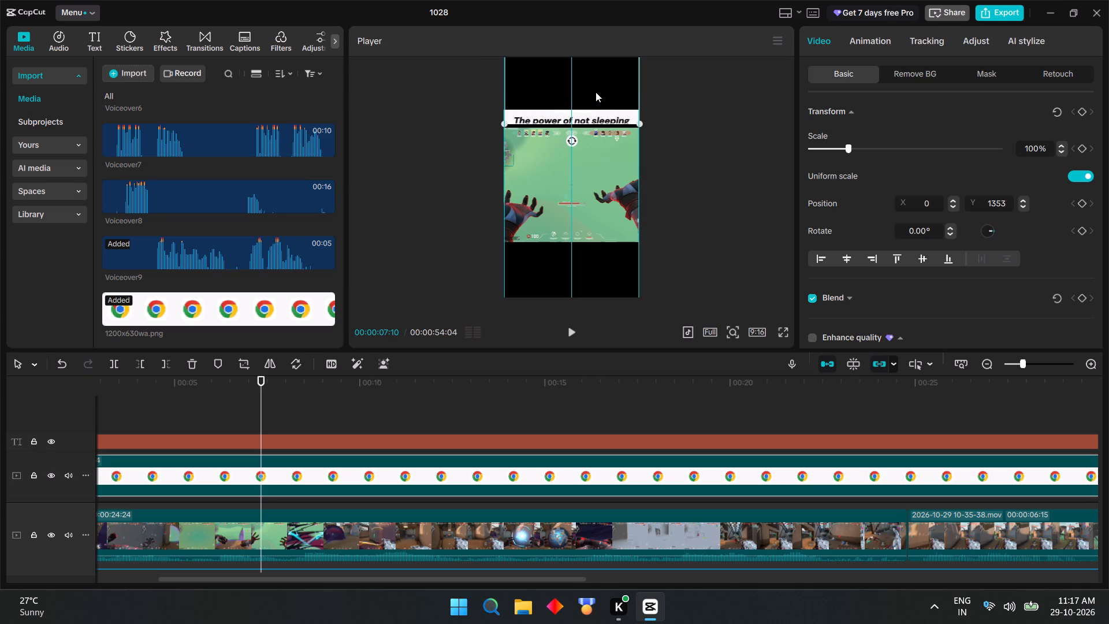
Move the title up to sit centred on the raised banner, set its font size to 13, and check it full screen.
click(386, 437)
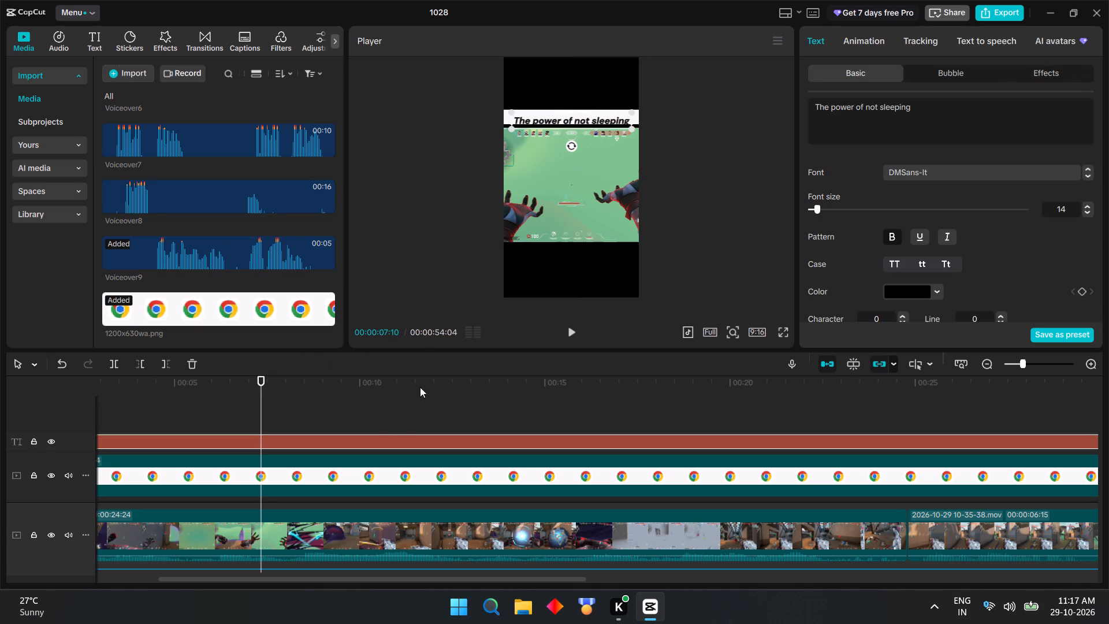
click(571, 118)
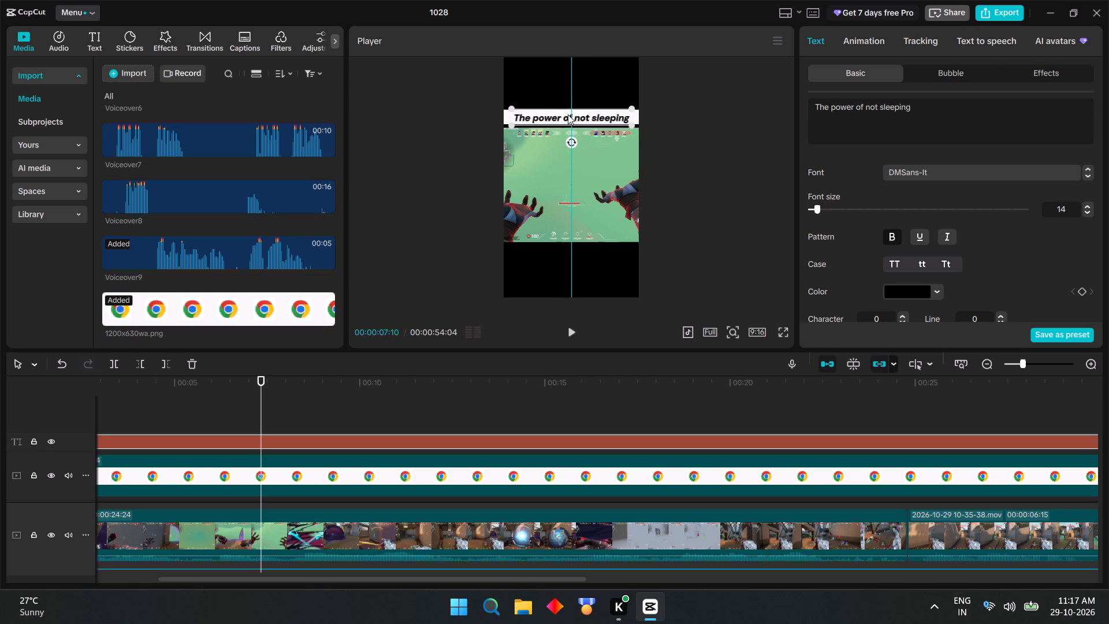
click(1085, 212)
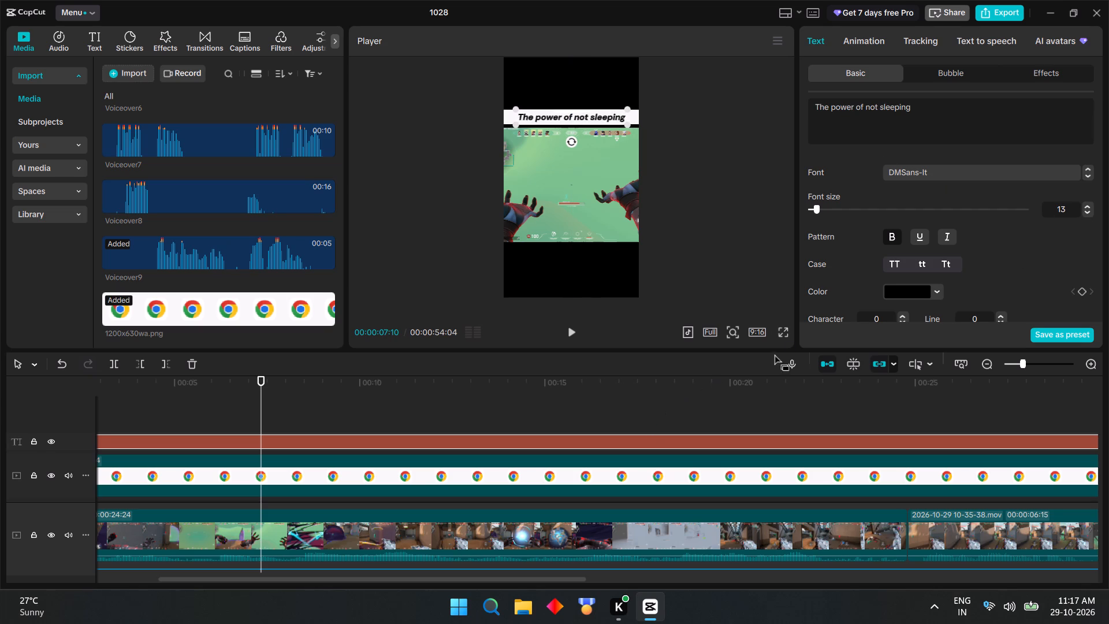
click(784, 332)
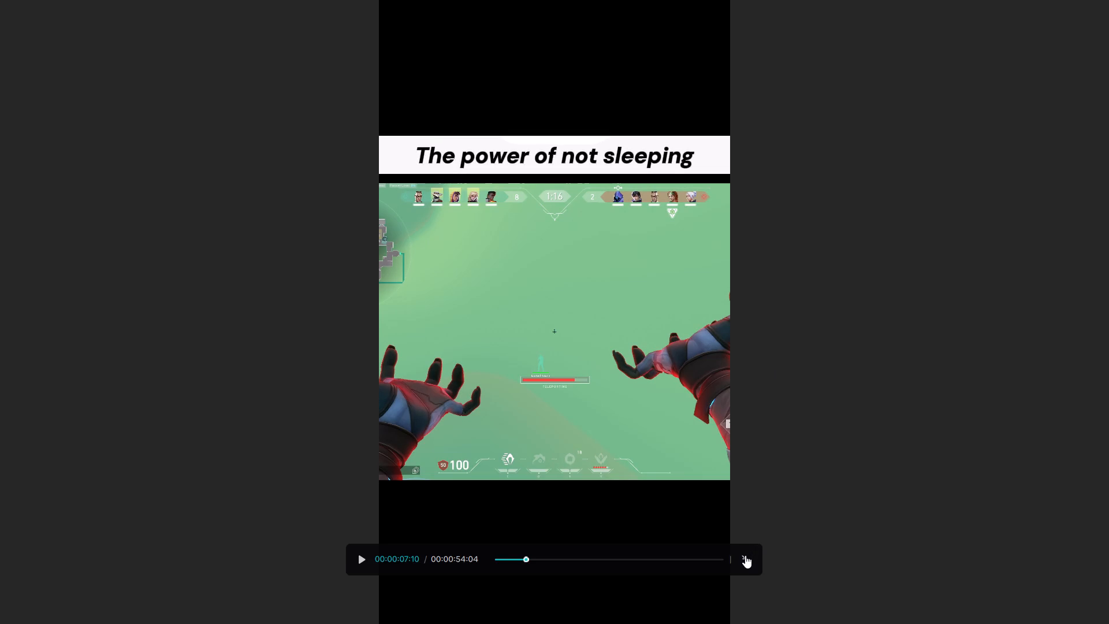
click(745, 555)
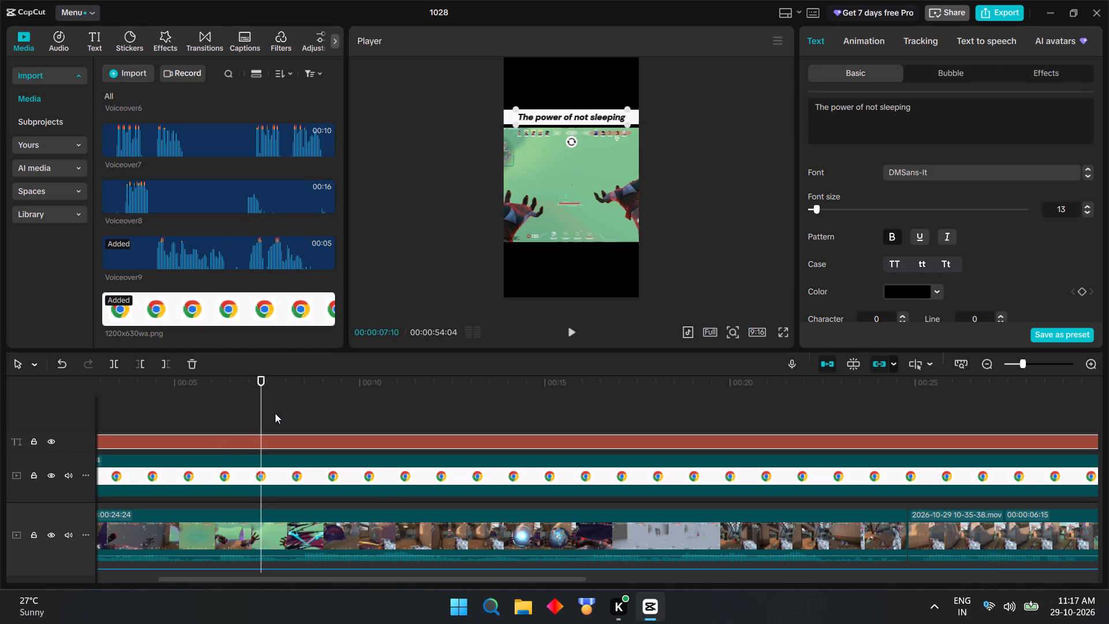
Play the video full screen from its beginning to review the new banner and title layout.
drag(261, 418, 0, 419)
click(630, 414)
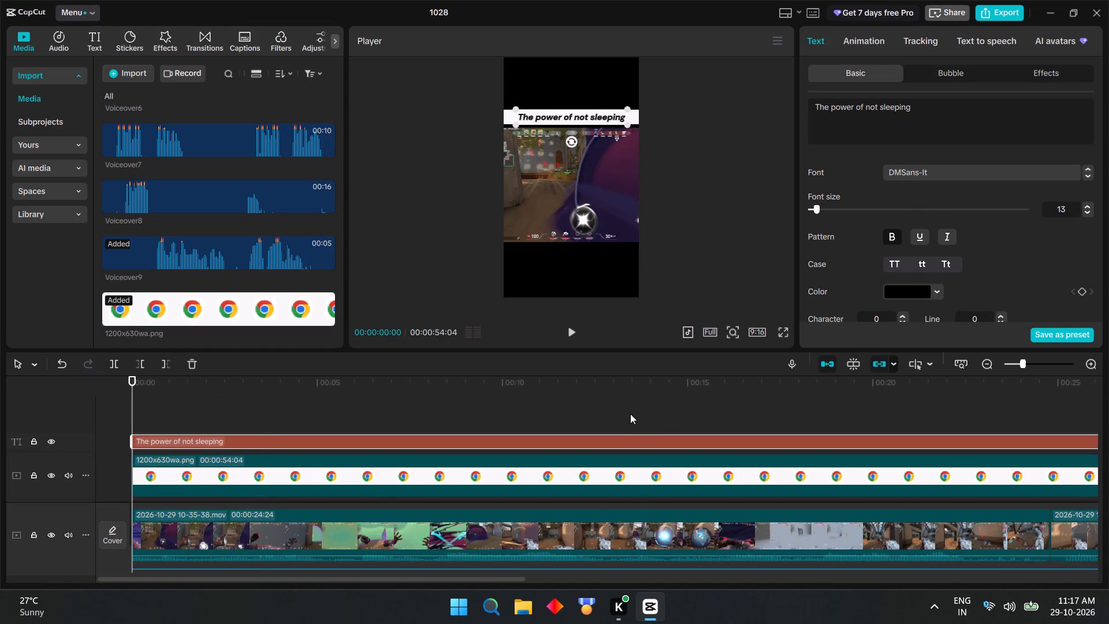
click(785, 330)
drag(550, 555, 382, 561)
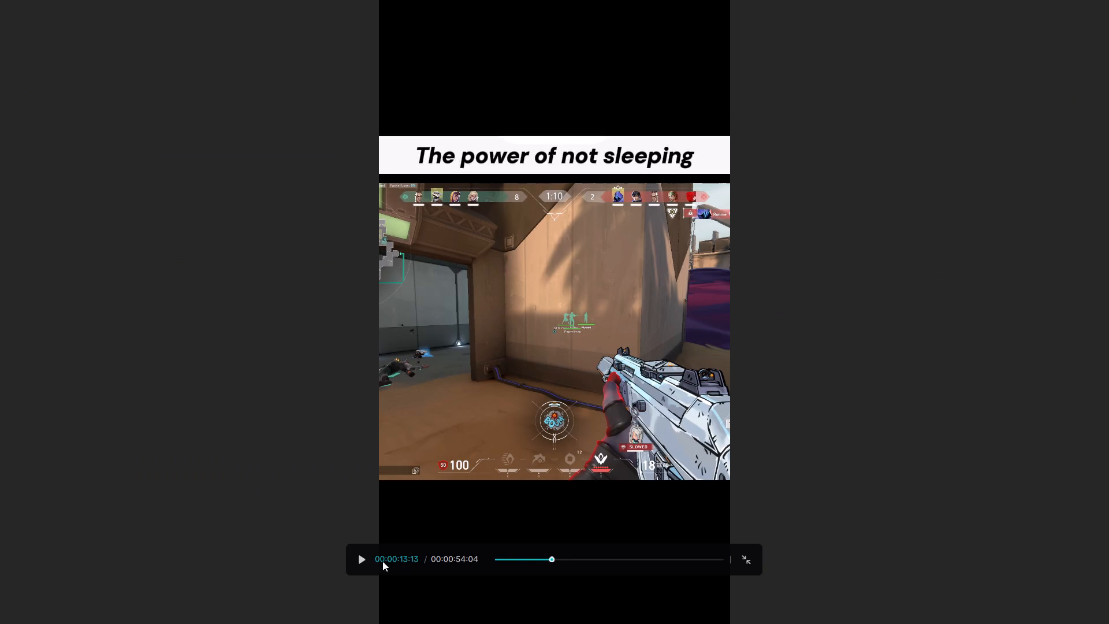
drag(382, 561, 295, 559)
drag(515, 559, 433, 561)
click(364, 558)
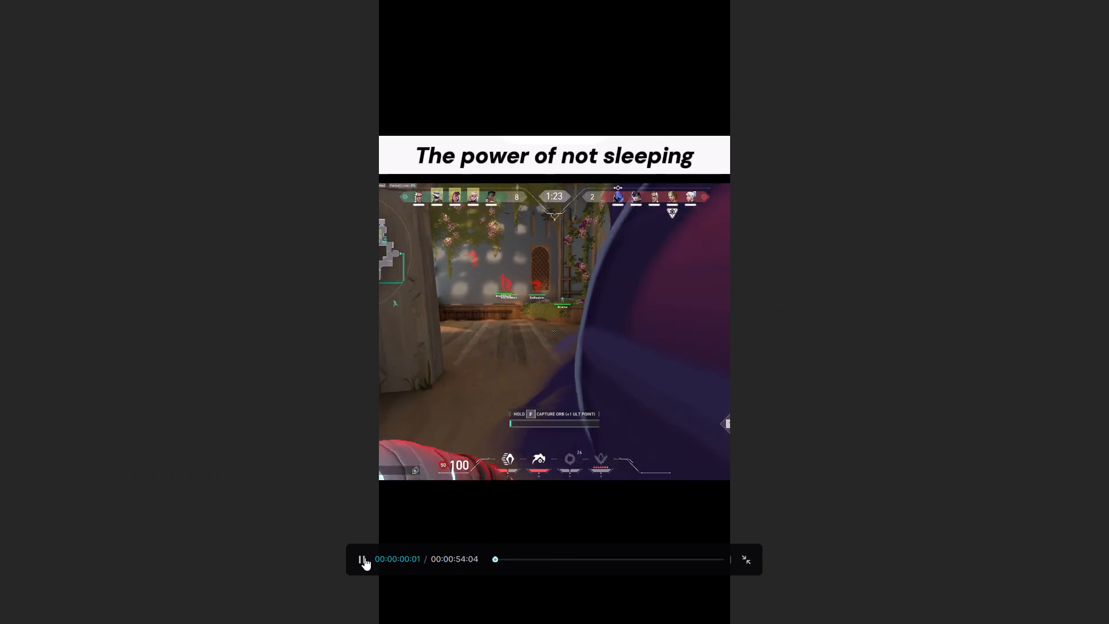
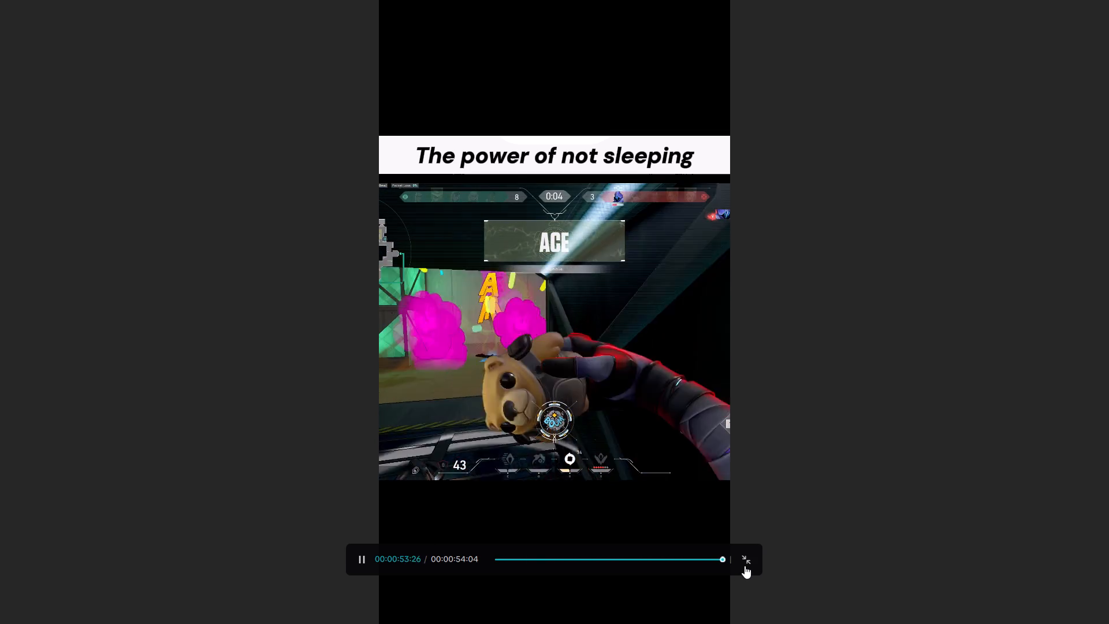
Exit the full-screen preview to return to the editing workspace.
click(745, 564)
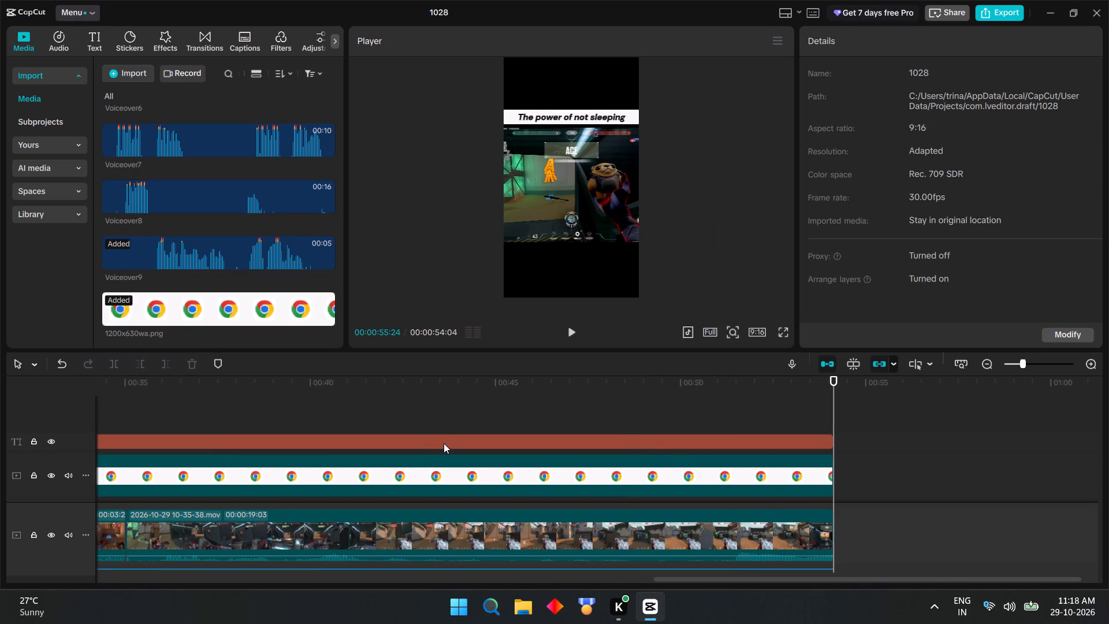
Apply the Summer Splash filter from the Life category to the white banner image clip on the timeline.
click(429, 473)
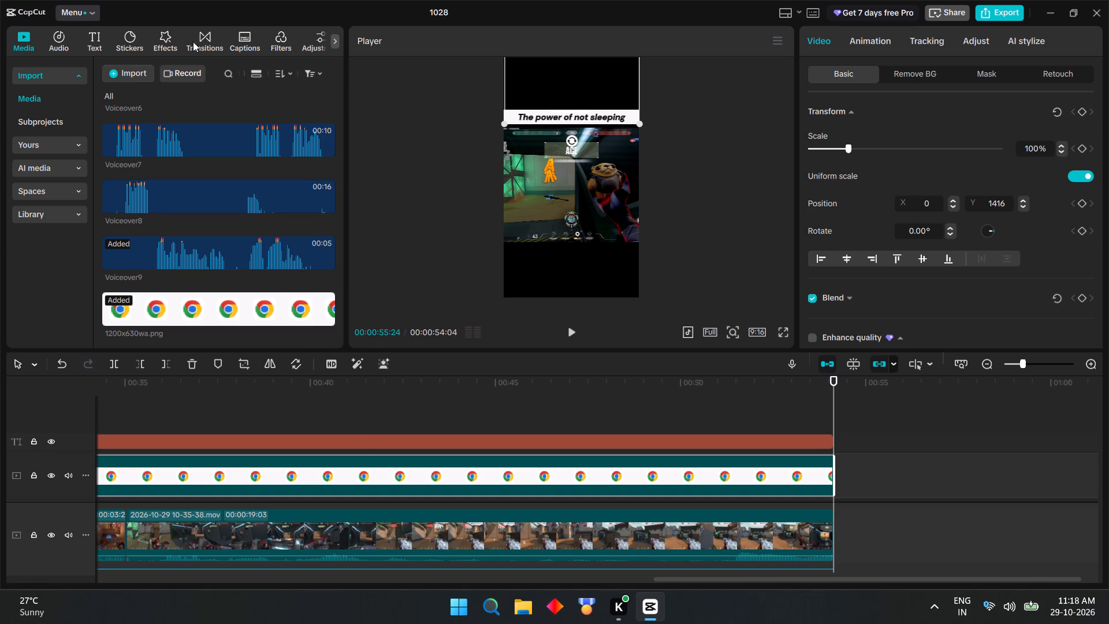
click(279, 41)
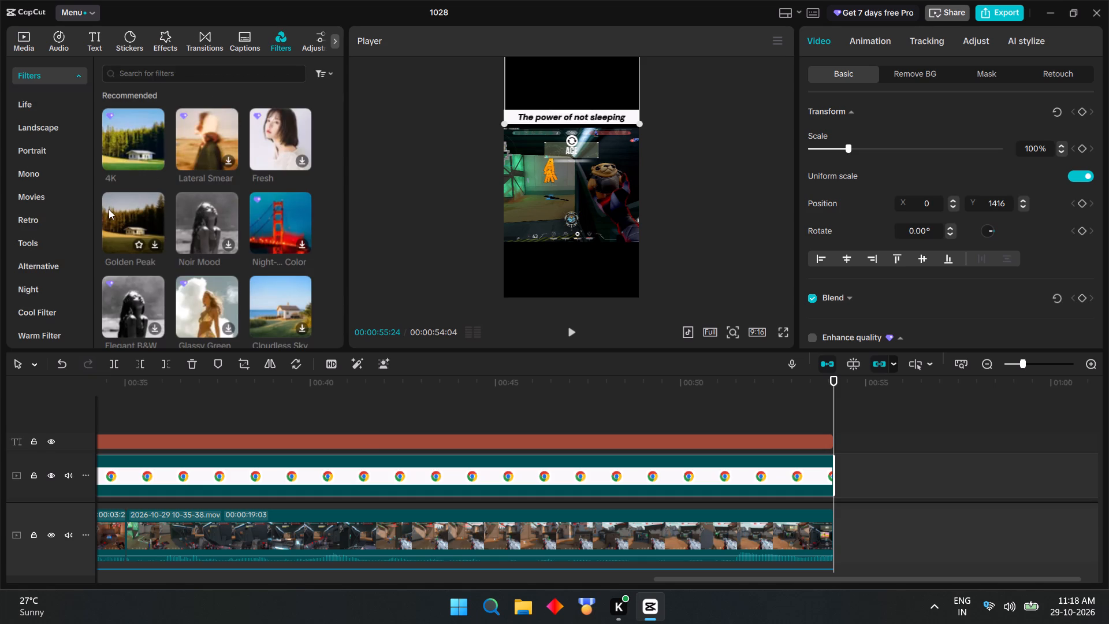
click(40, 106)
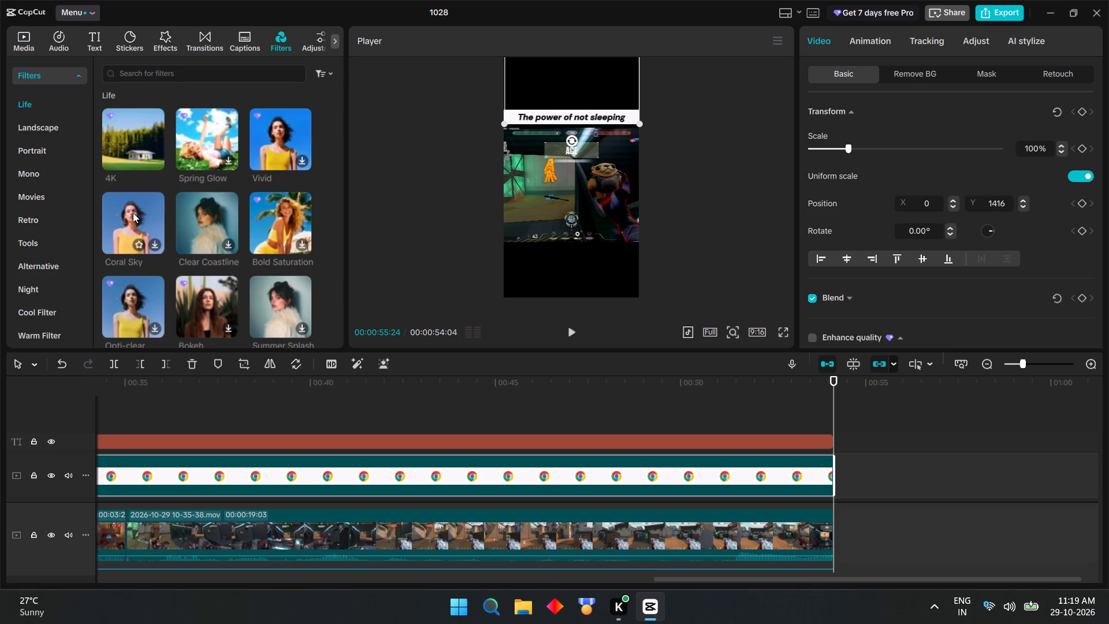
click(260, 294)
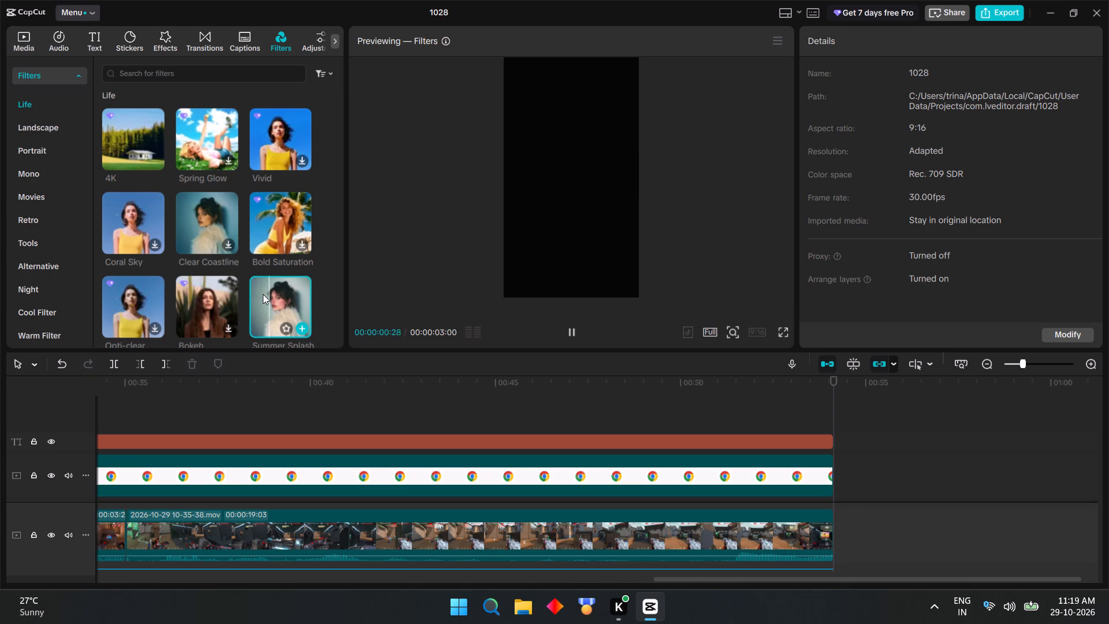
drag(269, 300, 274, 478)
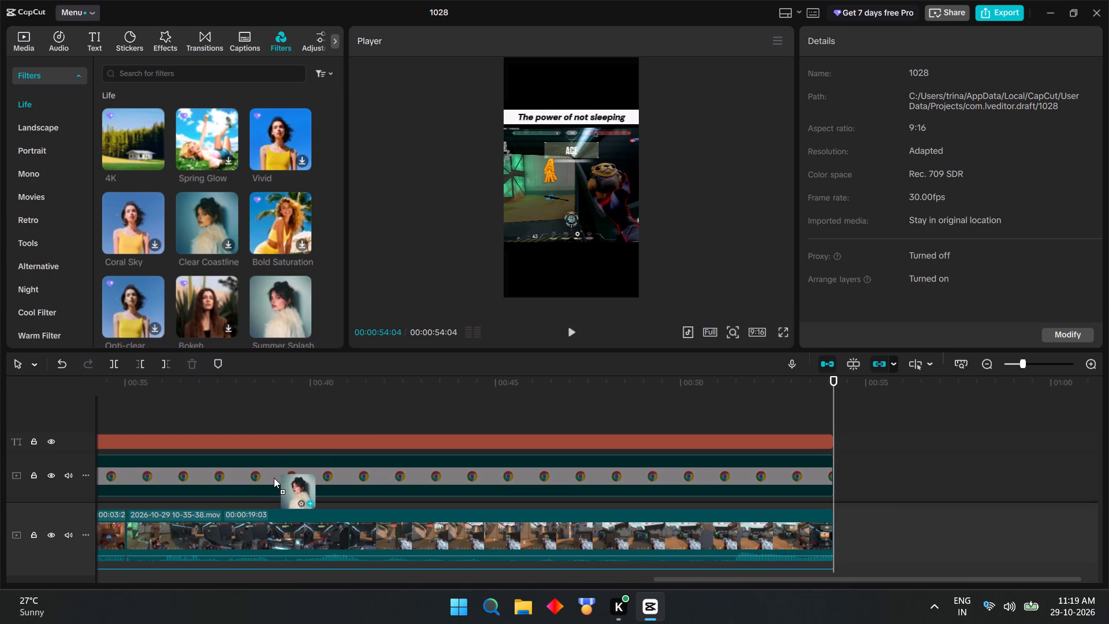
drag(274, 478, 278, 470)
drag(278, 470, 278, 469)
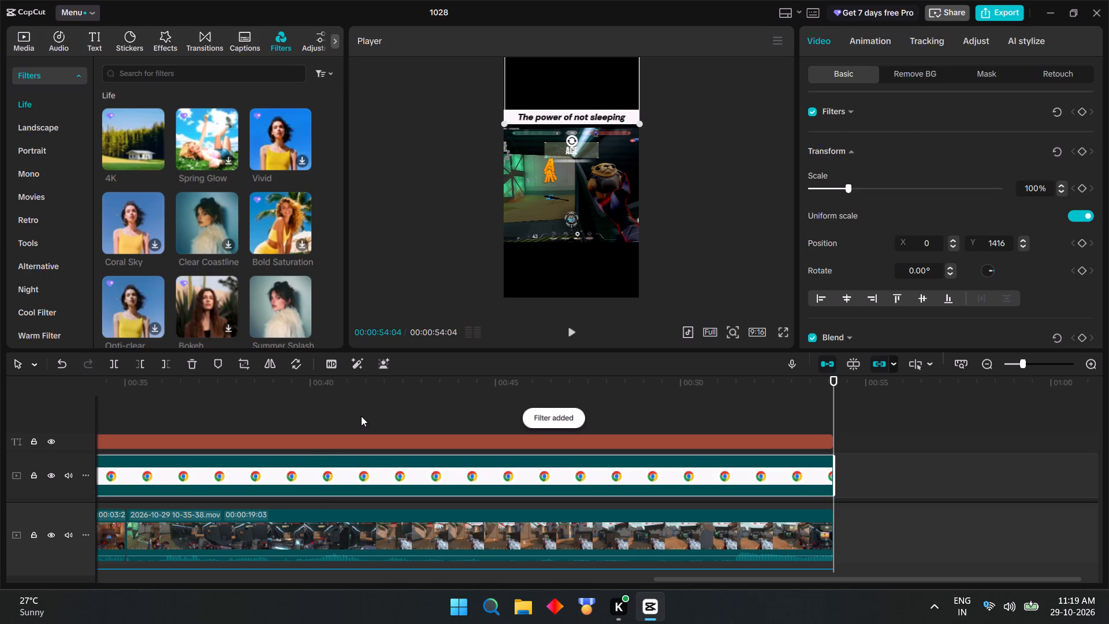
click(430, 407)
Play the video from about 45 seconds to its end and check the filtered banner in the full-screen preview.
click(565, 332)
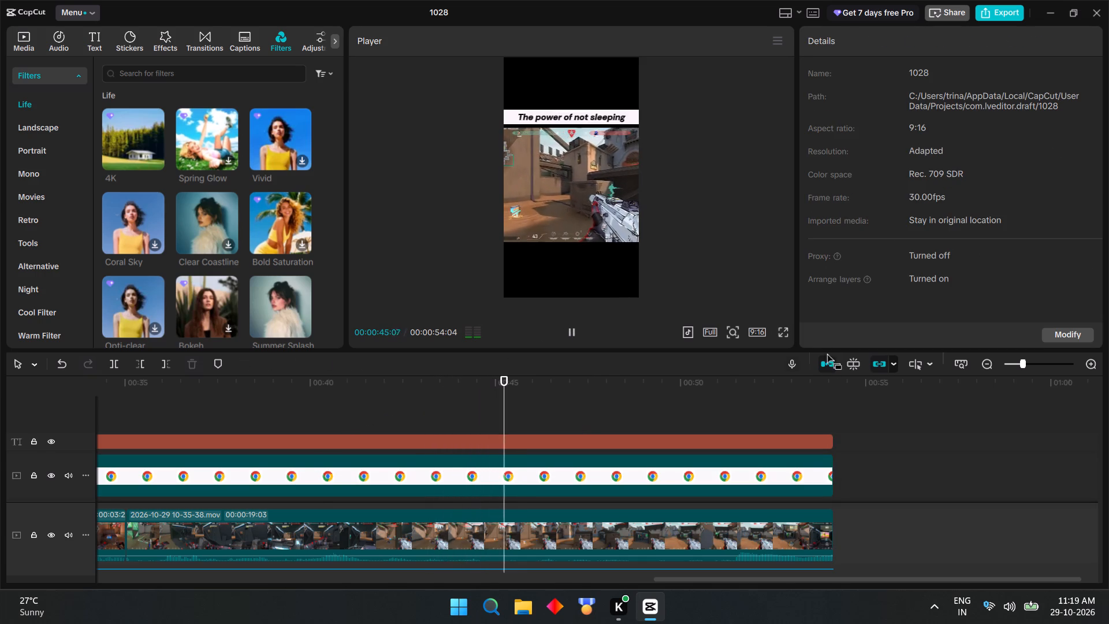
click(778, 334)
click(783, 332)
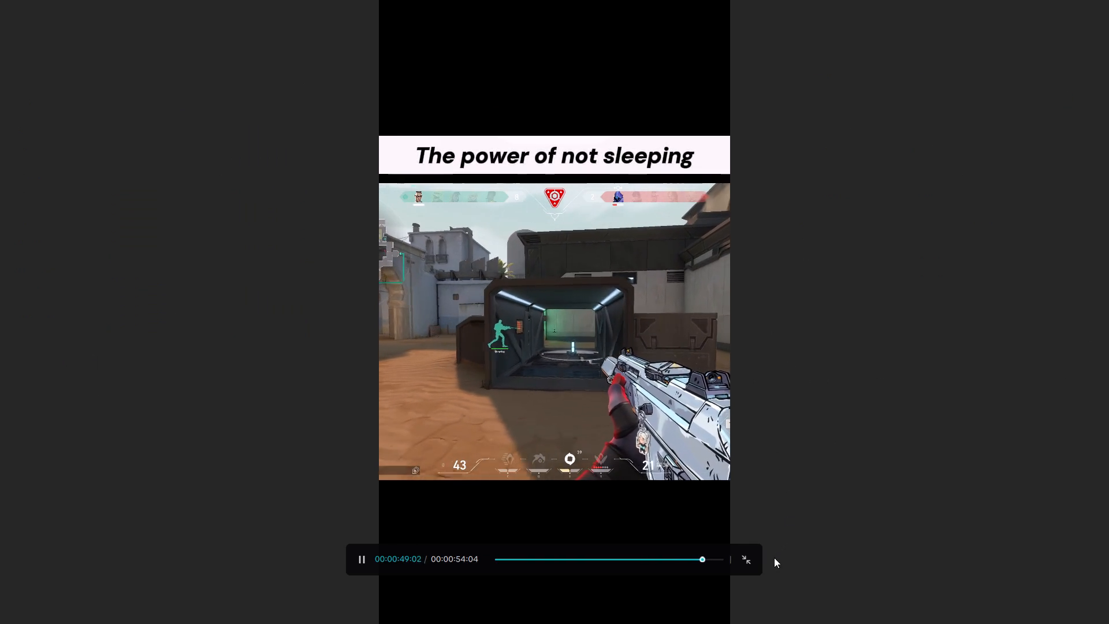
click(744, 558)
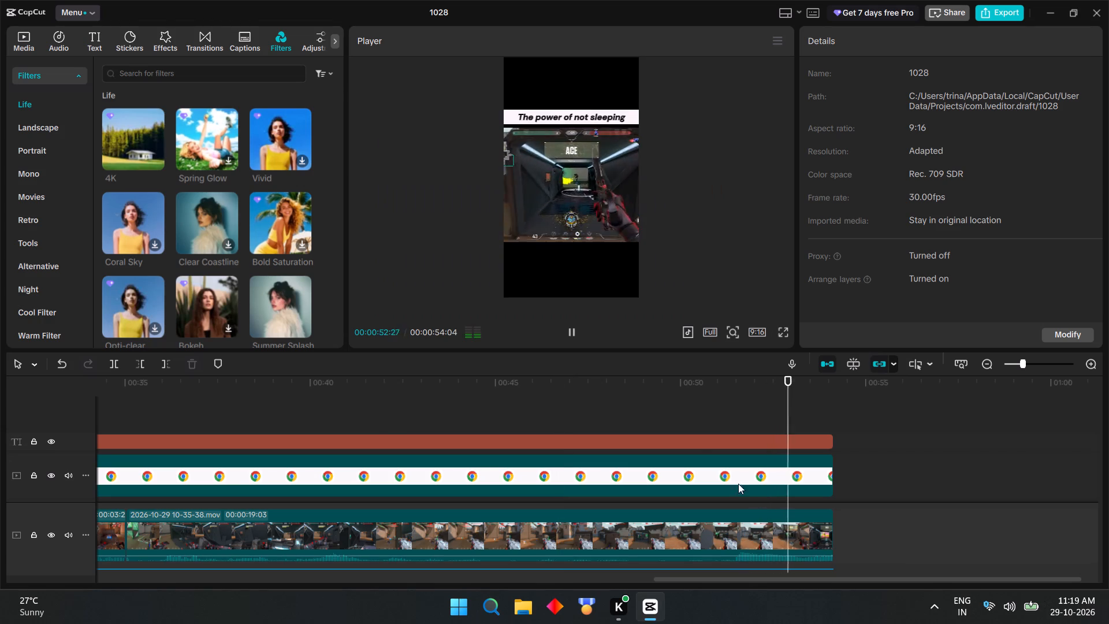
click(783, 329)
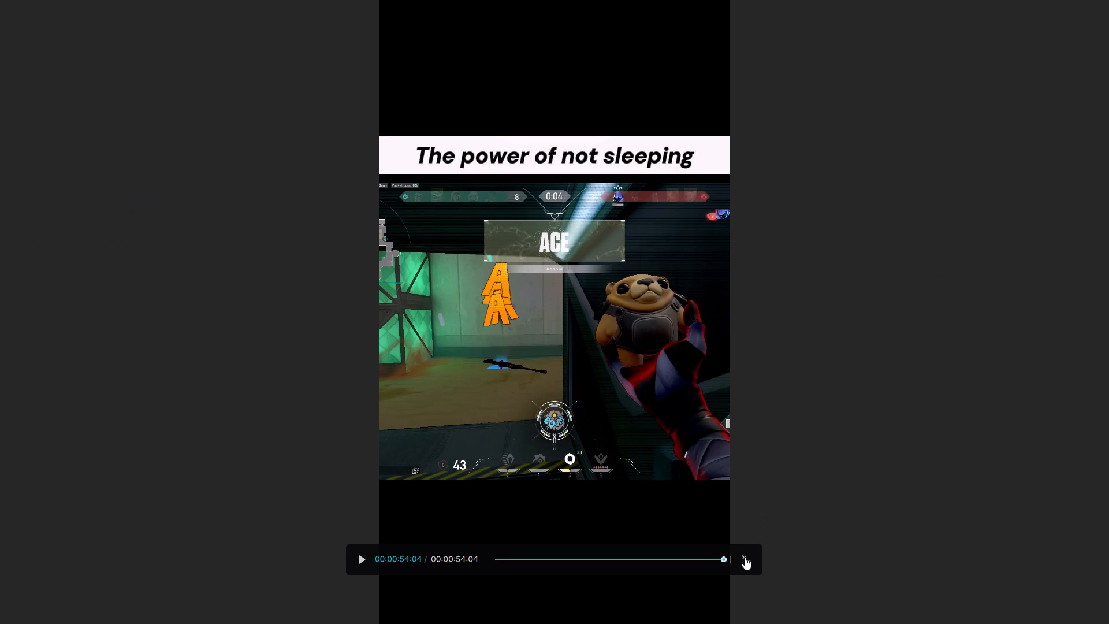
click(743, 556)
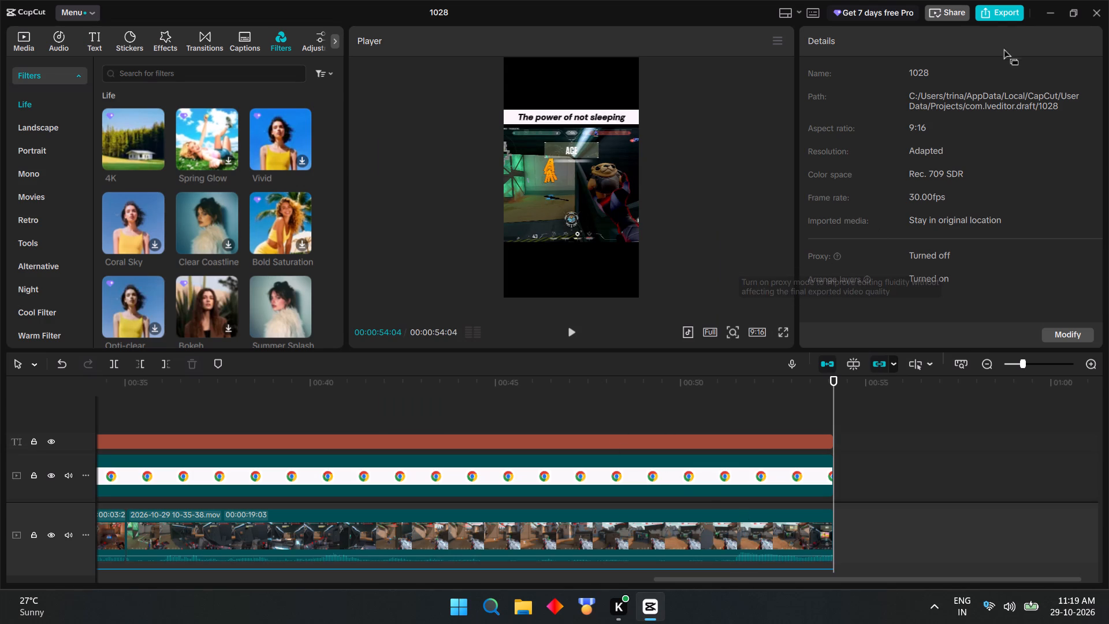
Open the export settings and name the output video "ace by omen".
click(985, 12)
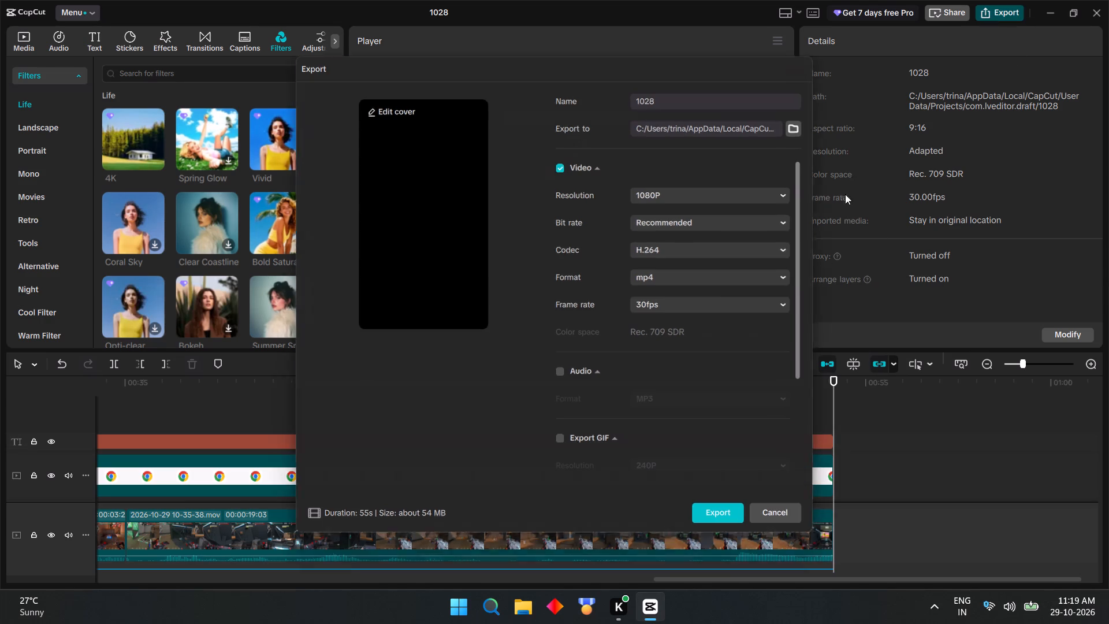
drag(663, 101, 626, 101)
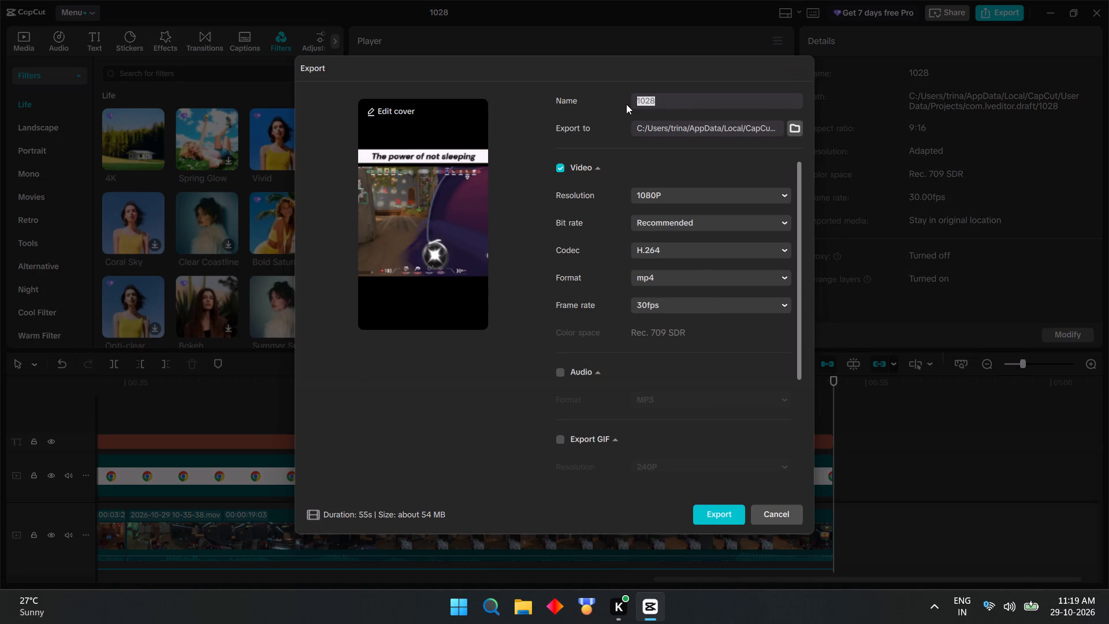
text(omen)
key(space)
text(ace)
key(BackSpace)
key(BackSpace)
key(BackSpace)
key(BackSpace)
key(BackSpace)
key(BackSpace)
key(BackSpace)
key(BackSpace)
text(ace by omen)
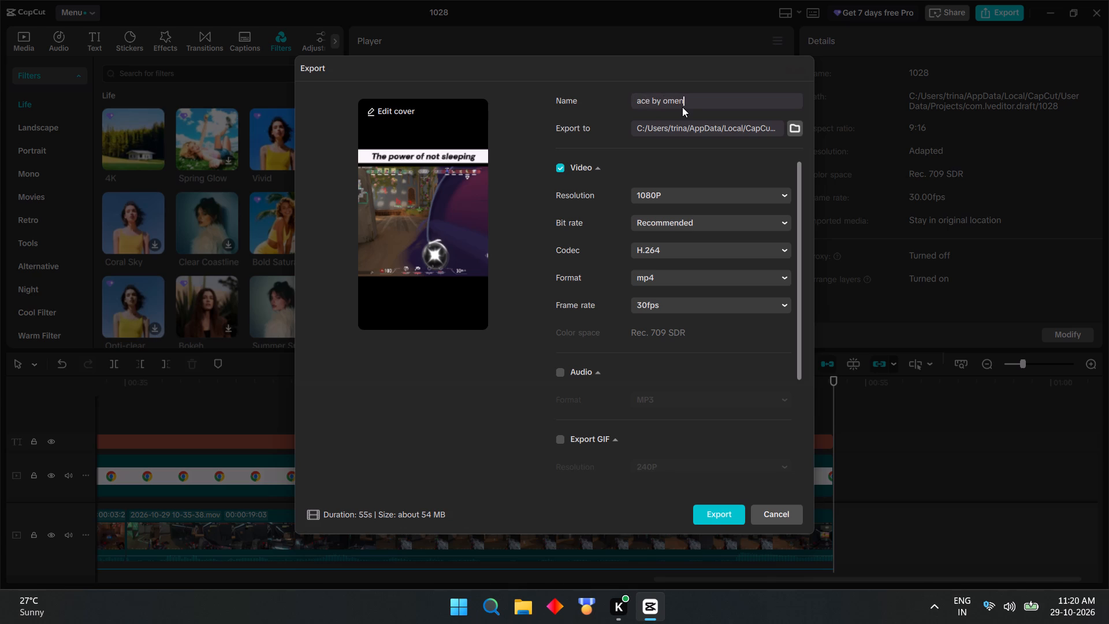
key(space)
Export the video to the computer with the current settings and dismiss the sharing options without posting it.
click(715, 514)
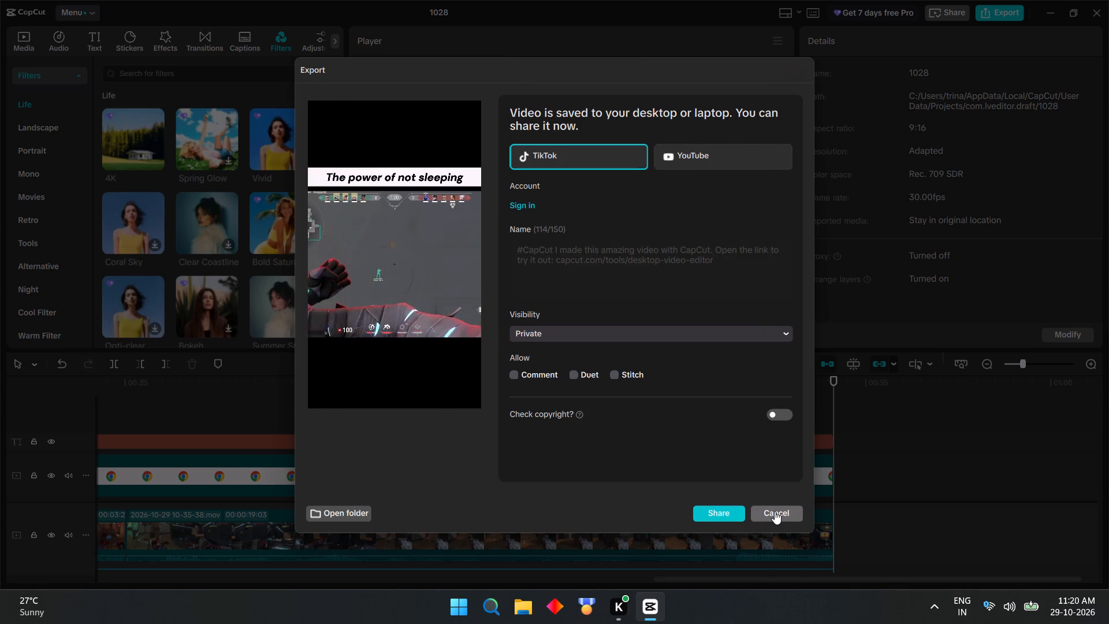
click(775, 510)
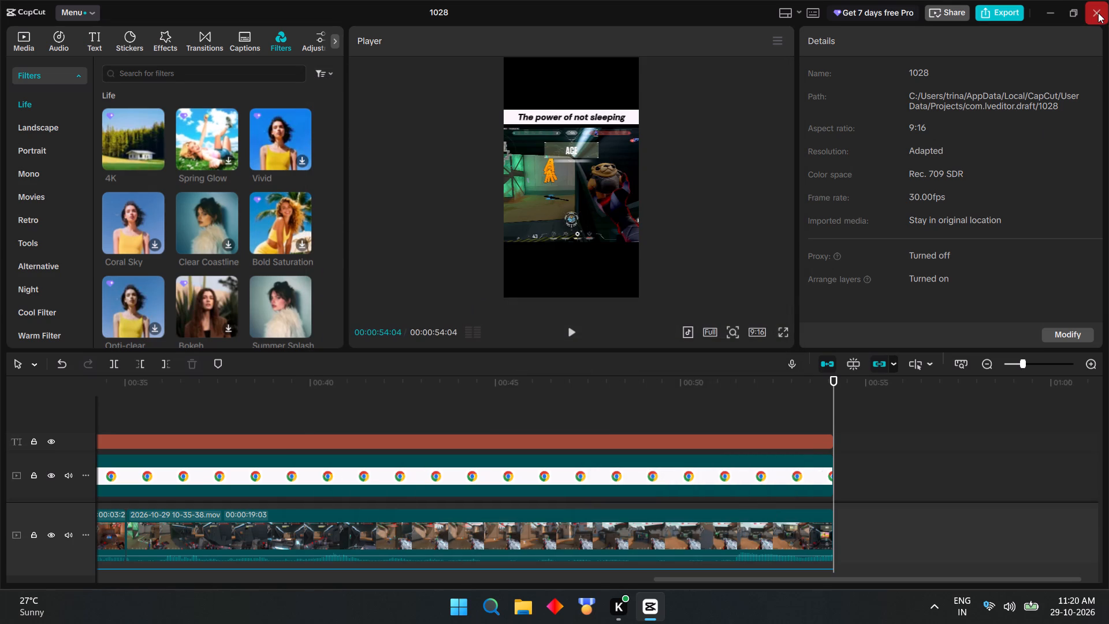
Close the 1028 project editor.
click(1098, 13)
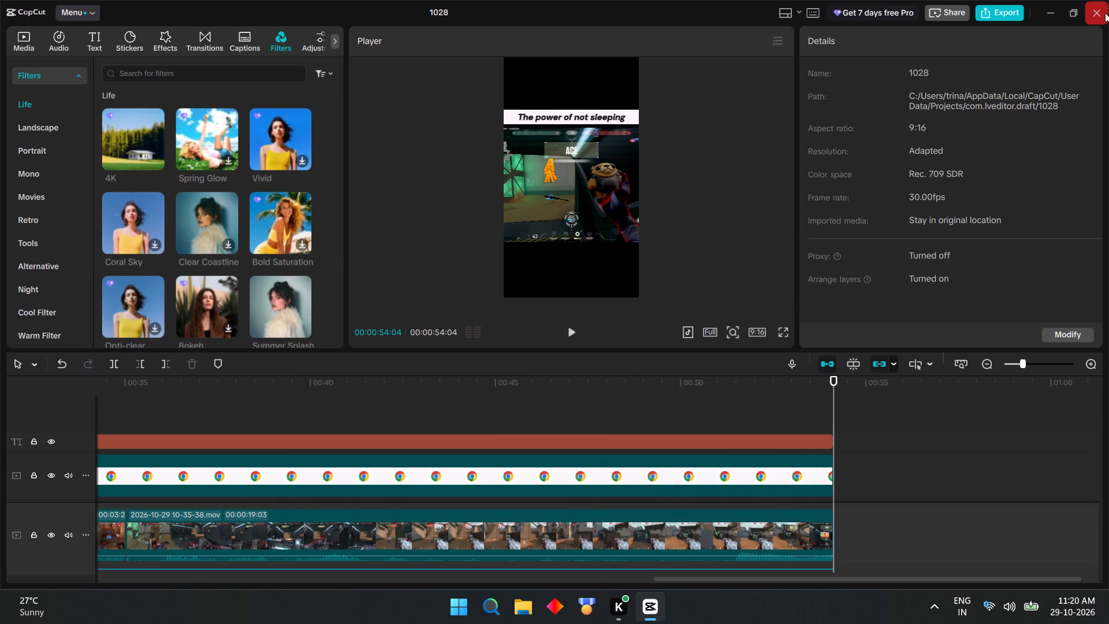